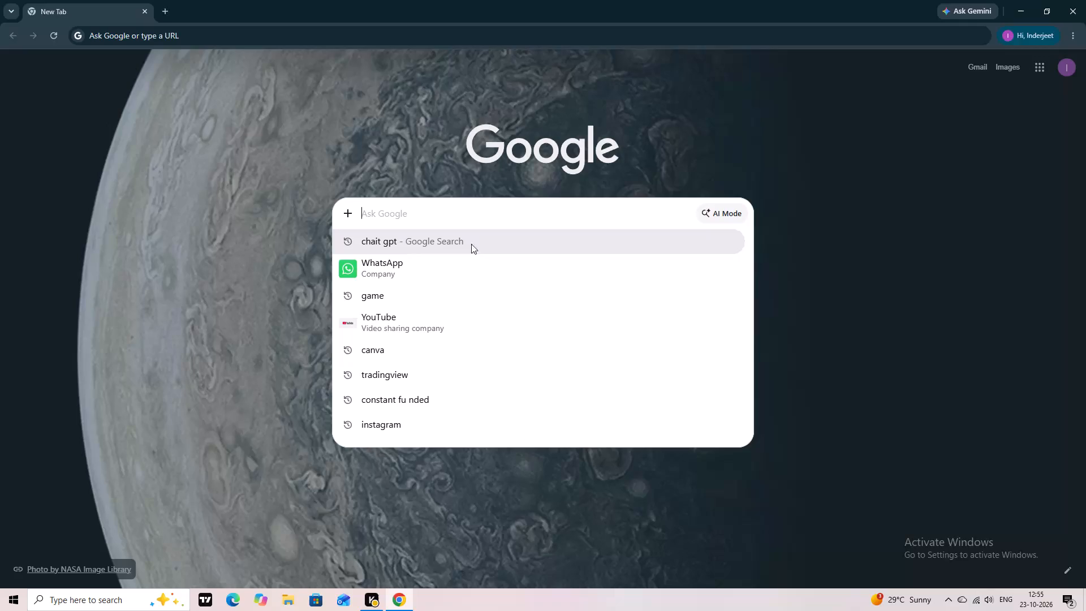
Search Google for Canva, open the Canva India site and log in.
{"action": "left_click", "coordinate": [500, 344]}
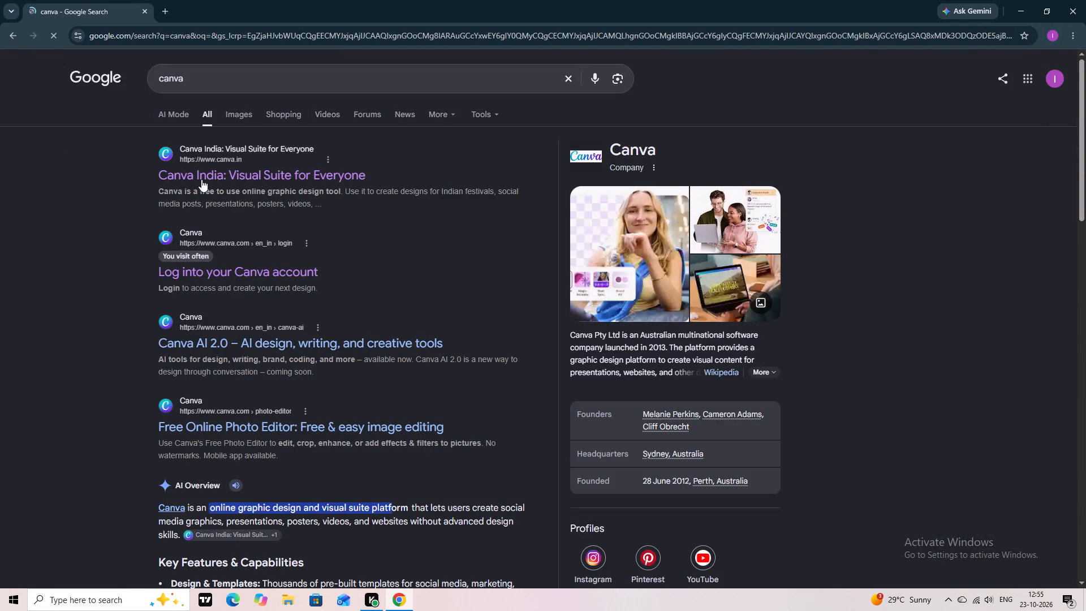
{"action": "left_click", "coordinate": [206, 176]}
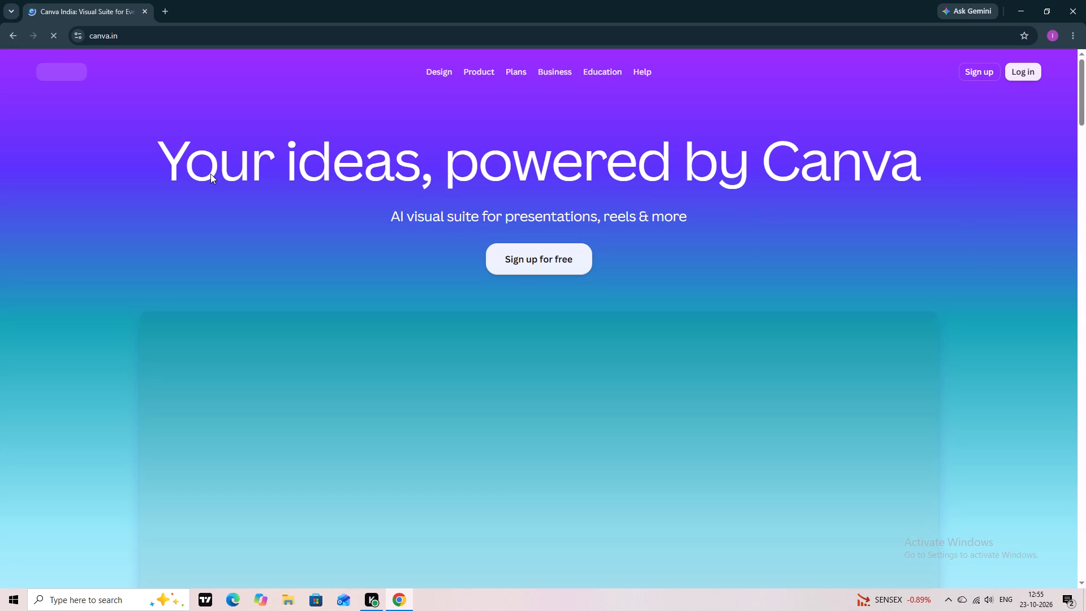
{"action": "left_click", "coordinate": [1025, 73]}
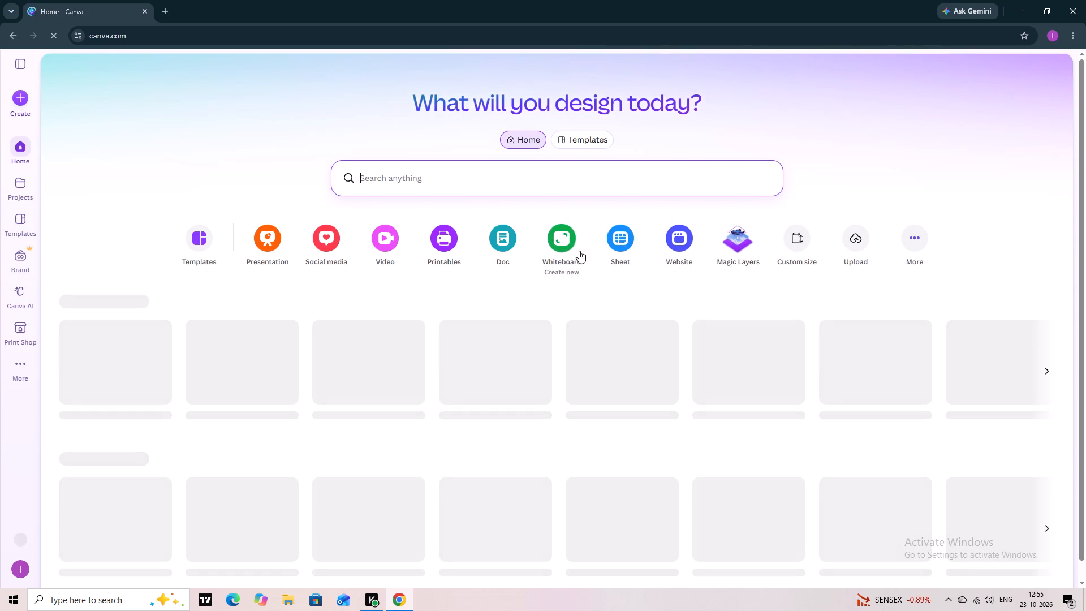
Open the recent A4 design "Blue White Simple Modern Resume" for editing.
{"action": "left_click", "coordinate": [610, 192]}
{"action": "left_click", "coordinate": [644, 164]}
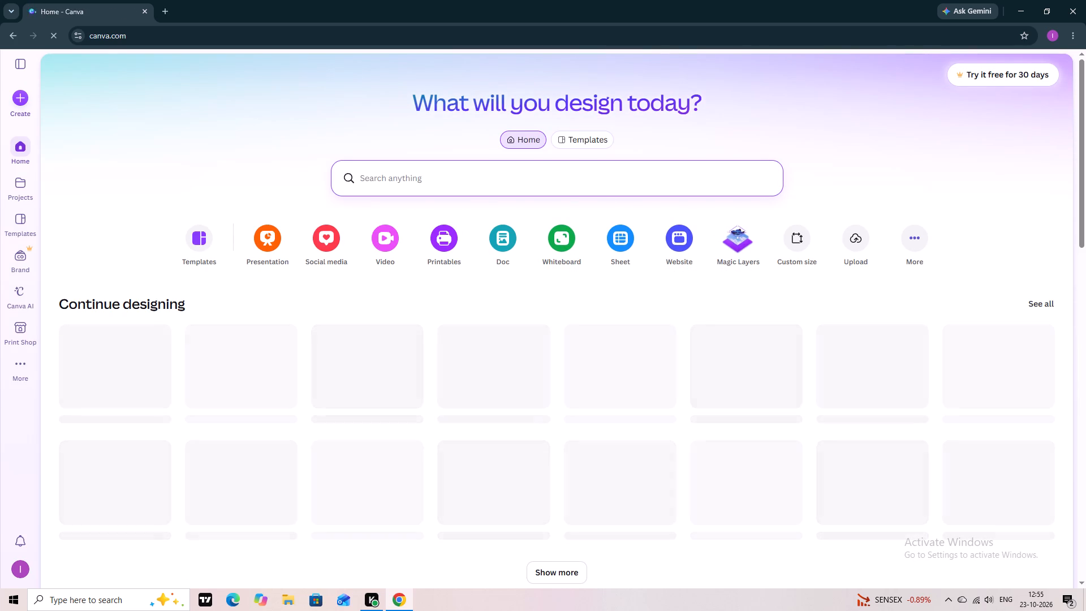
{"action": "left_click", "coordinate": [428, 165]}
{"action": "left_click", "coordinate": [396, 178]}
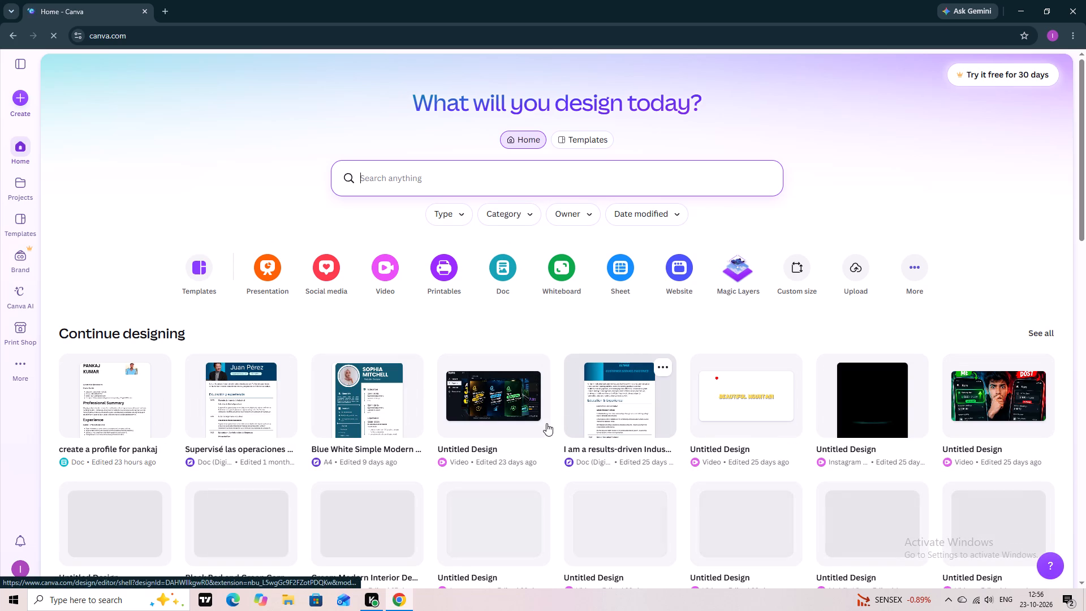
{"action": "left_click", "coordinate": [366, 410]}
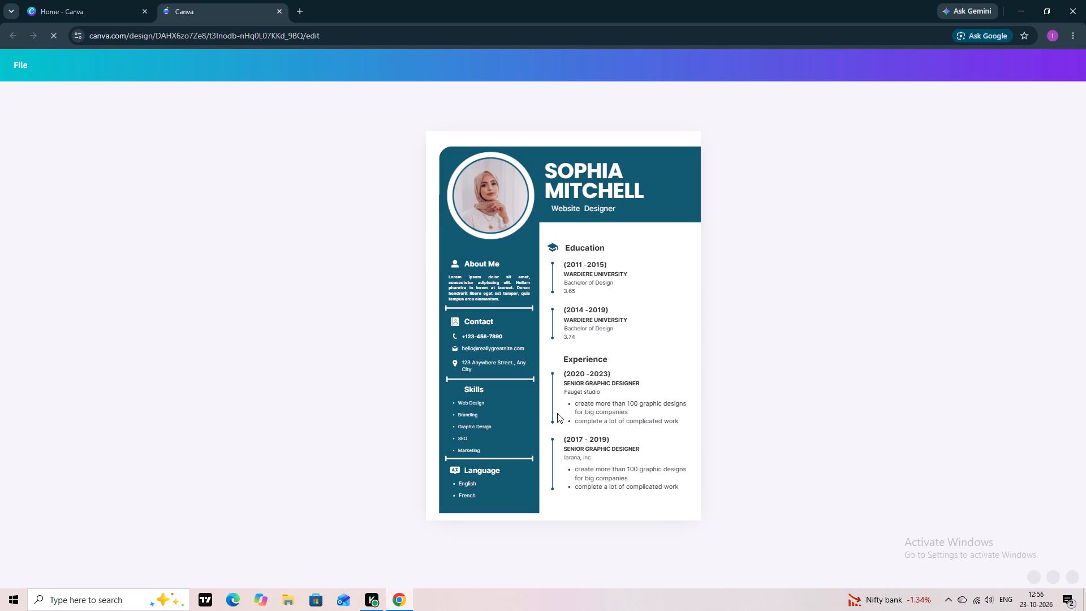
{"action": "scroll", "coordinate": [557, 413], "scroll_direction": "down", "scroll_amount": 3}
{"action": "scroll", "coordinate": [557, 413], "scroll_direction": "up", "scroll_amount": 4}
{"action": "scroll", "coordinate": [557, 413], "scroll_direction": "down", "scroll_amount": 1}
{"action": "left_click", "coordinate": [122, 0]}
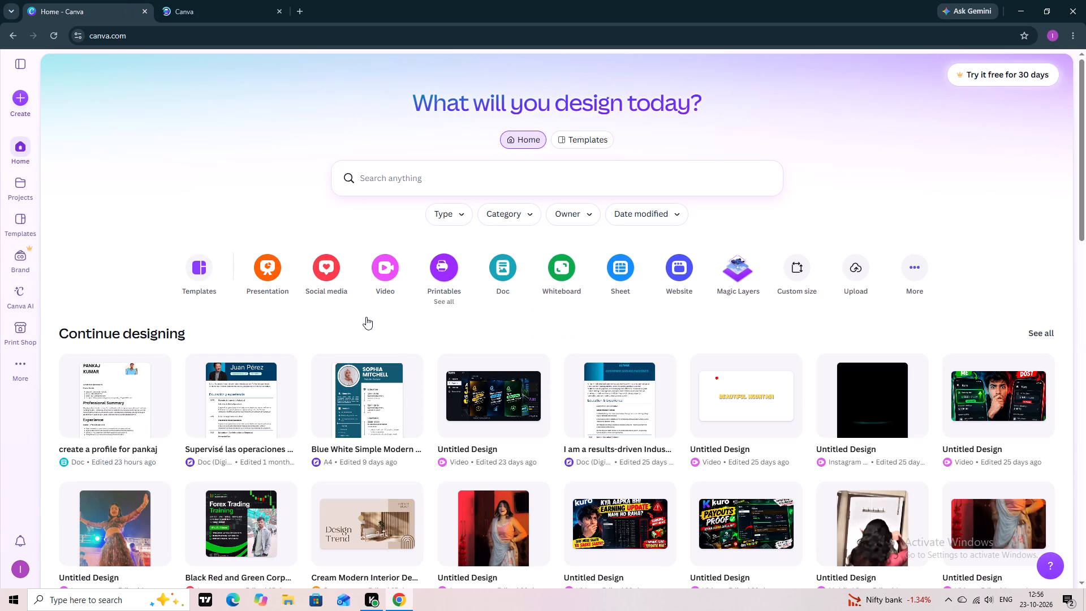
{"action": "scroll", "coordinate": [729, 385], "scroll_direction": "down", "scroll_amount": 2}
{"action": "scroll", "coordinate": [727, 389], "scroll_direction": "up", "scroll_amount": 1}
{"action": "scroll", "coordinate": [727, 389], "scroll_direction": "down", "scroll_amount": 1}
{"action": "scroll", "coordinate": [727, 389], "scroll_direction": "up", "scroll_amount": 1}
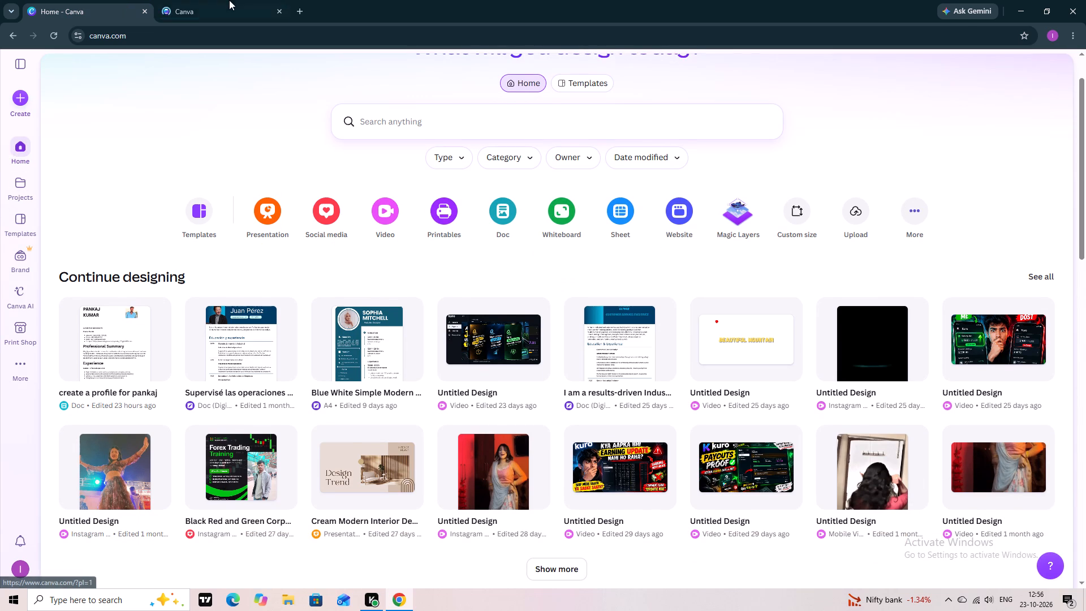
Return to the resume design and reload its page.
{"action": "left_click", "coordinate": [200, 8]}
{"action": "right_click", "coordinate": [876, 177]}
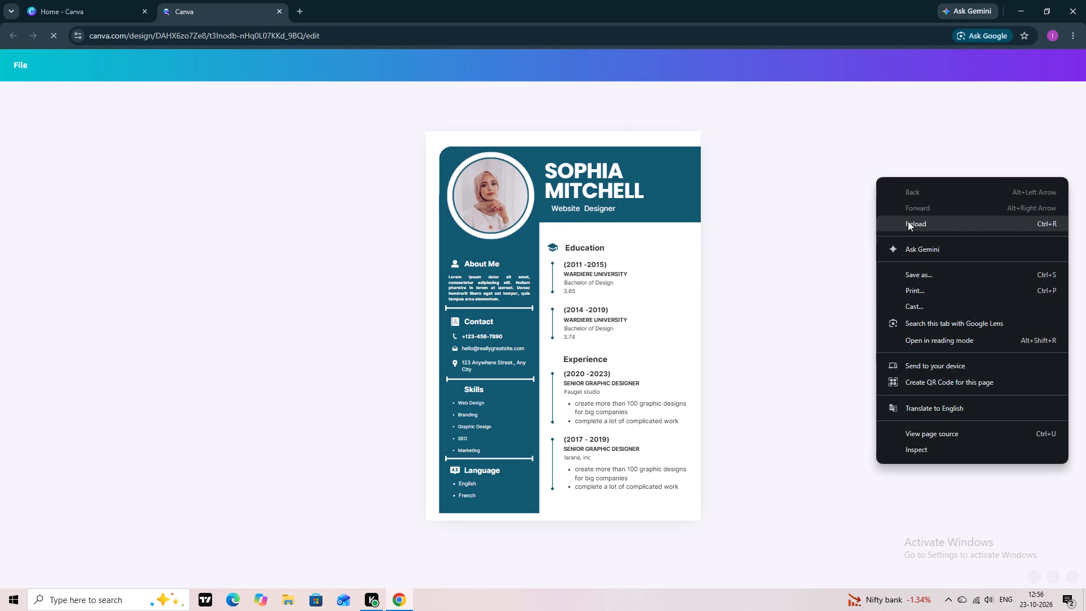
{"action": "left_click", "coordinate": [908, 221]}
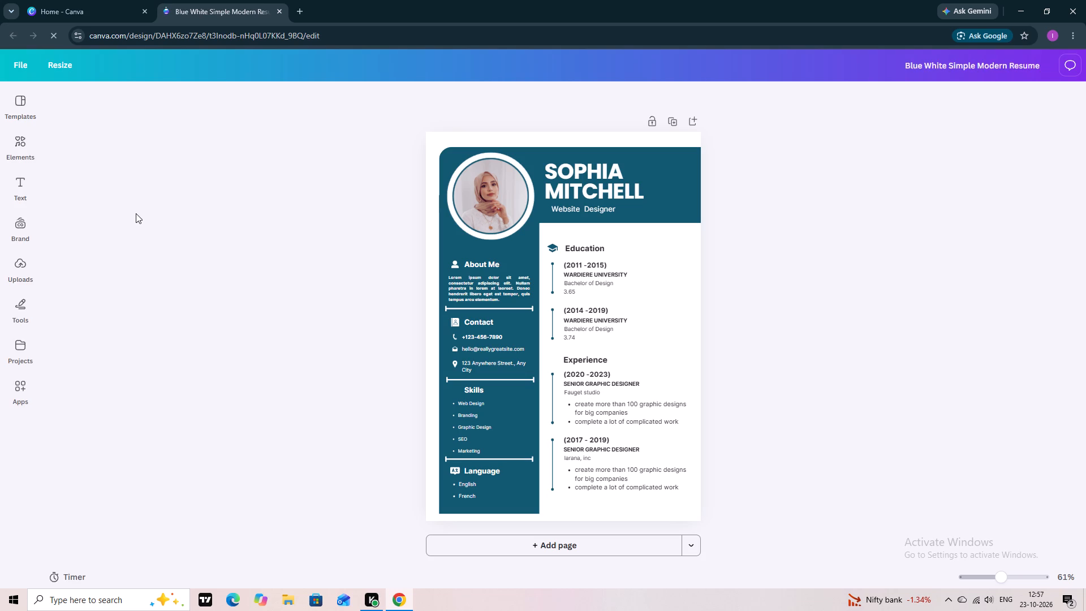
Browse the A4 resume templates and apply the Black and White Professional Resume template to the page.
{"action": "left_click", "coordinate": [27, 118]}
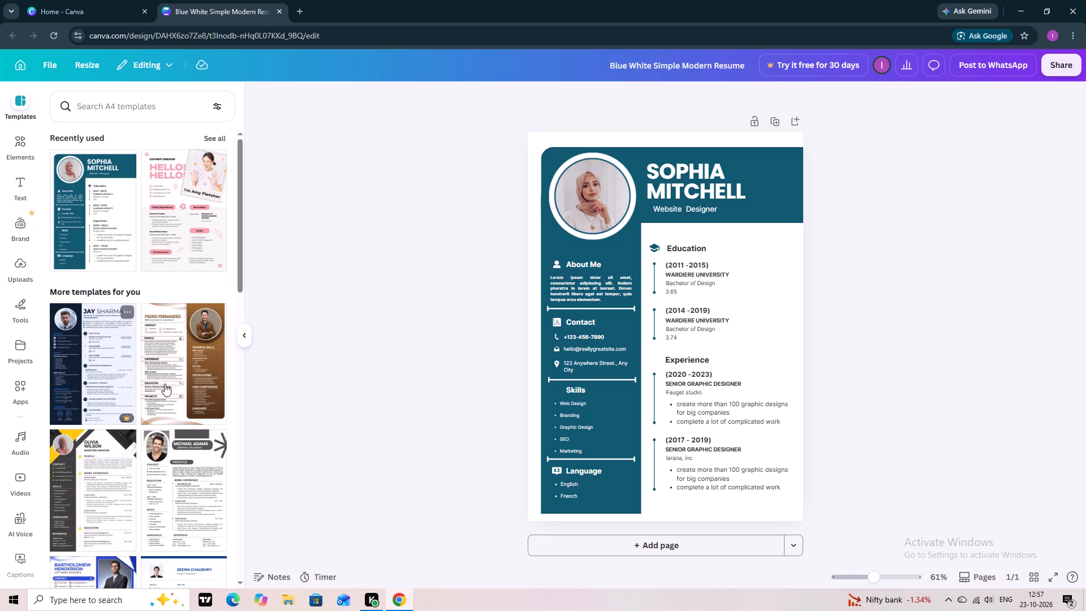
{"action": "scroll", "coordinate": [184, 330], "scroll_direction": "down", "scroll_amount": 1}
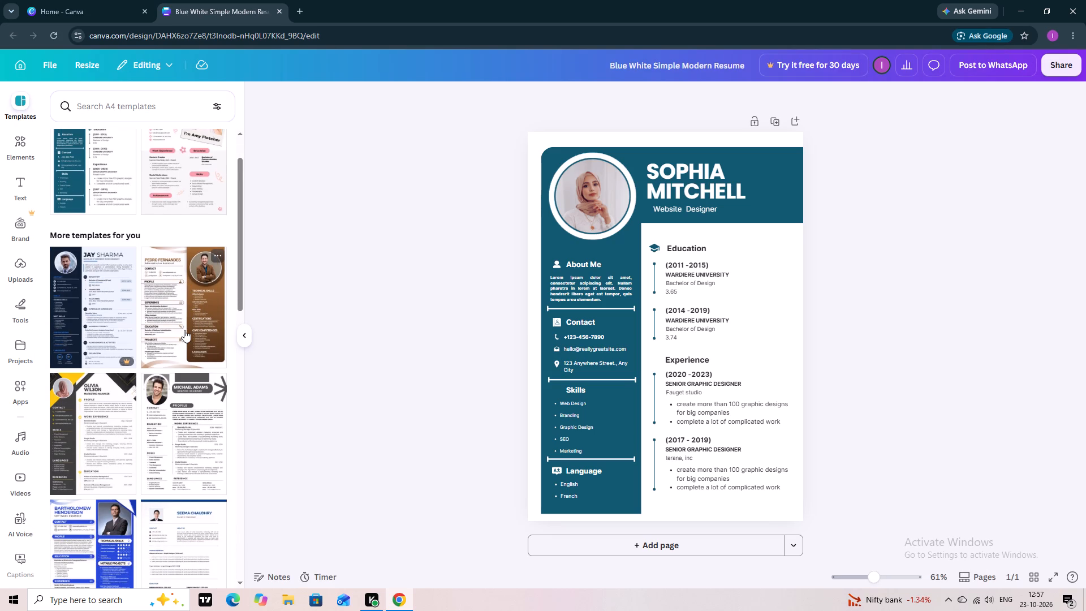
{"action": "scroll", "coordinate": [184, 330], "scroll_direction": "down", "scroll_amount": 7}
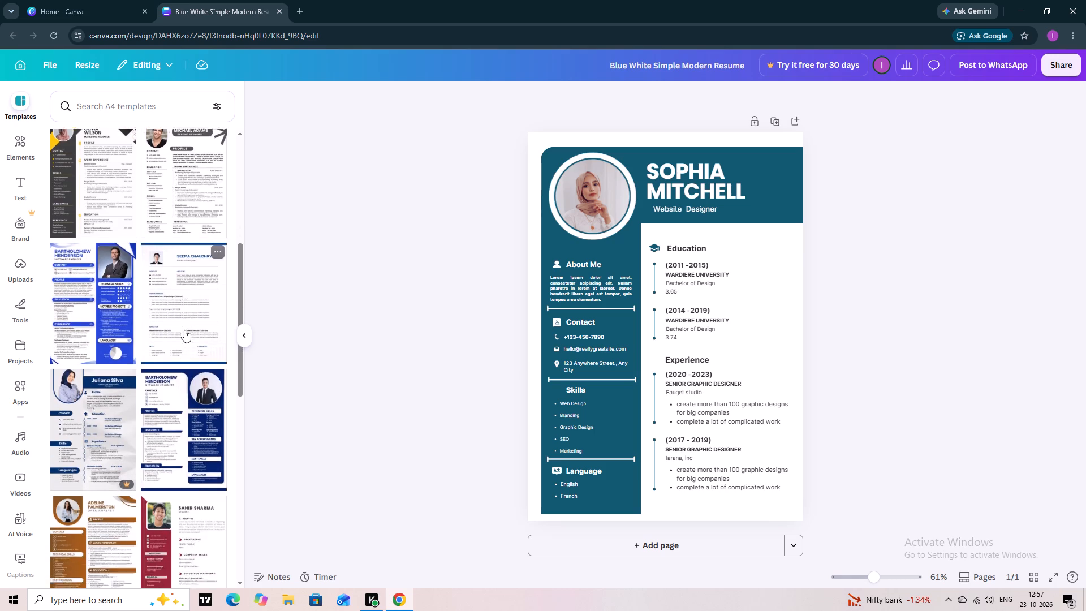
{"action": "scroll", "coordinate": [184, 330], "scroll_direction": "down", "scroll_amount": 8}
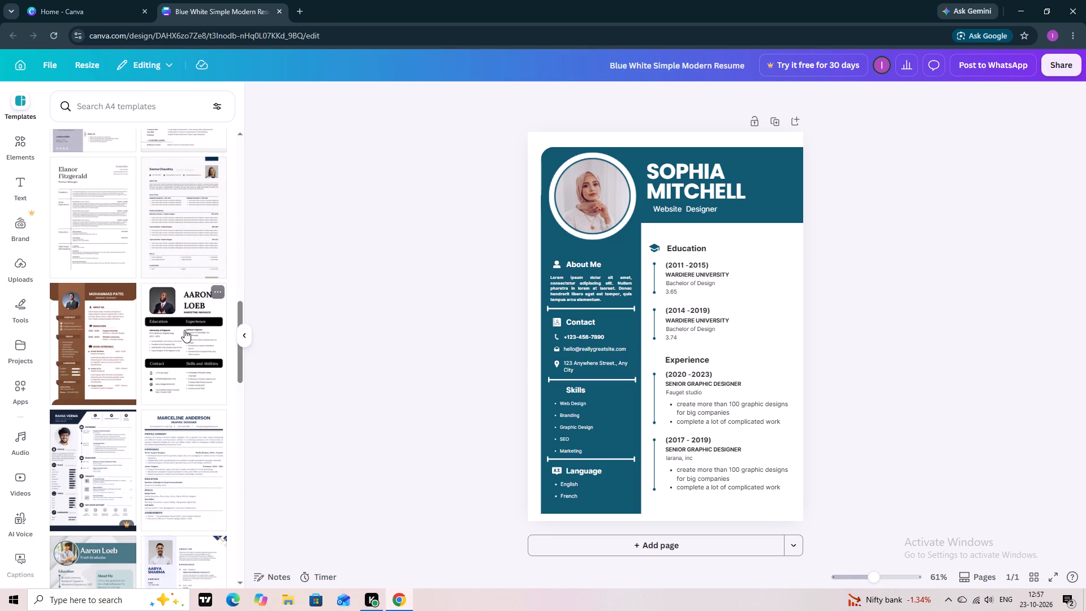
{"action": "left_click", "coordinate": [184, 330]}
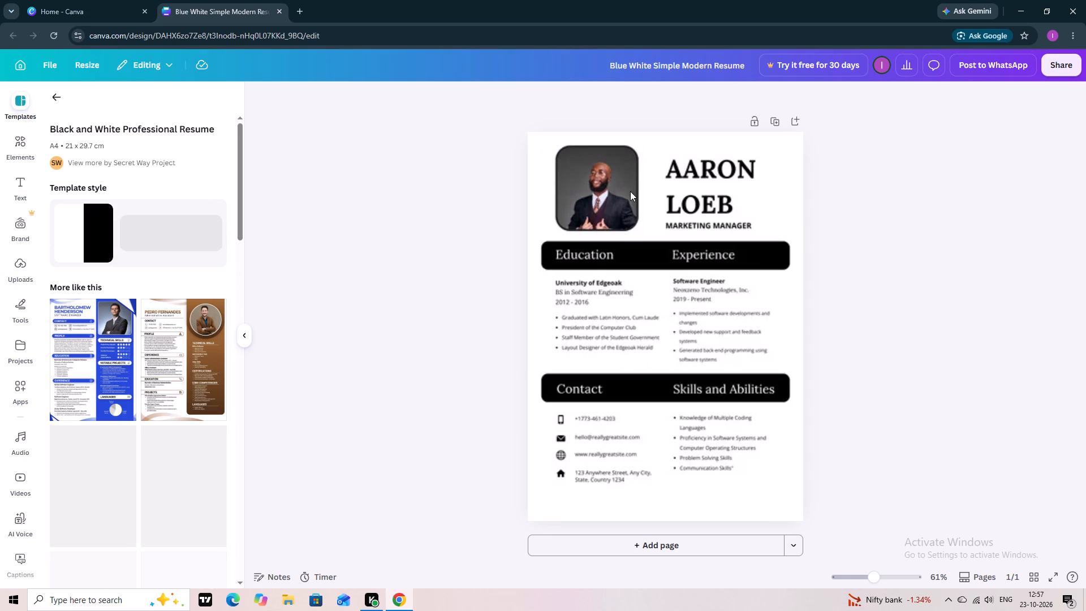
Replace the placeholder name in the resume's large heading with the candidate's full name.
{"action": "left_click", "coordinate": [671, 168]}
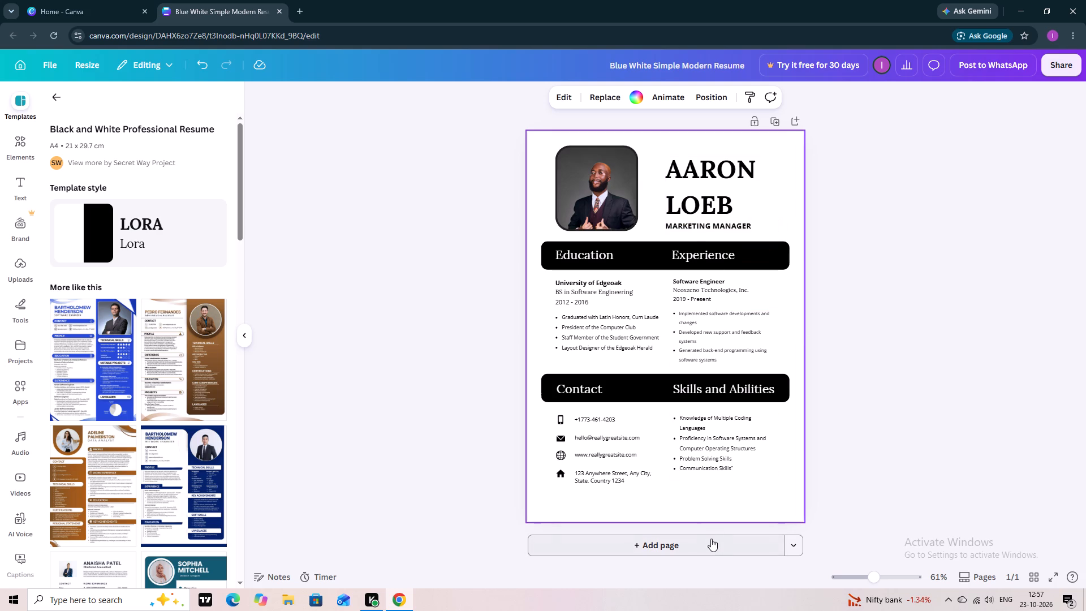
{"action": "left_click", "coordinate": [730, 201]}
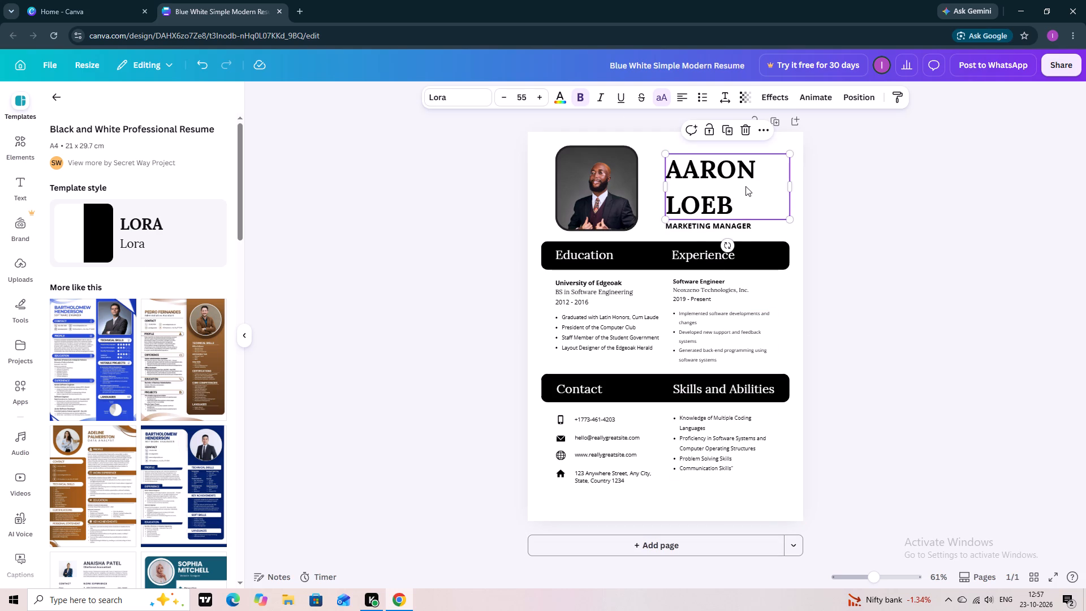
{"action": "left_click", "coordinate": [755, 174]}
{"action": "key", "text": "BackSpace"}
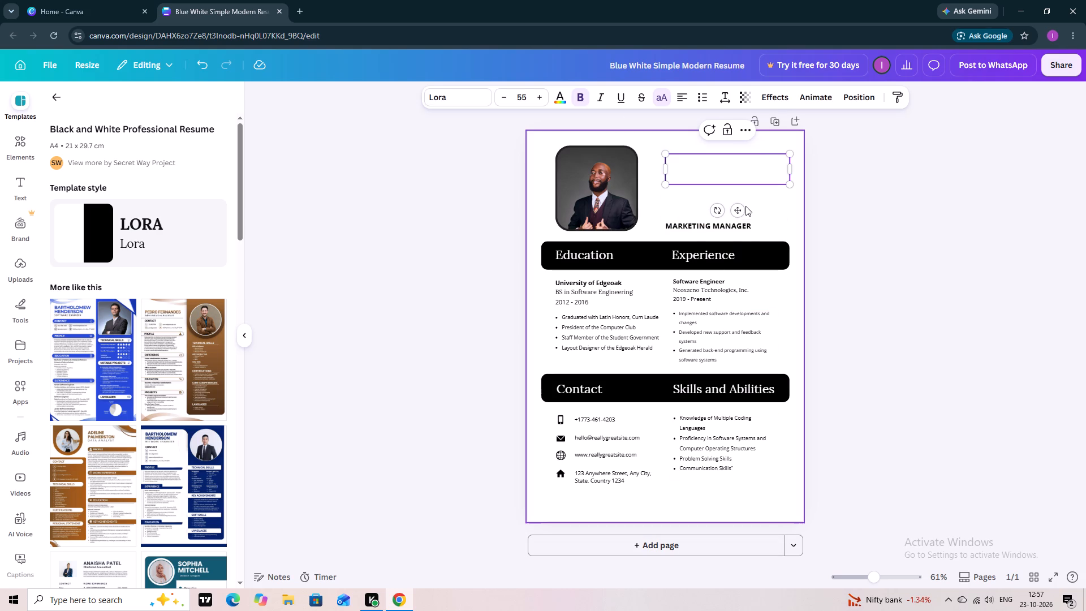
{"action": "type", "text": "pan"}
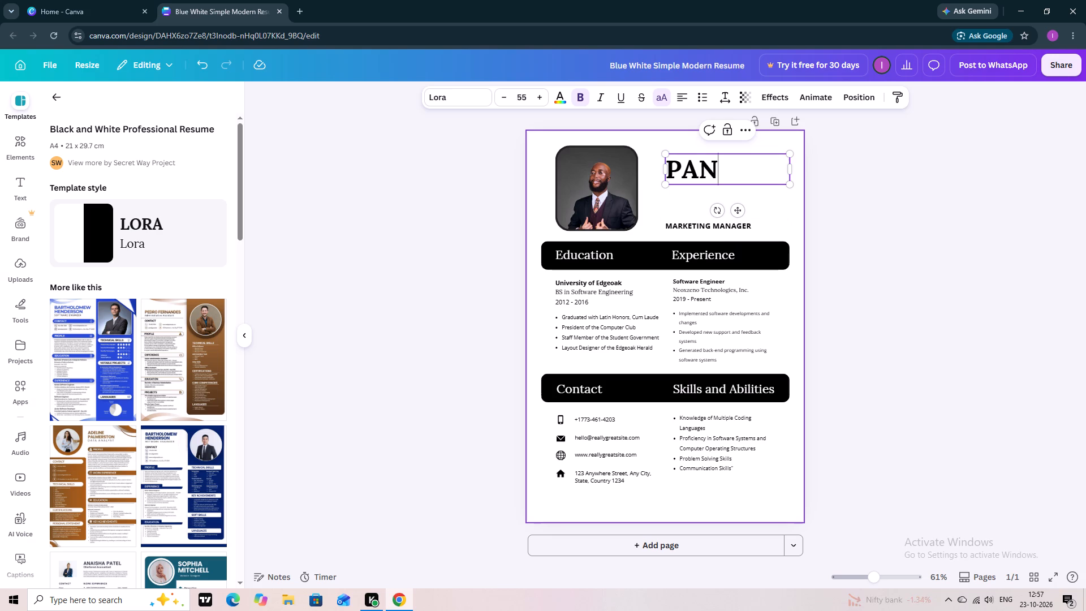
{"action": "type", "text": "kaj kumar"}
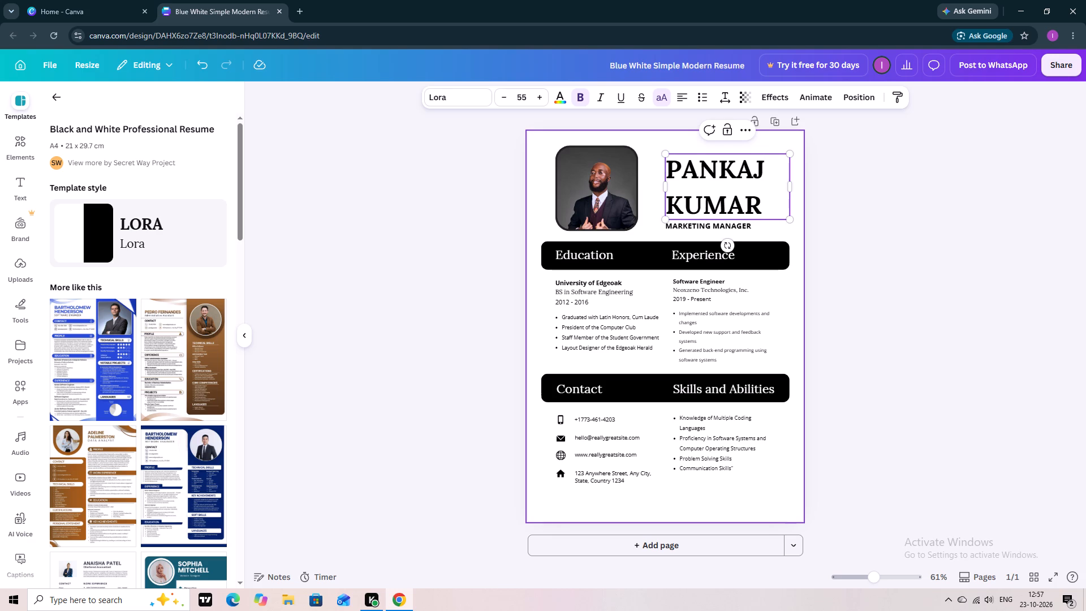
{"action": "left_click", "coordinate": [908, 253]}
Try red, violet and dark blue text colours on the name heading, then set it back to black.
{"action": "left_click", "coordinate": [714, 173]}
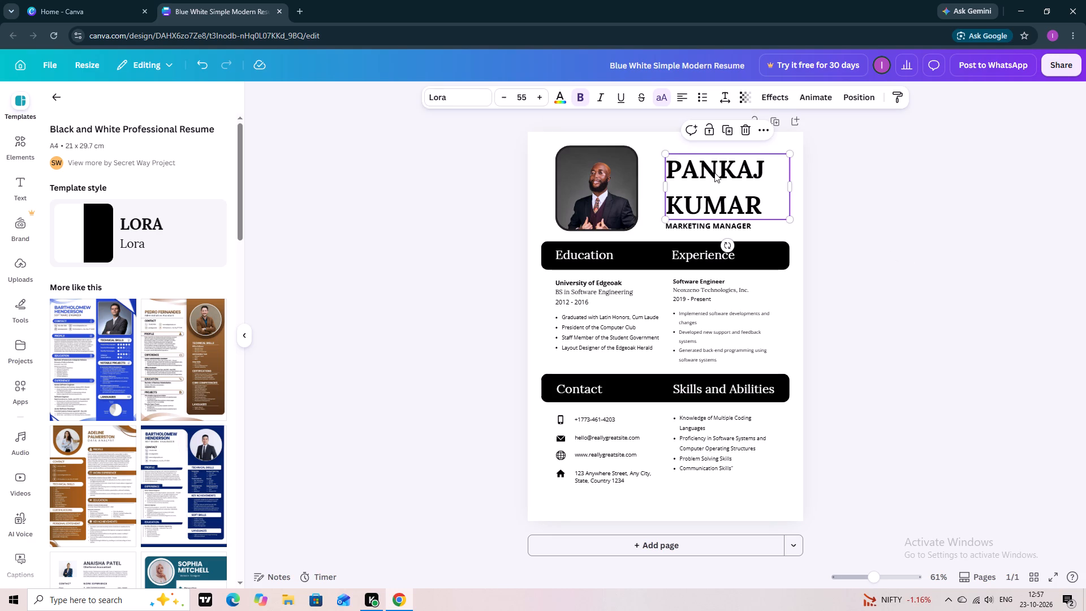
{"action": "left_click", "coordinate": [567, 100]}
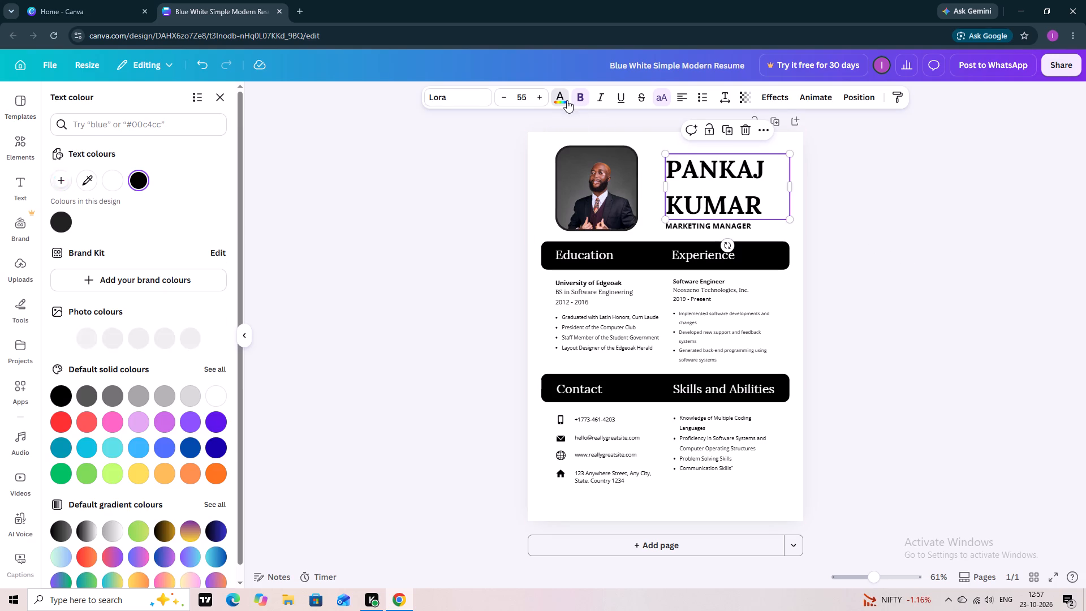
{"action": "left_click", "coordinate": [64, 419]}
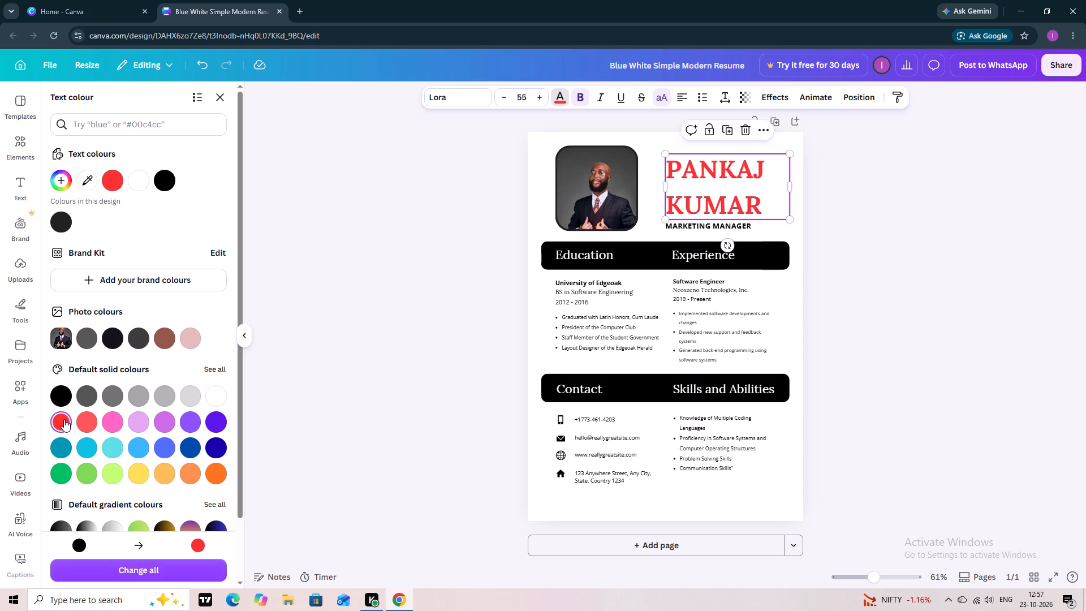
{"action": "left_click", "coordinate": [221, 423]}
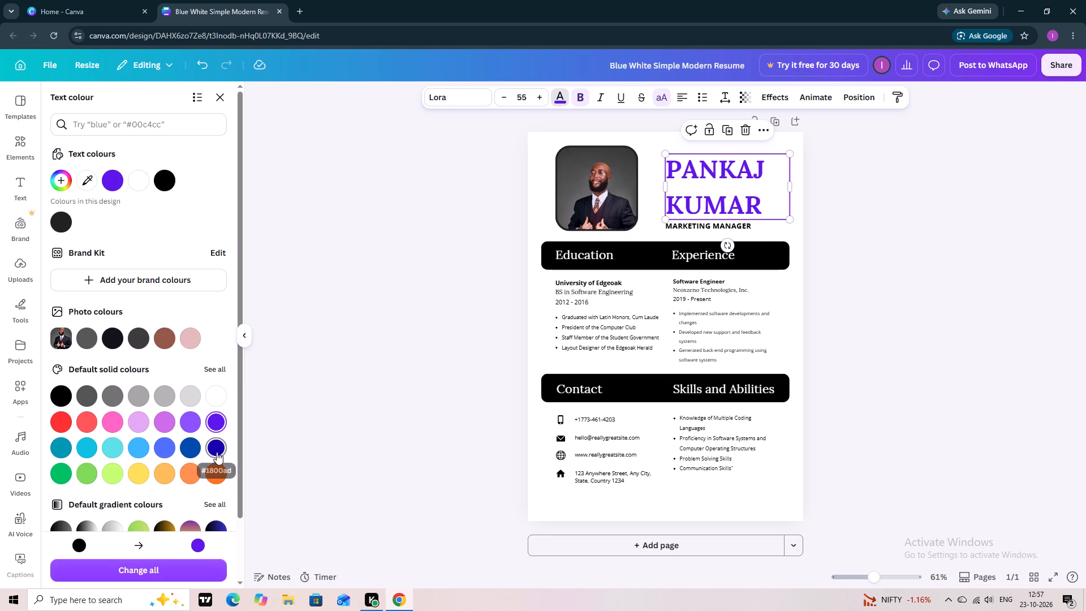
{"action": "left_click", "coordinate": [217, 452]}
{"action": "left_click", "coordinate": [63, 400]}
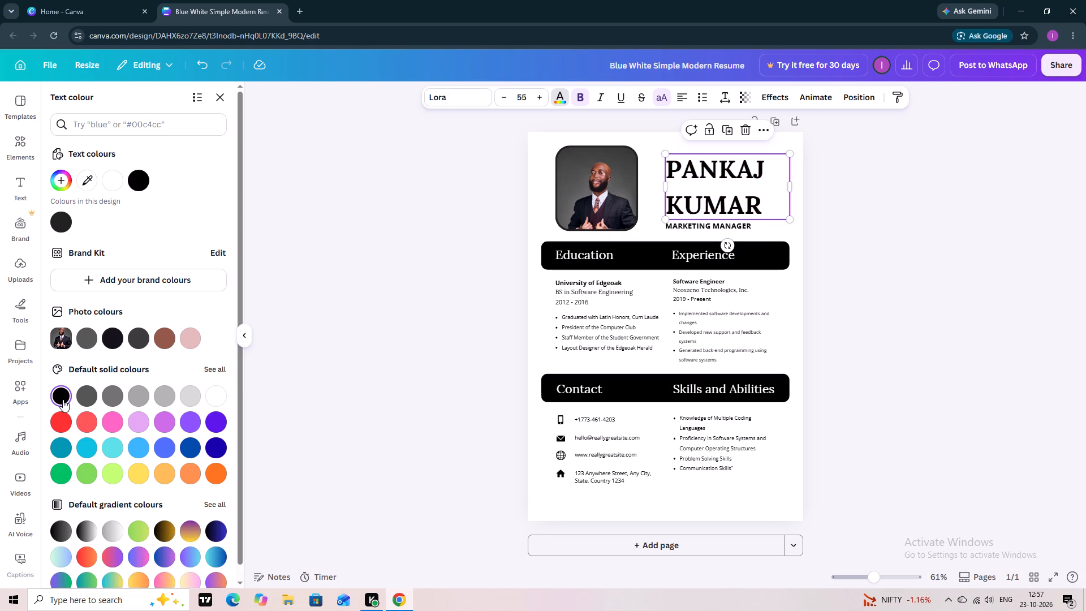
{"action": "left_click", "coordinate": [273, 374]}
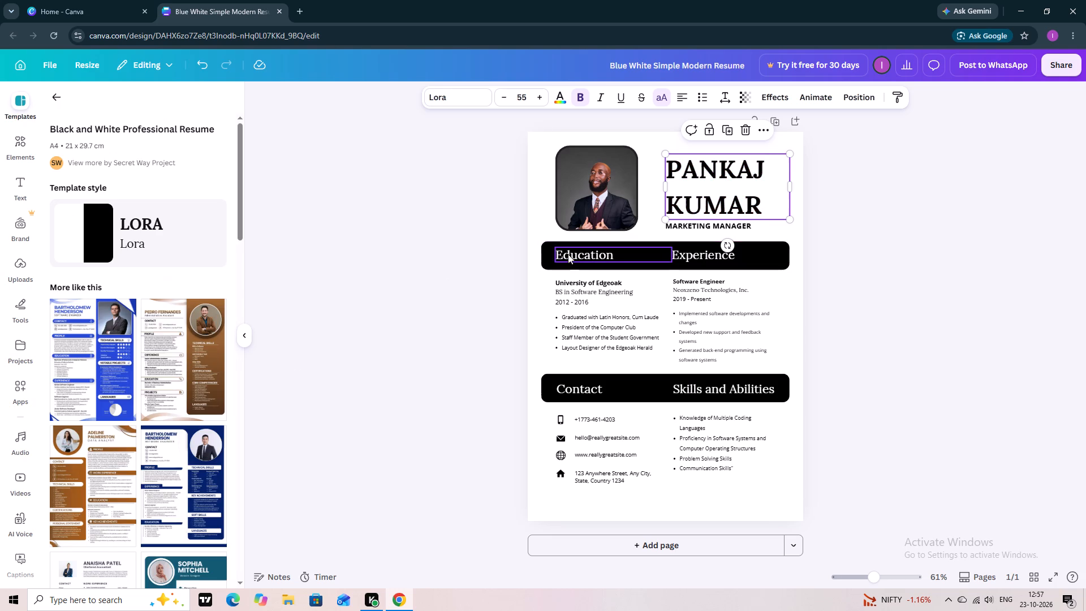
Clear the placeholder university name at the top of the Education section.
{"action": "left_click", "coordinate": [607, 285]}
{"action": "left_click", "coordinate": [628, 285]}
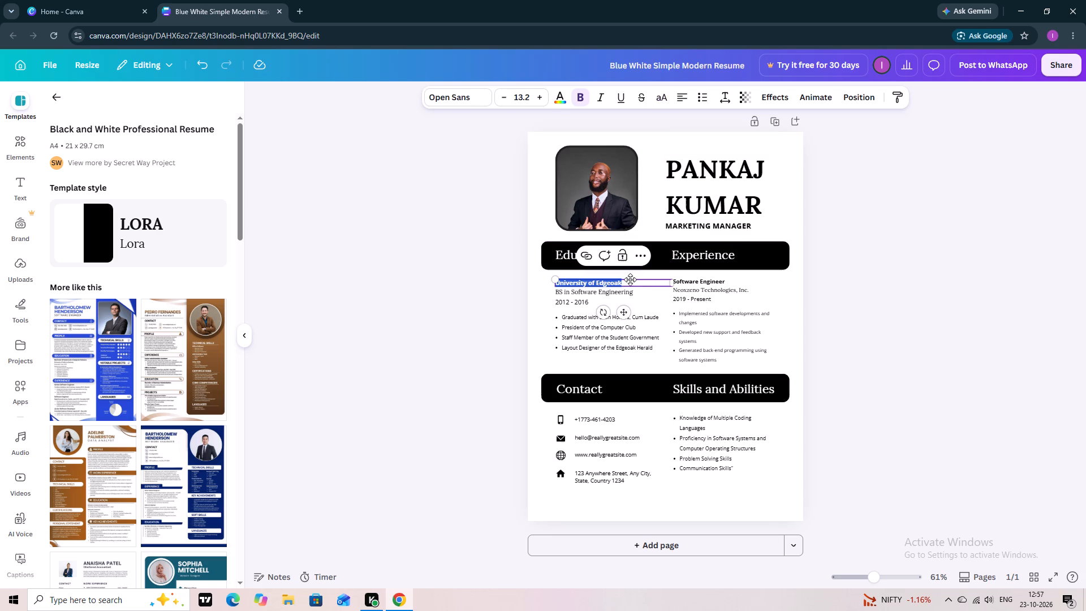
{"action": "left_click", "coordinate": [630, 279]}
{"action": "left_click", "coordinate": [629, 281]}
{"action": "left_click", "coordinate": [624, 281]}
{"action": "key", "text": "BackSpace"}
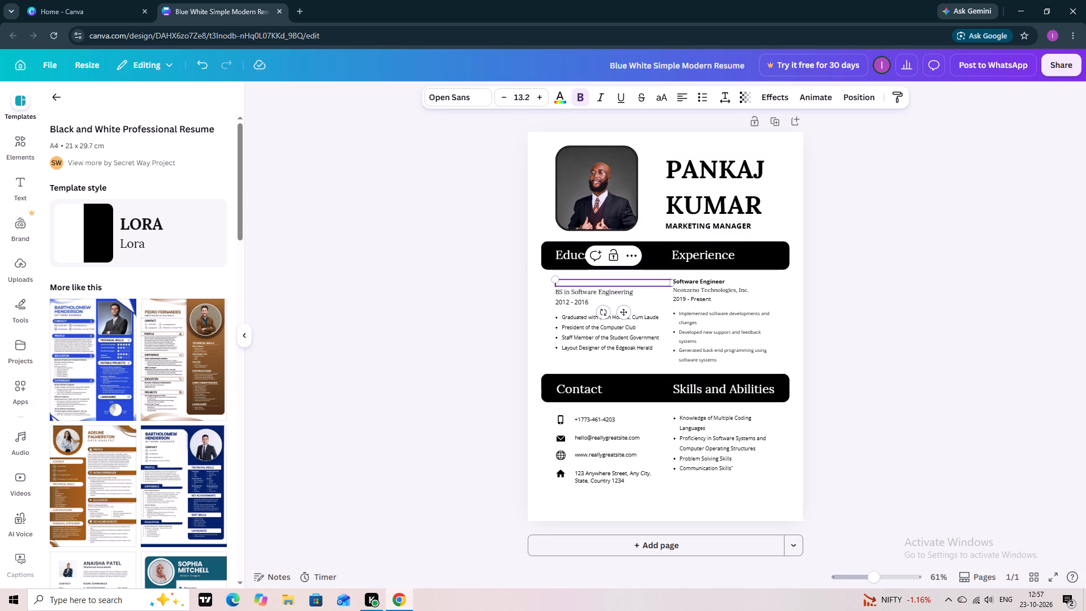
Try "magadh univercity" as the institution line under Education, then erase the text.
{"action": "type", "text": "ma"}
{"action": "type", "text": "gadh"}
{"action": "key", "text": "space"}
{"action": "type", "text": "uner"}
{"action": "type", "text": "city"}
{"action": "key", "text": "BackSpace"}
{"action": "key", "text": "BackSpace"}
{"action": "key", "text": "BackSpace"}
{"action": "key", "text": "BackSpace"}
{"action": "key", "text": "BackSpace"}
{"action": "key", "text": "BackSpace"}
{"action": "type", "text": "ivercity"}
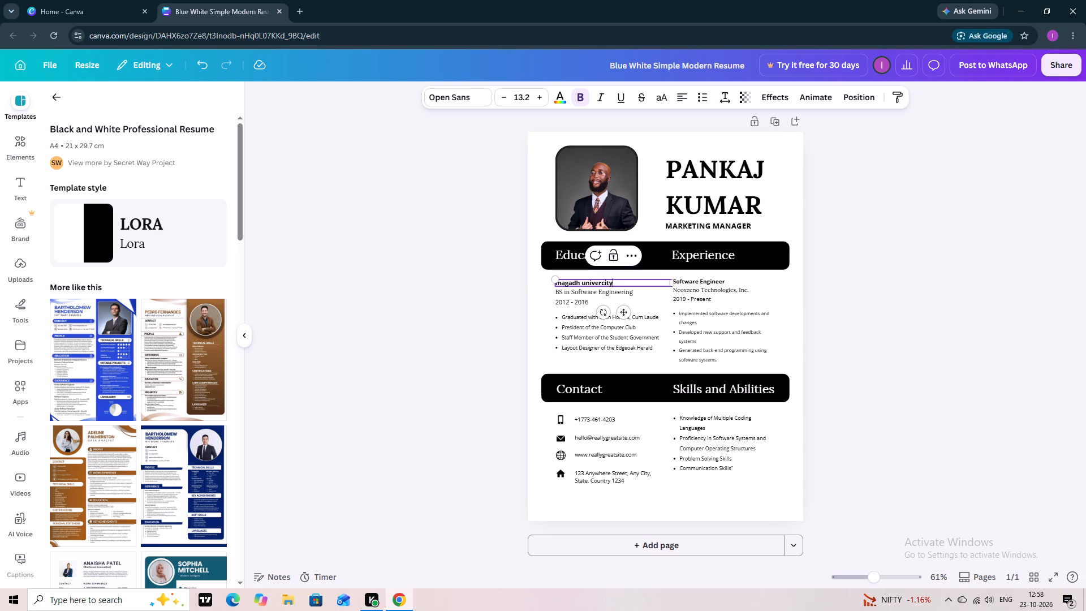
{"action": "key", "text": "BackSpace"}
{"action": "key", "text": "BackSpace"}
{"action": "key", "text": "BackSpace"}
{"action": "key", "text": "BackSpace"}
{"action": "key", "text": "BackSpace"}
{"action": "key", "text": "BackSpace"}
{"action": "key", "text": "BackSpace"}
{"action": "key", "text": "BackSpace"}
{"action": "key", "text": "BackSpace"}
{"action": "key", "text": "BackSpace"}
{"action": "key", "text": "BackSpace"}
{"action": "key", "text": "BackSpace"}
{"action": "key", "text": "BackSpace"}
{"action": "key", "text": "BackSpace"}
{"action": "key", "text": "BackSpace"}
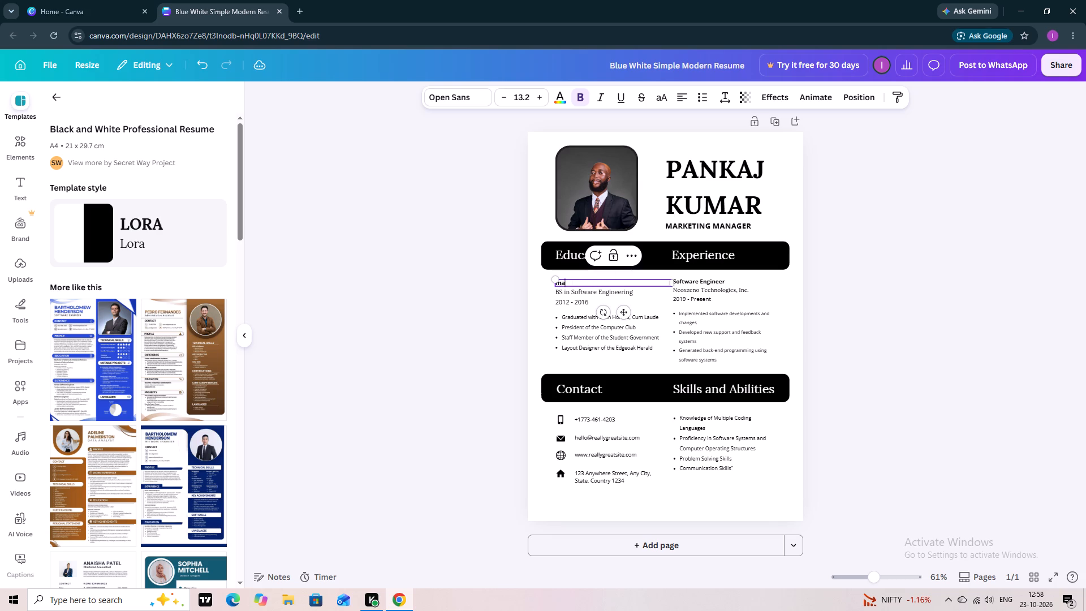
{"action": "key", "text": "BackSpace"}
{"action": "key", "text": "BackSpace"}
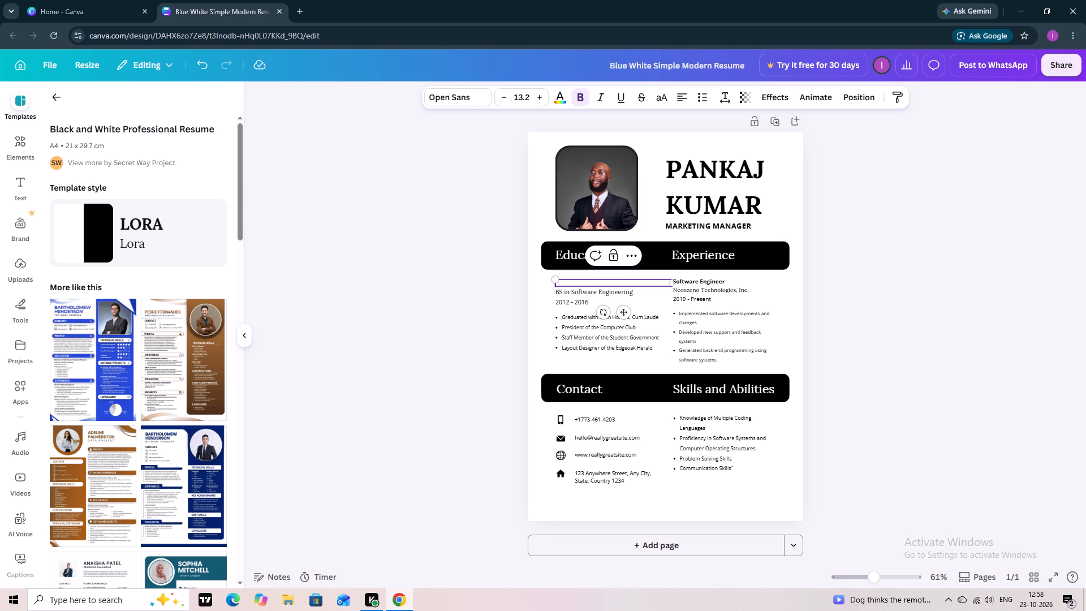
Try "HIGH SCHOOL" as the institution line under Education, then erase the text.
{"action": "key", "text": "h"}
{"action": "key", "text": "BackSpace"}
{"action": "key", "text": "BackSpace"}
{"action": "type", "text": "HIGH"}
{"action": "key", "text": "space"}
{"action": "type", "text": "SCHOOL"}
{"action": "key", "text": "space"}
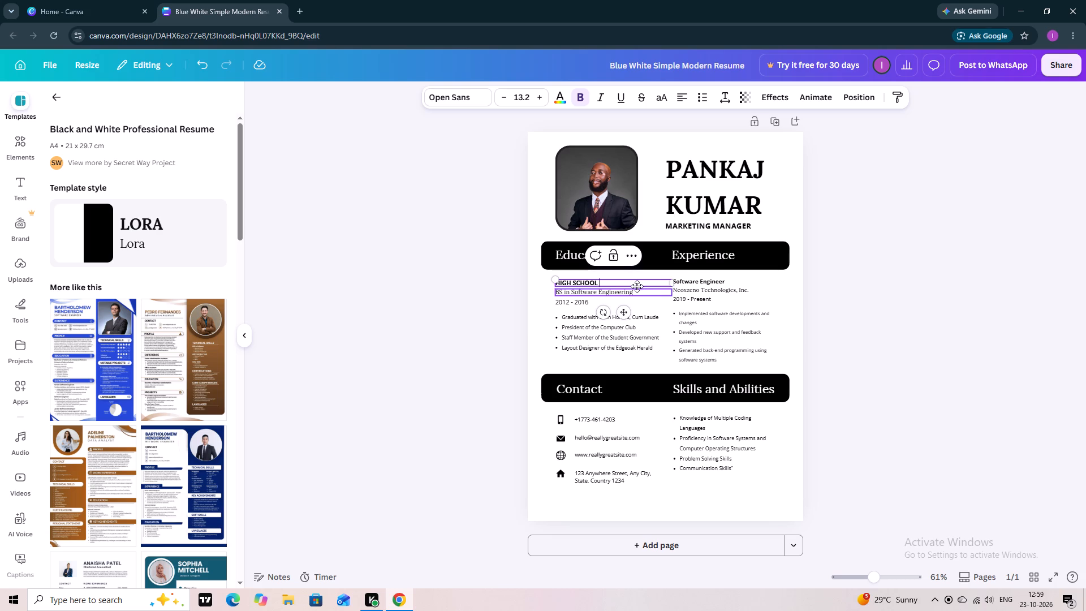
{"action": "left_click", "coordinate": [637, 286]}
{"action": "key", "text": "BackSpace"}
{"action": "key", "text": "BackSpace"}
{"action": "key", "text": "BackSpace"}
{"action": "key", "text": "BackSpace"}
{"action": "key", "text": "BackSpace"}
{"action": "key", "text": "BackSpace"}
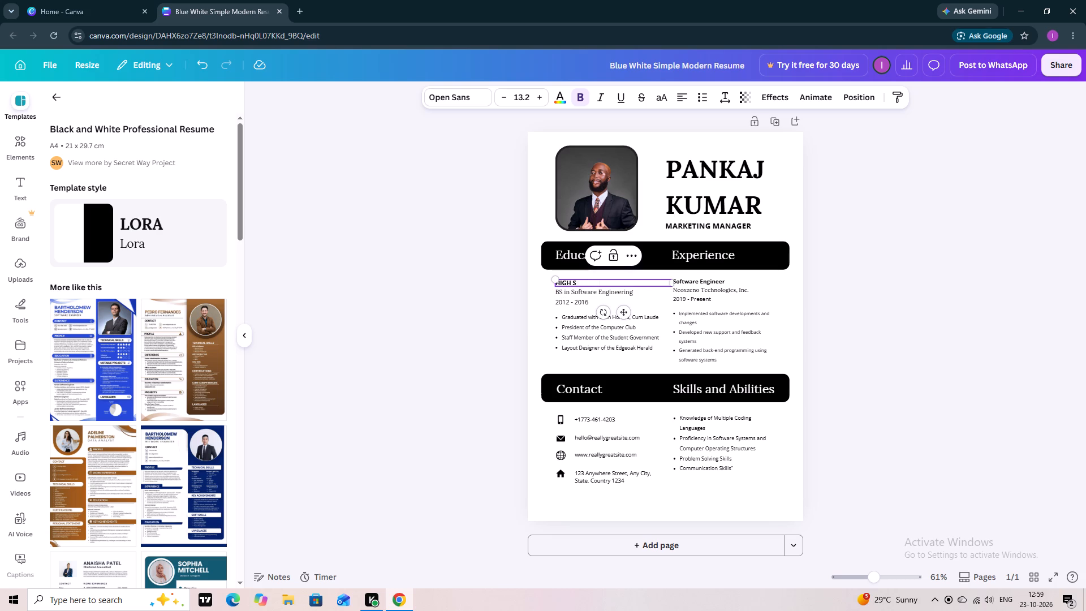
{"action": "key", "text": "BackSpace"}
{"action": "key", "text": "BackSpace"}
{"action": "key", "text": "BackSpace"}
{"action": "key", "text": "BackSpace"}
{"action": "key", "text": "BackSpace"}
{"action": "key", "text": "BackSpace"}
Enter "MAGADH UNIVERSITY ,BODHGAYA" as the institution line under Education.
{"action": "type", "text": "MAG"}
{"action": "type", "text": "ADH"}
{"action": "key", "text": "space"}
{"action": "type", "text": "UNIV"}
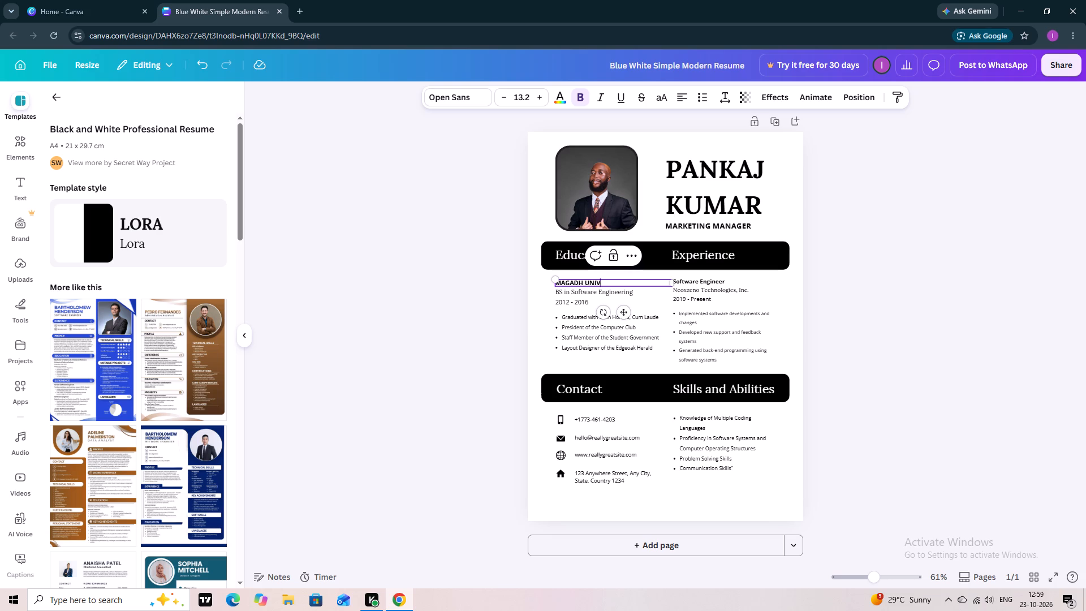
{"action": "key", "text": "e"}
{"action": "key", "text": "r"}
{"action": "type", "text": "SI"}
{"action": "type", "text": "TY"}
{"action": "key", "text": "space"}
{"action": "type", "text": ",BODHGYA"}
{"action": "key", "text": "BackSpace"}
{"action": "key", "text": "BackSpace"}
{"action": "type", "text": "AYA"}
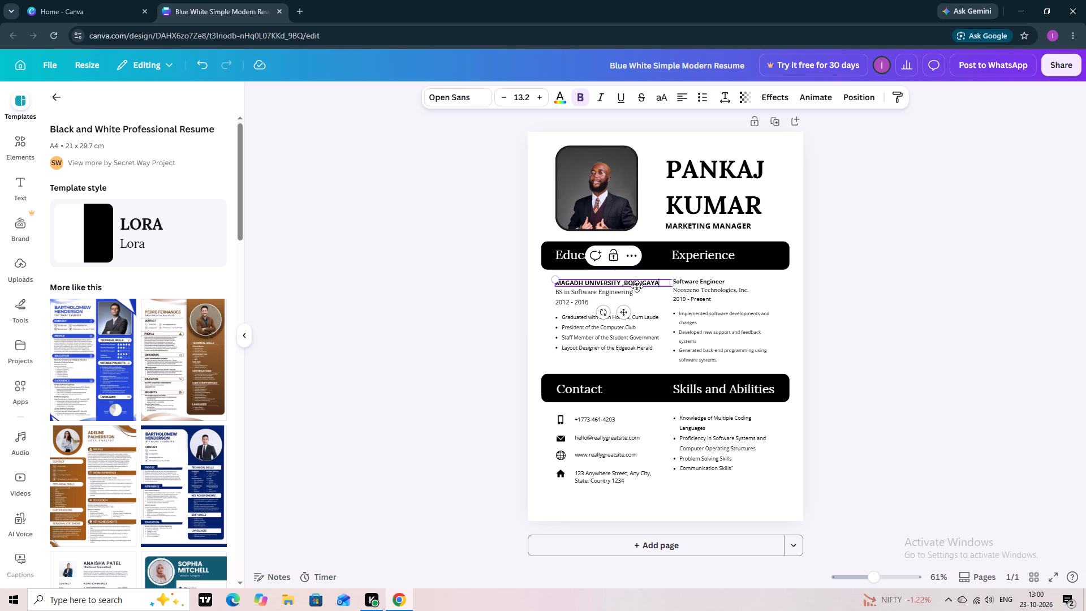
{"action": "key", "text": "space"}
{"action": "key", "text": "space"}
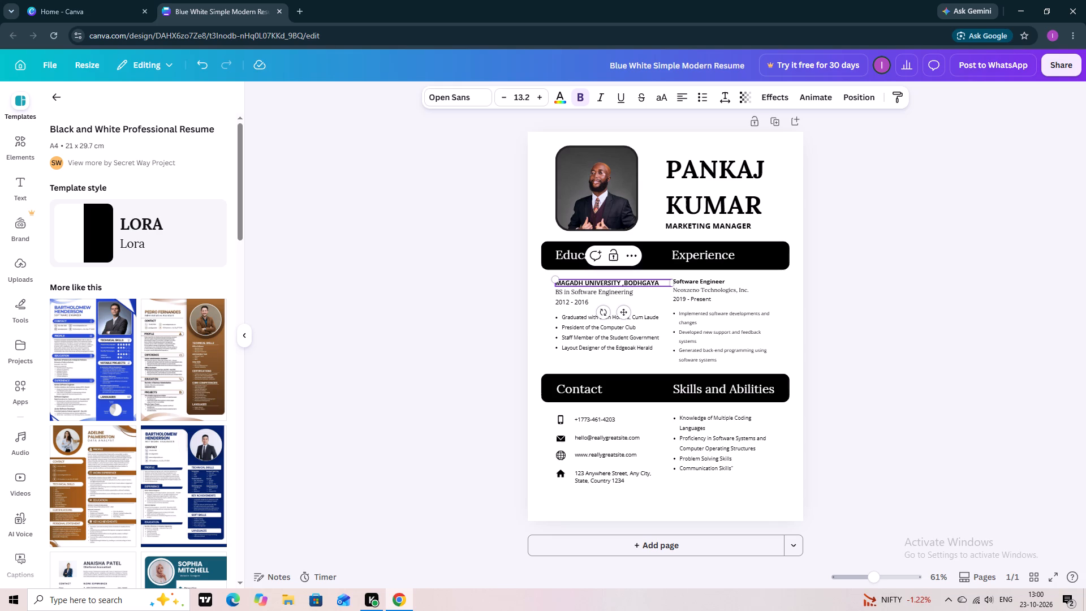
Replace the placeholder degree line beneath the university name with "B.COM 1ST YEAR".
{"action": "left_click", "coordinate": [614, 293]}
{"action": "left_click", "coordinate": [643, 291]}
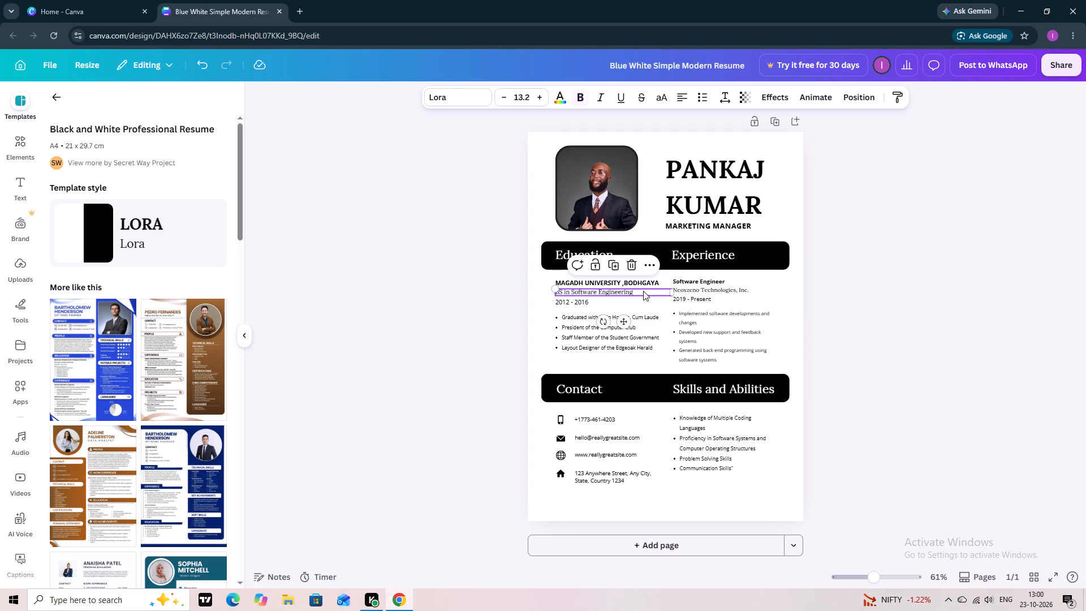
{"action": "key", "text": "BackSpace"}
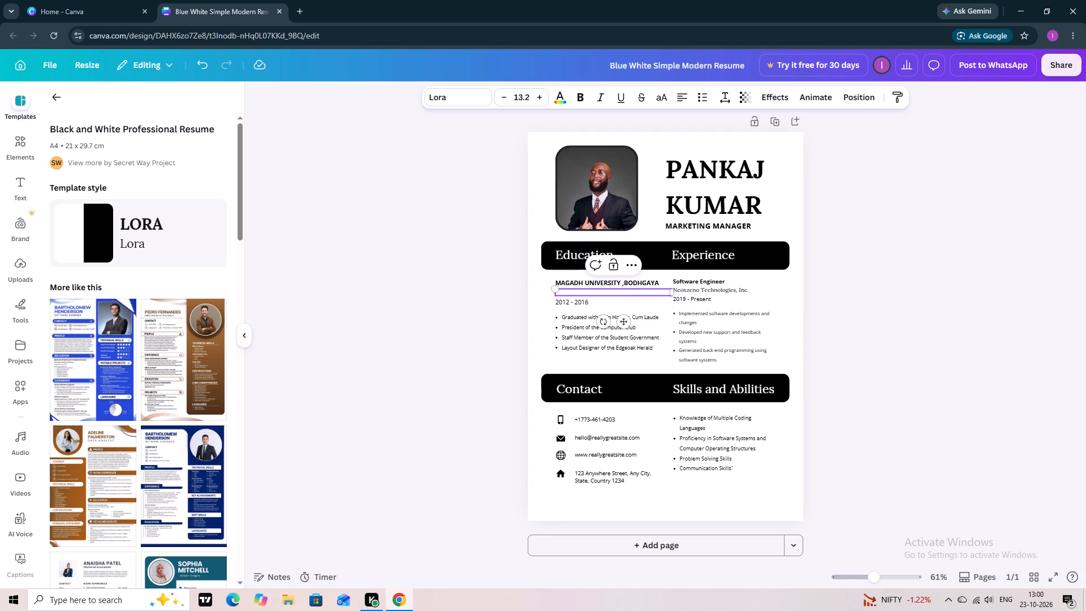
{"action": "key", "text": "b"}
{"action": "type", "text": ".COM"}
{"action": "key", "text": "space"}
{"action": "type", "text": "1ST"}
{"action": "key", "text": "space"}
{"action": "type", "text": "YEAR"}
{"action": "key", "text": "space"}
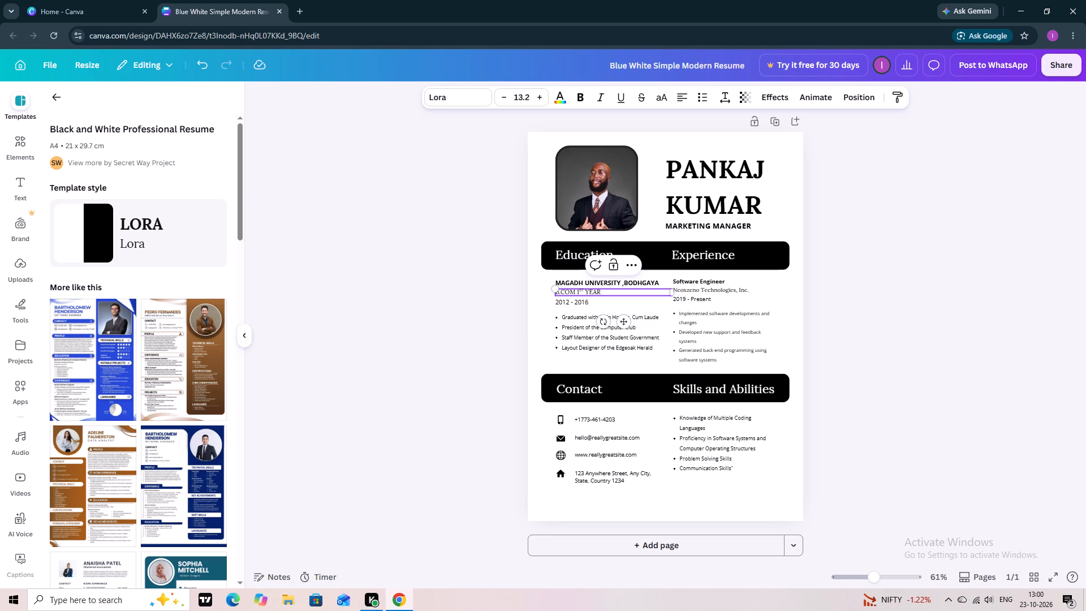
Replace the placeholder study dates beneath the degree line, starting with the year 2024.
{"action": "left_click", "coordinate": [605, 303]}
{"action": "left_click", "coordinate": [605, 303]}
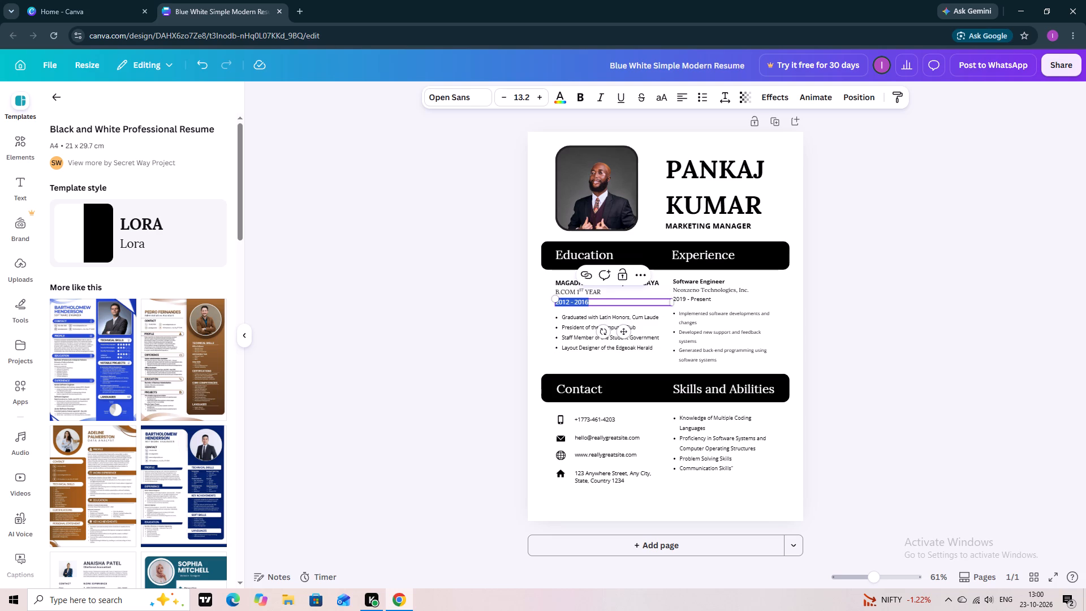
{"action": "key", "text": "BackSpace"}
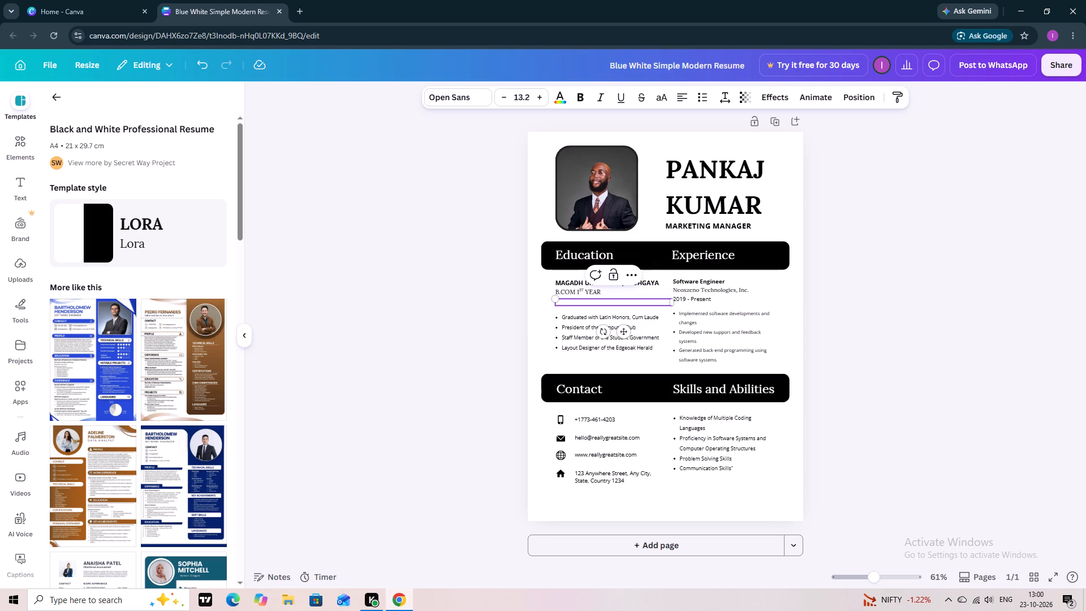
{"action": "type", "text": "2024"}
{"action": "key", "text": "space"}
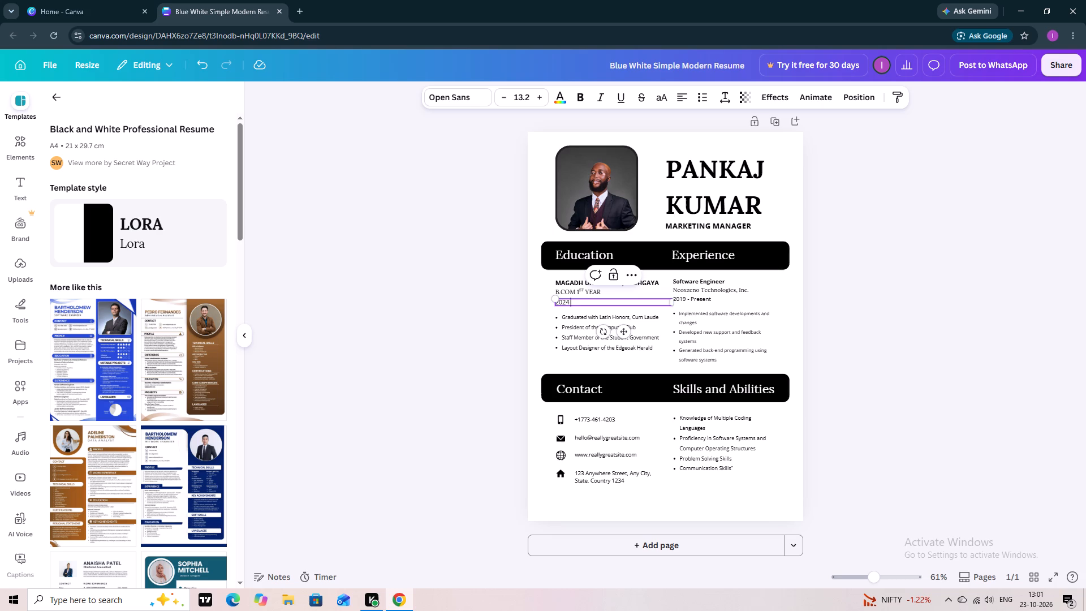
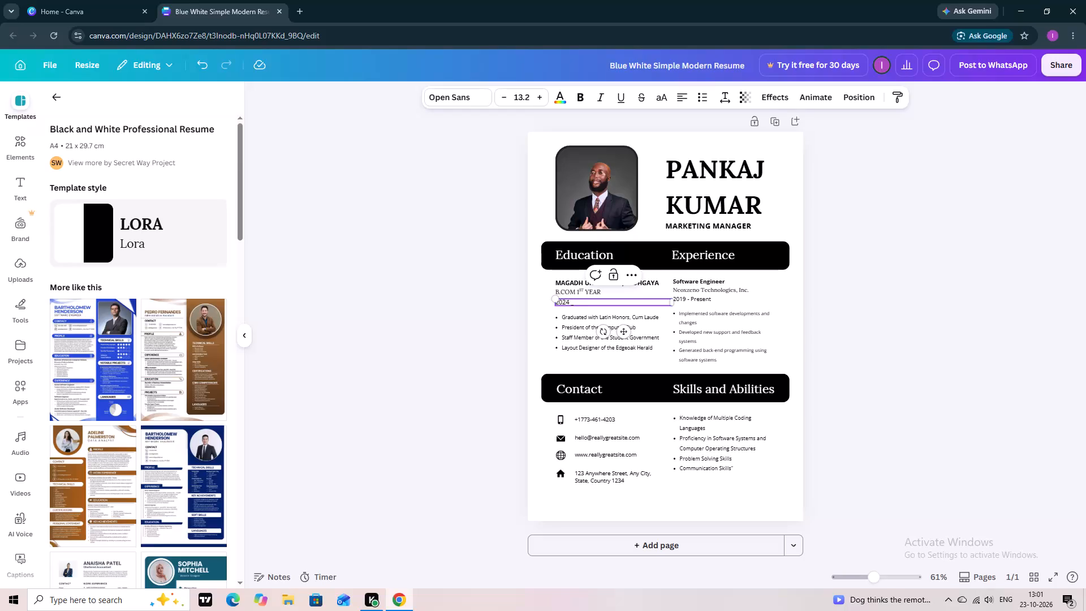
Complete the study dates under the degree line so they read "2024 ---- 2028".
{"action": "key", "text": "BackSpace"}
{"action": "key", "text": "minus"}
{"action": "type", "text": "---"}
{"action": "key", "text": "space"}
{"action": "type", "text": "2028"}
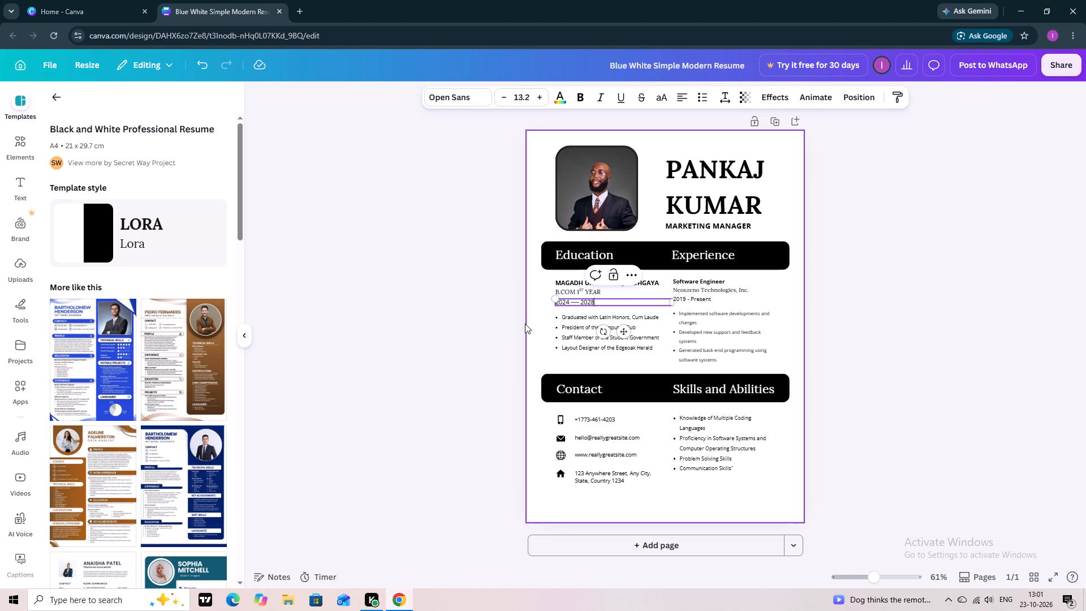
Clear all the placeholder bullet text beneath the study dates in the Education section.
{"action": "left_click", "coordinate": [566, 315]}
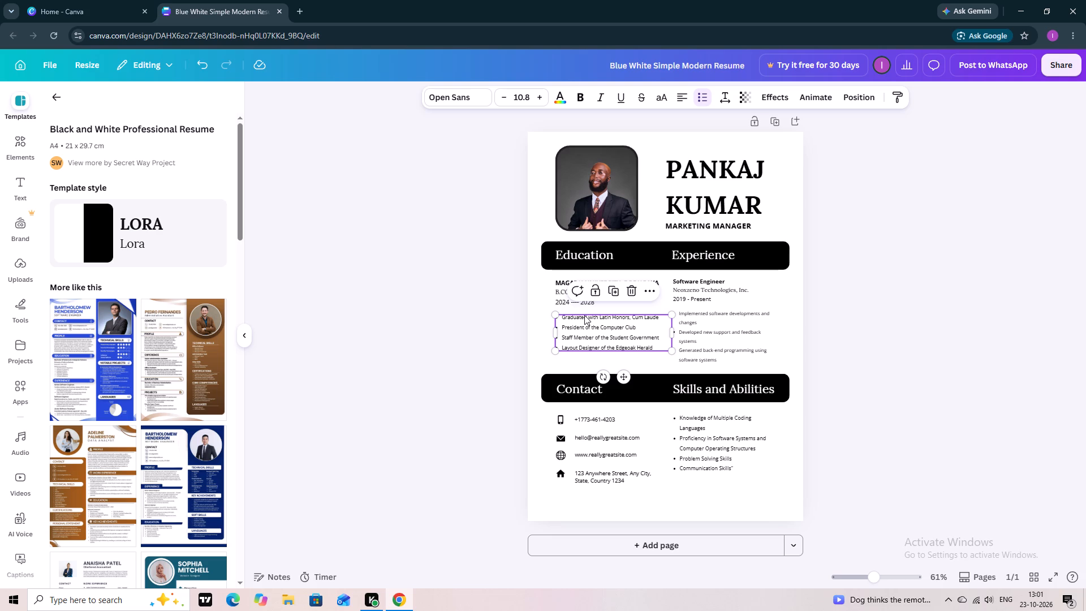
{"action": "left_click", "coordinate": [651, 345]}
{"action": "left_click", "coordinate": [472, 347]}
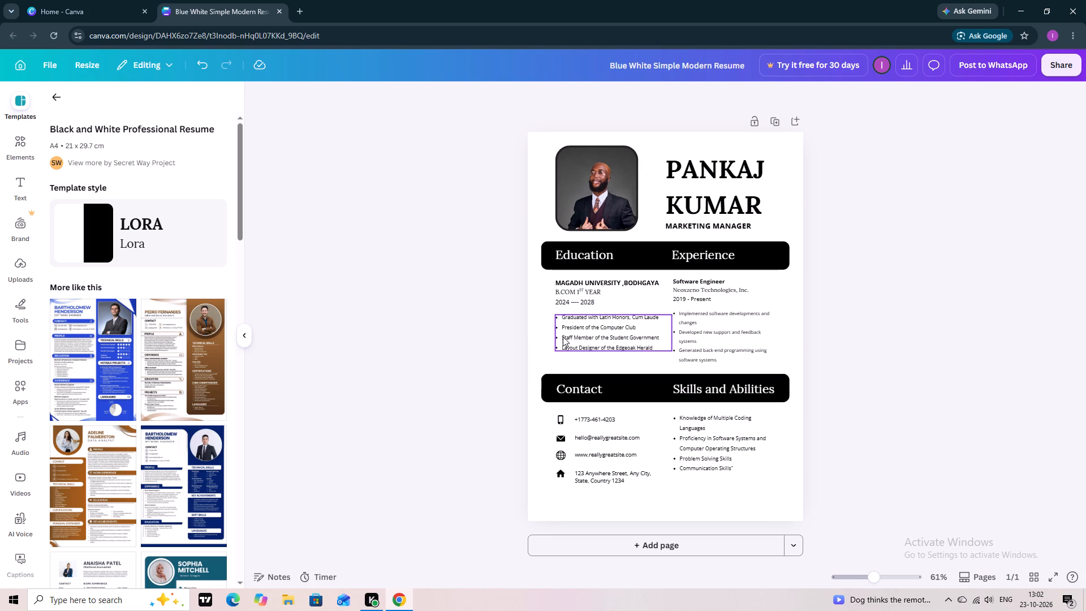
{"action": "left_click", "coordinate": [663, 345]}
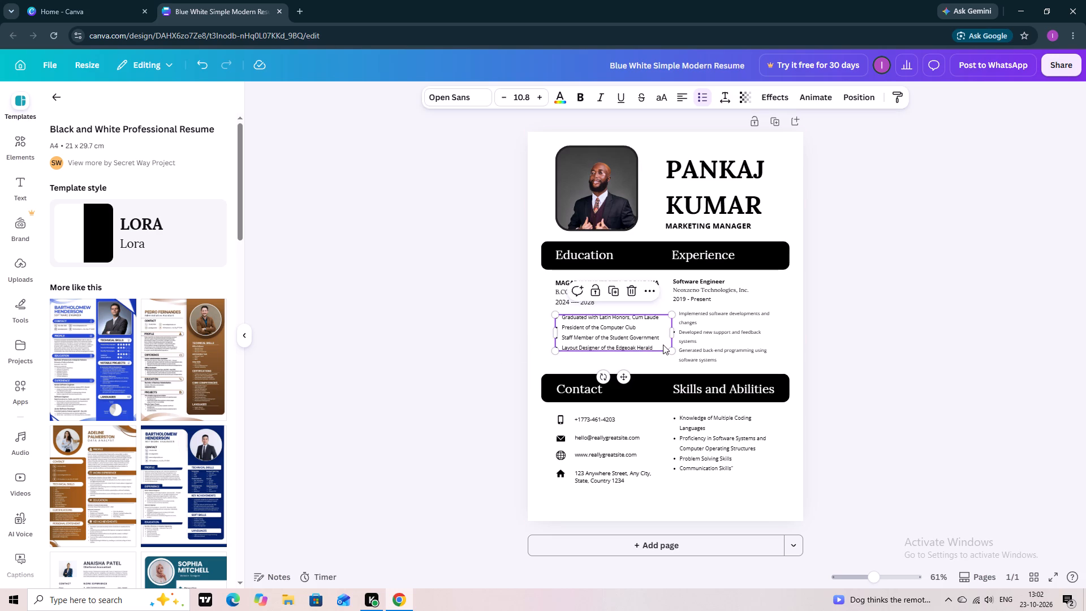
{"action": "left_click", "coordinate": [660, 345]}
{"action": "key", "text": "BackSpace"}
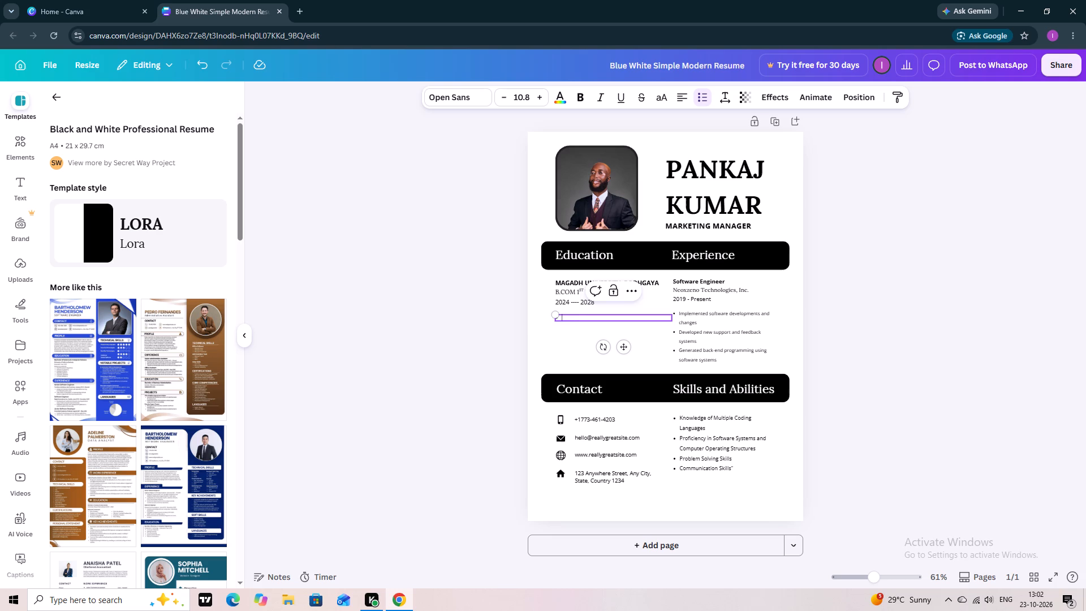
{"action": "left_click", "coordinate": [587, 320]}
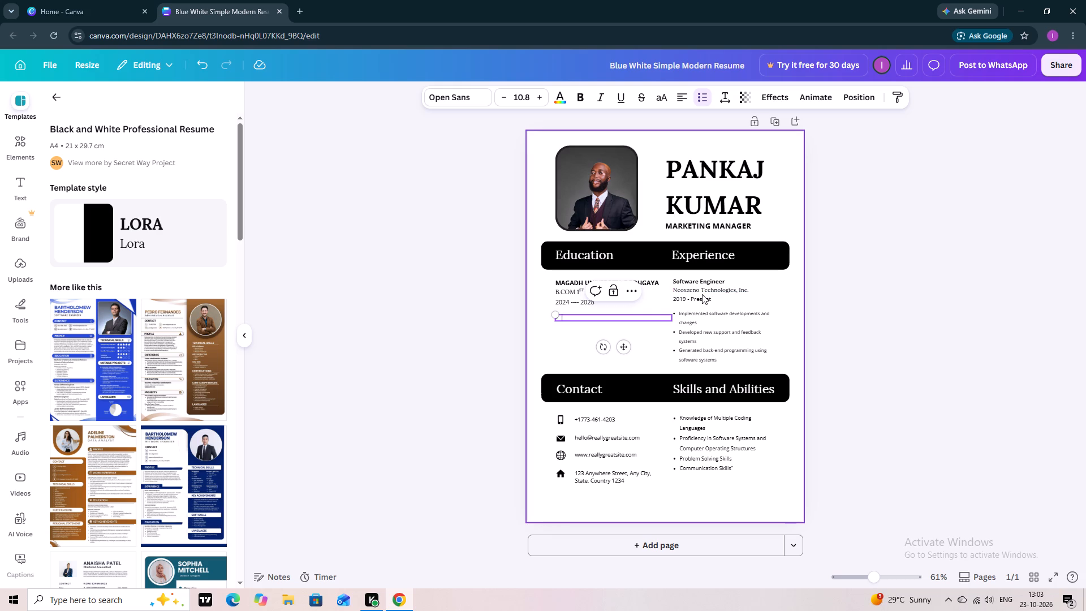
{"action": "left_click", "coordinate": [640, 316]}
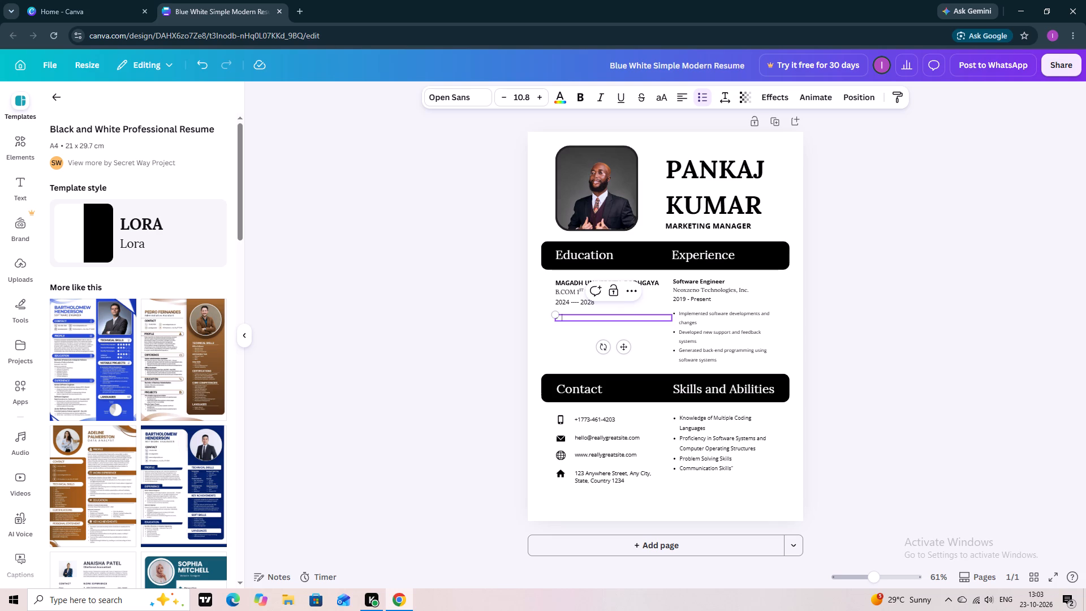
{"action": "left_click", "coordinate": [648, 316]}
Delete the placeholder portrait image while keeping its frame.
{"action": "left_click", "coordinate": [596, 180]}
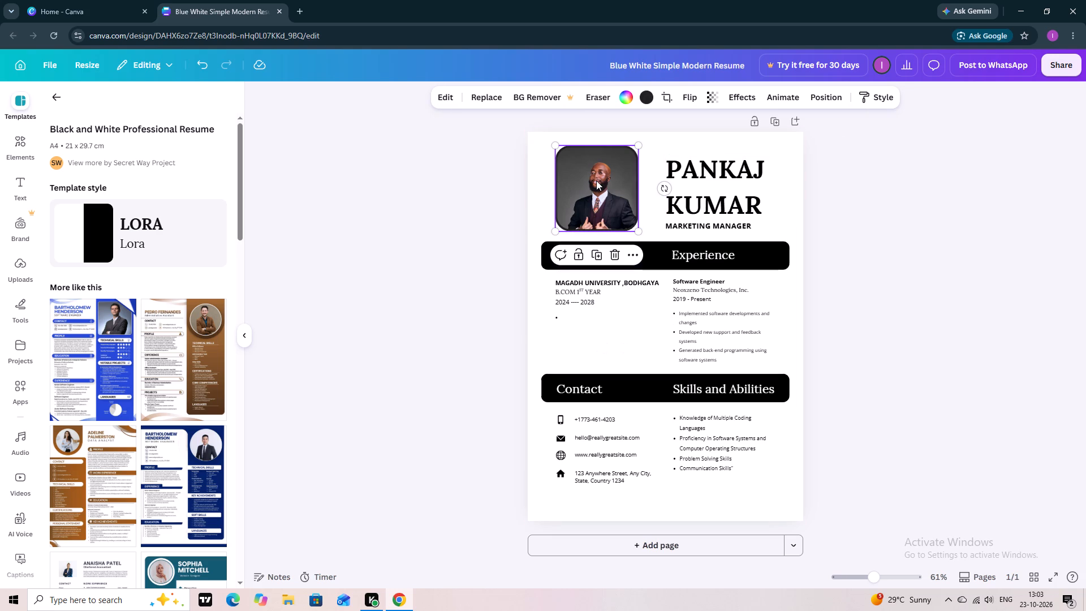
{"action": "left_click", "coordinate": [609, 261]}
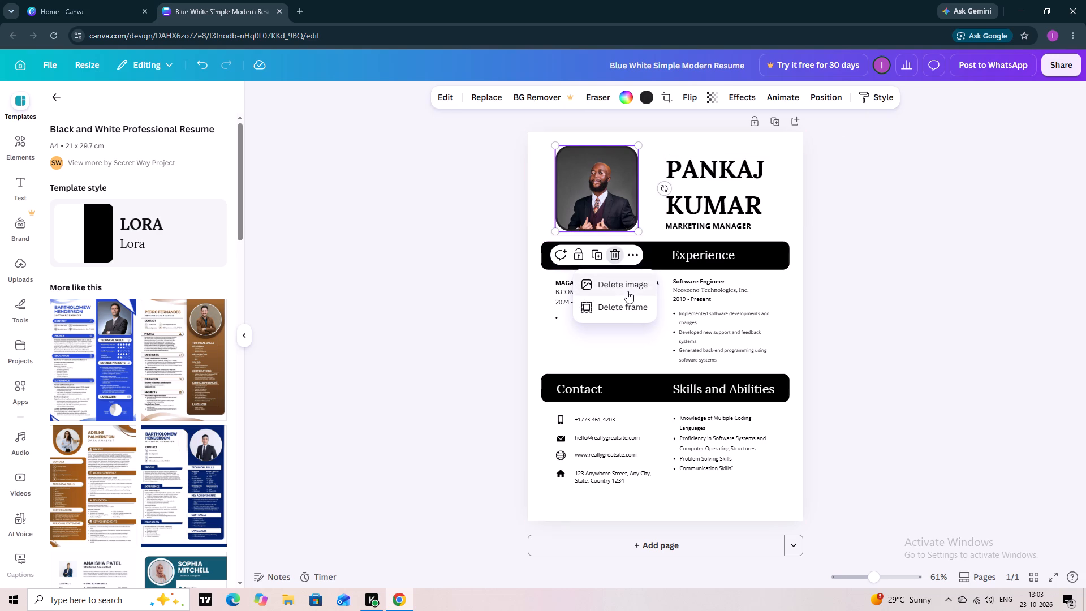
{"action": "left_click", "coordinate": [627, 288]}
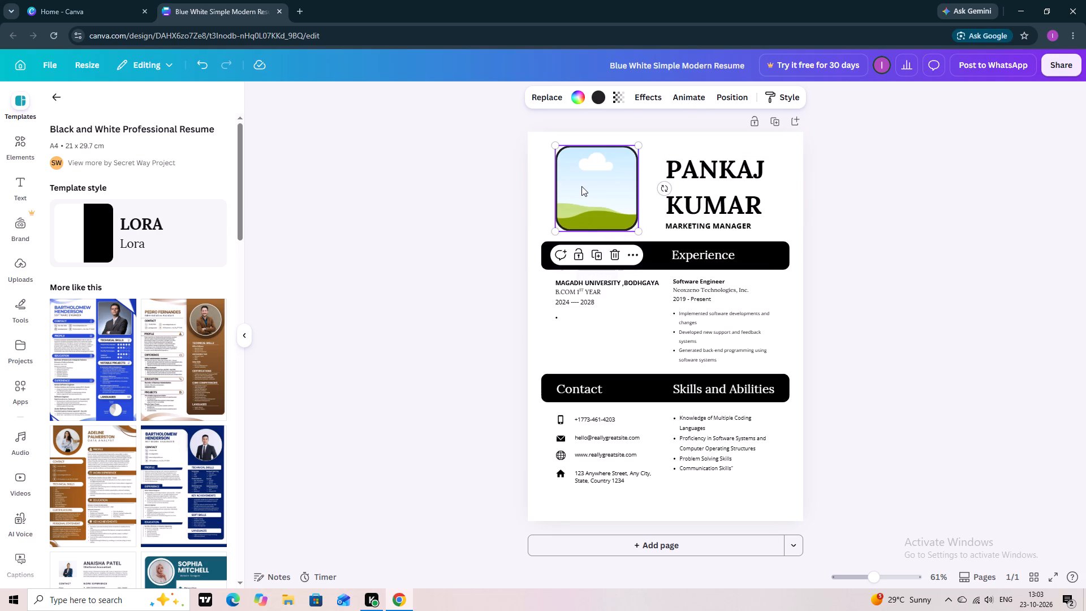
Place the uploaded photo of the man in the blue shirt into the empty portrait frame.
{"action": "left_click", "coordinate": [10, 275]}
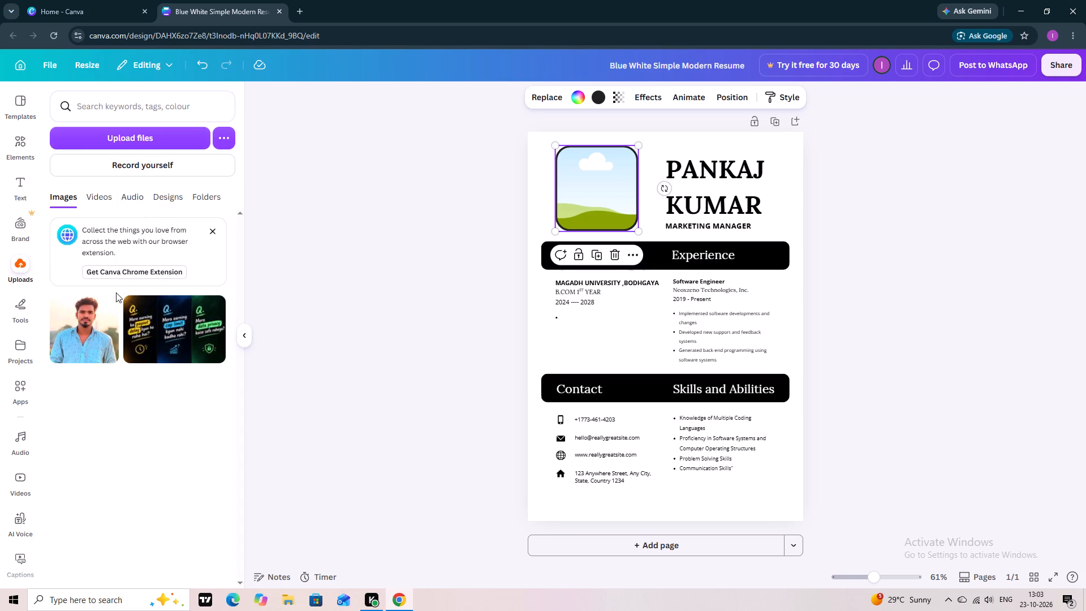
{"action": "left_click", "coordinate": [98, 315]}
{"action": "left_click_drag", "start_coordinate": [98, 315], "coordinate": [131, 308]}
{"action": "left_click_drag", "start_coordinate": [468, 255], "coordinate": [507, 230]}
{"action": "left_click_drag", "start_coordinate": [97, 345], "coordinate": [591, 176]}
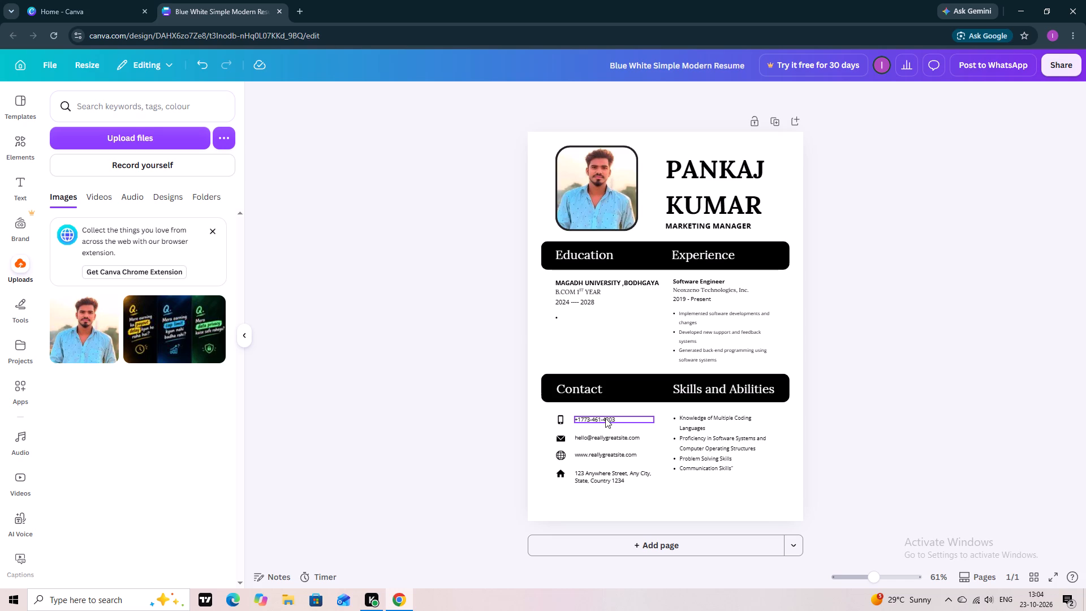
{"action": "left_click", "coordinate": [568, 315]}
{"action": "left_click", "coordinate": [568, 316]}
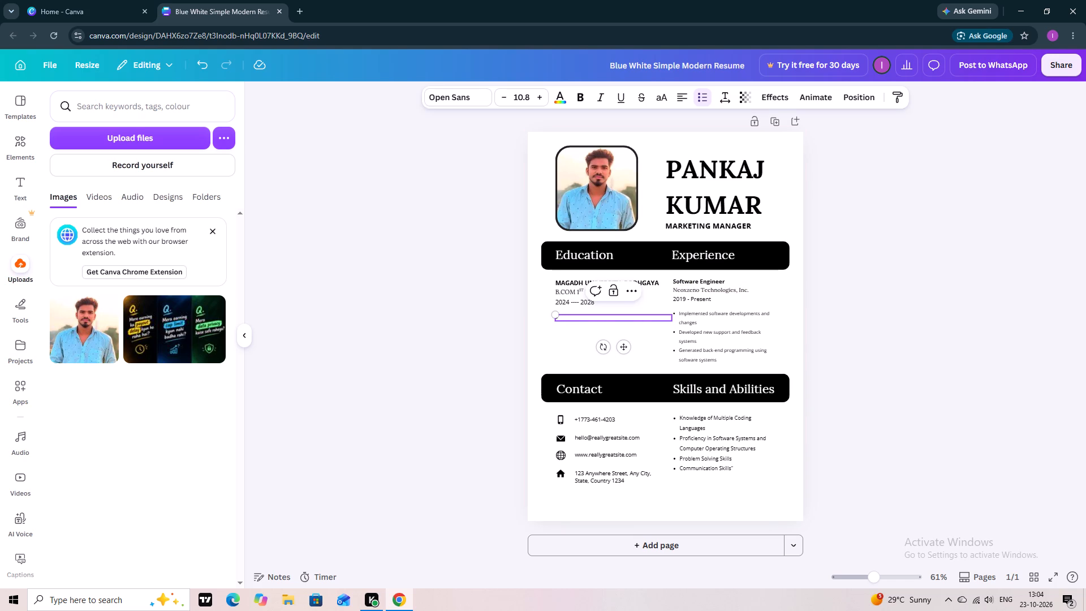
Delete the Experience section's placeholder bullet list, company line, "Software Engineer" title and date line.
{"action": "left_click", "coordinate": [707, 284]}
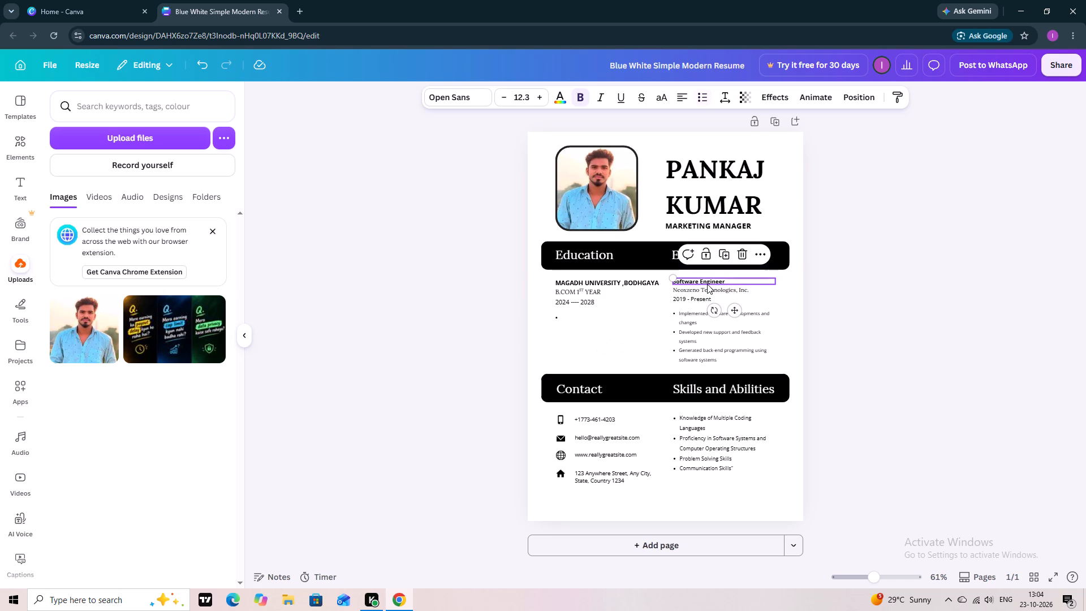
{"action": "left_click", "coordinate": [712, 330]}
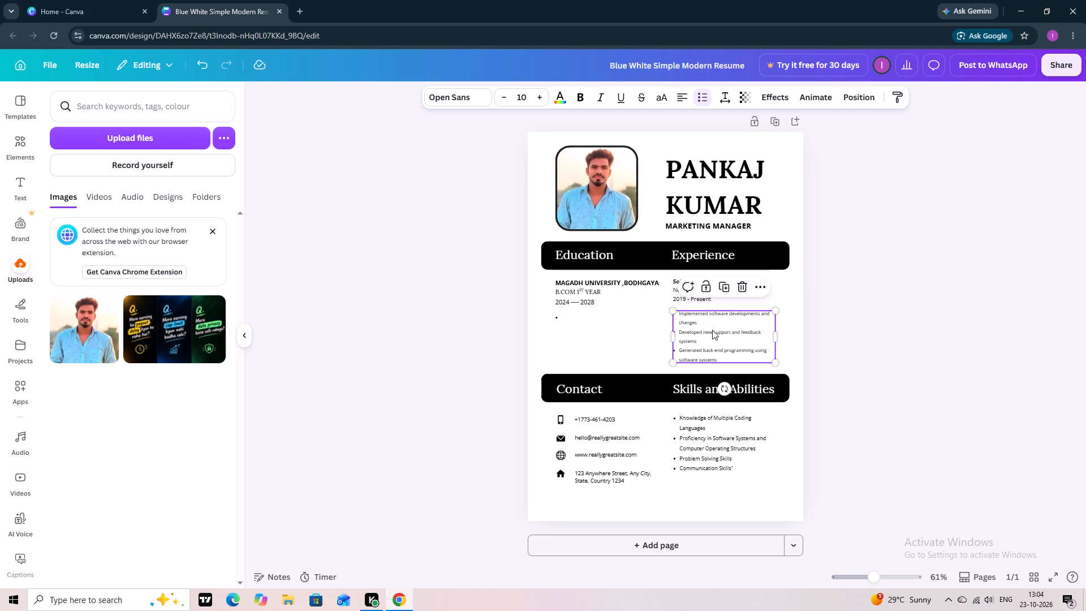
{"action": "left_click", "coordinate": [739, 286]}
{"action": "left_click", "coordinate": [726, 287]}
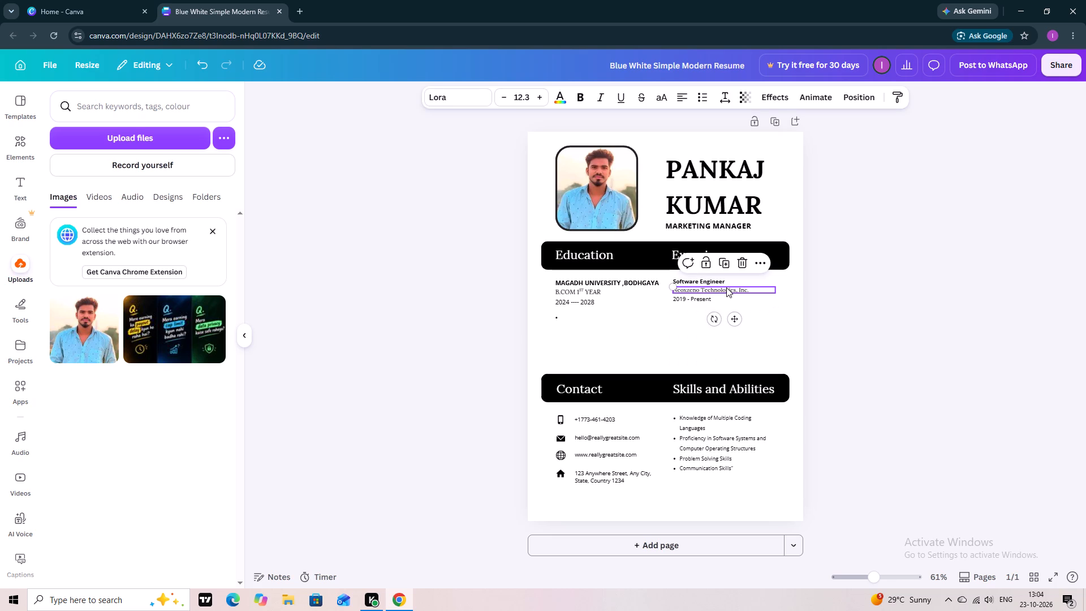
{"action": "left_click", "coordinate": [744, 261]}
{"action": "left_click", "coordinate": [725, 287]}
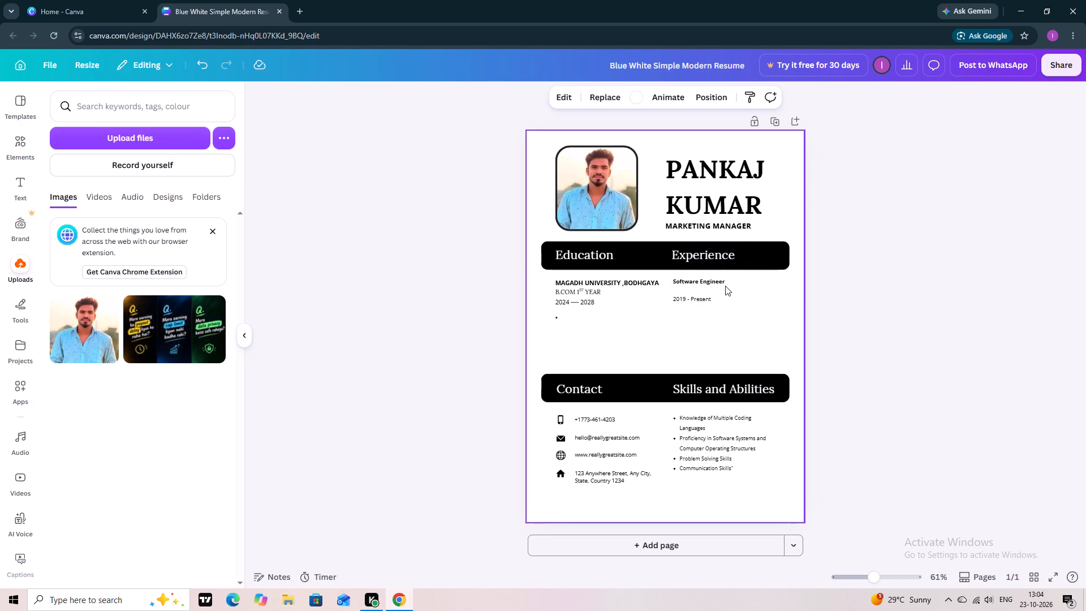
{"action": "left_click", "coordinate": [723, 283]}
{"action": "left_click", "coordinate": [738, 253]}
{"action": "left_click", "coordinate": [698, 300]}
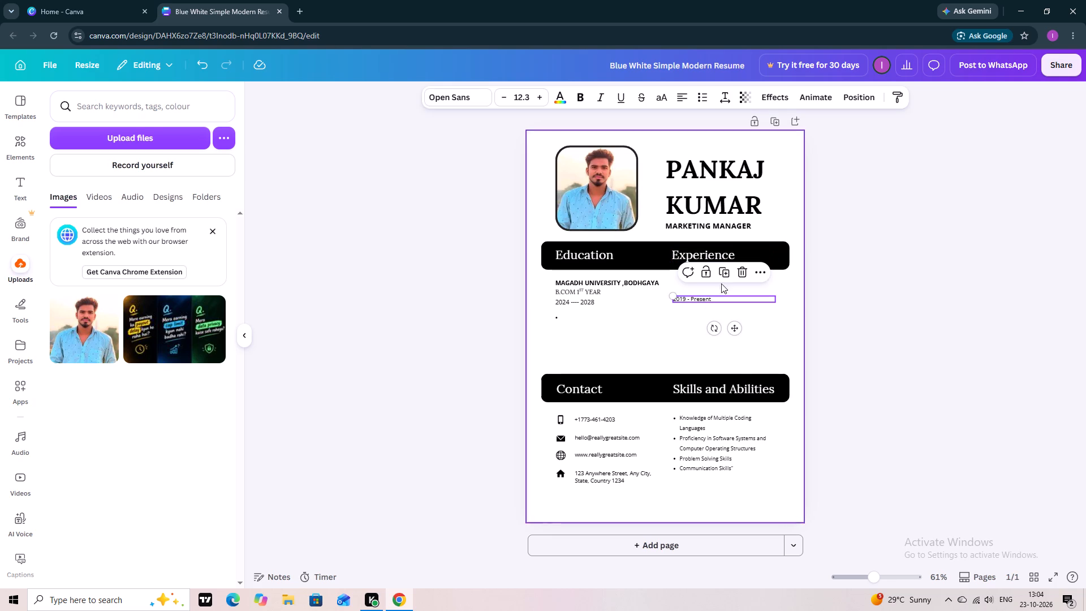
{"action": "left_click", "coordinate": [748, 270]}
{"action": "left_click", "coordinate": [710, 278]}
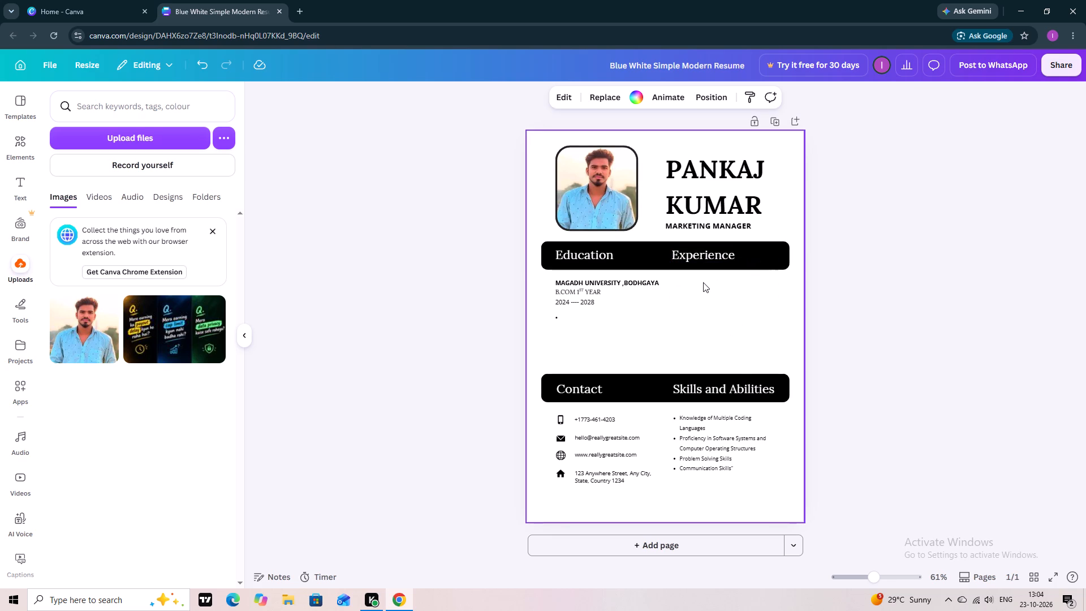
{"action": "left_click", "coordinate": [703, 282]}
Add a new text box and position it beneath the Experience heading.
{"action": "left_click", "coordinate": [15, 190]}
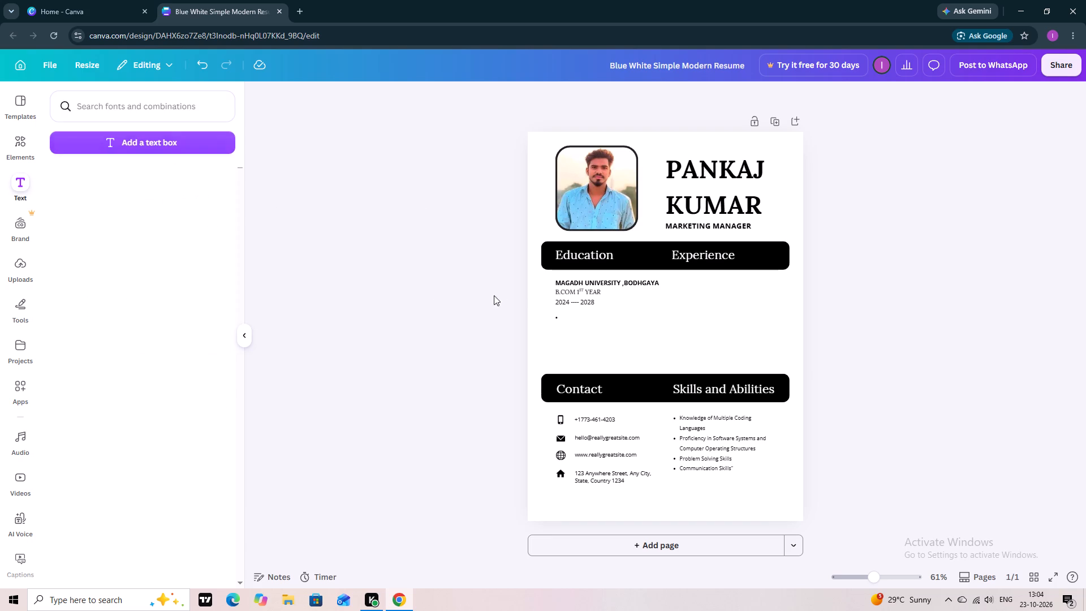
{"action": "left_click", "coordinate": [695, 286]}
{"action": "triple_click", "coordinate": [696, 286]}
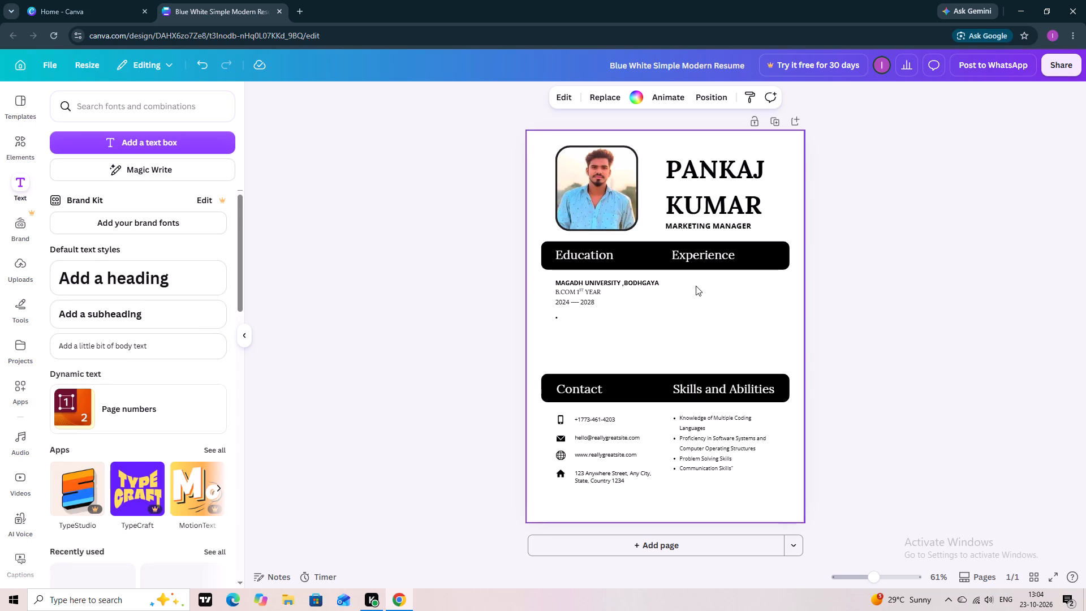
{"action": "left_click", "coordinate": [696, 286]}
{"action": "left_click", "coordinate": [165, 150]}
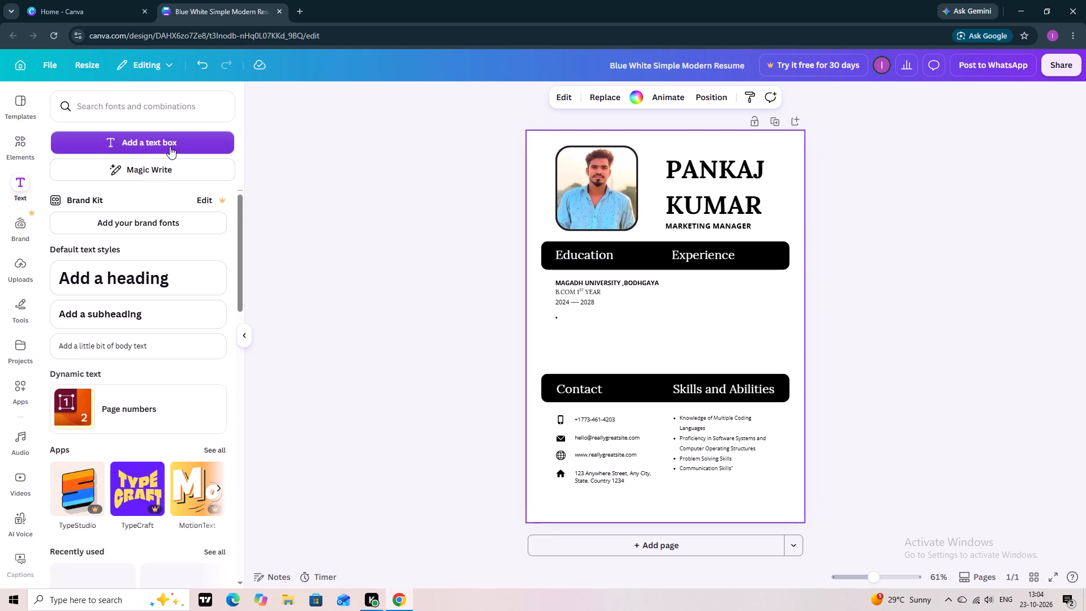
{"action": "left_click", "coordinate": [724, 296]}
{"action": "left_click_drag", "start_coordinate": [675, 324], "coordinate": [729, 288]}
{"action": "left_click", "coordinate": [721, 292]}
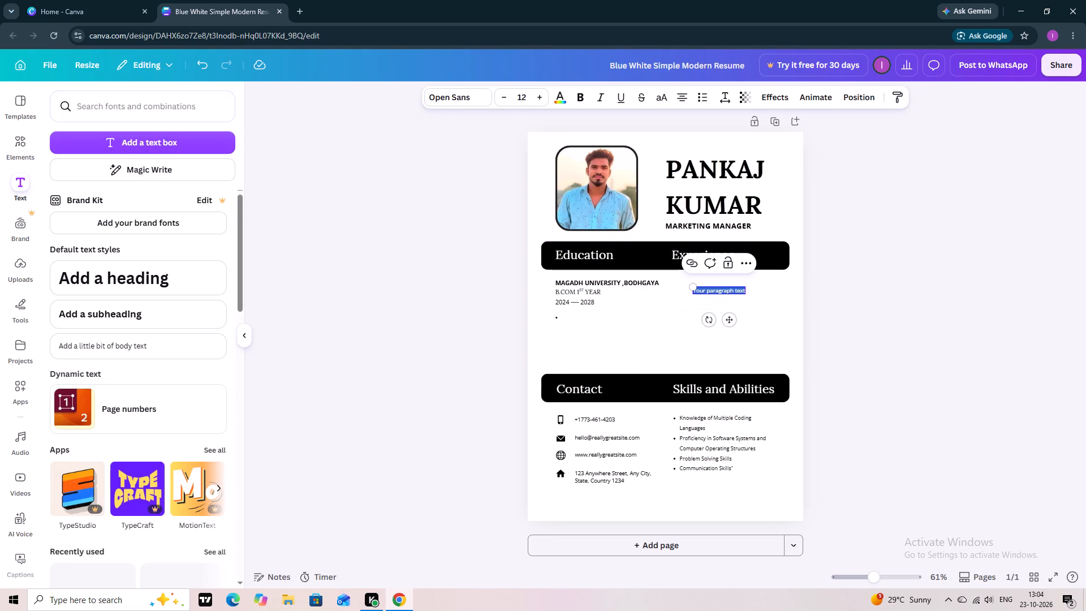
Replace the new text box's placeholder text with "COUS".
{"action": "key", "text": "BackSpace"}
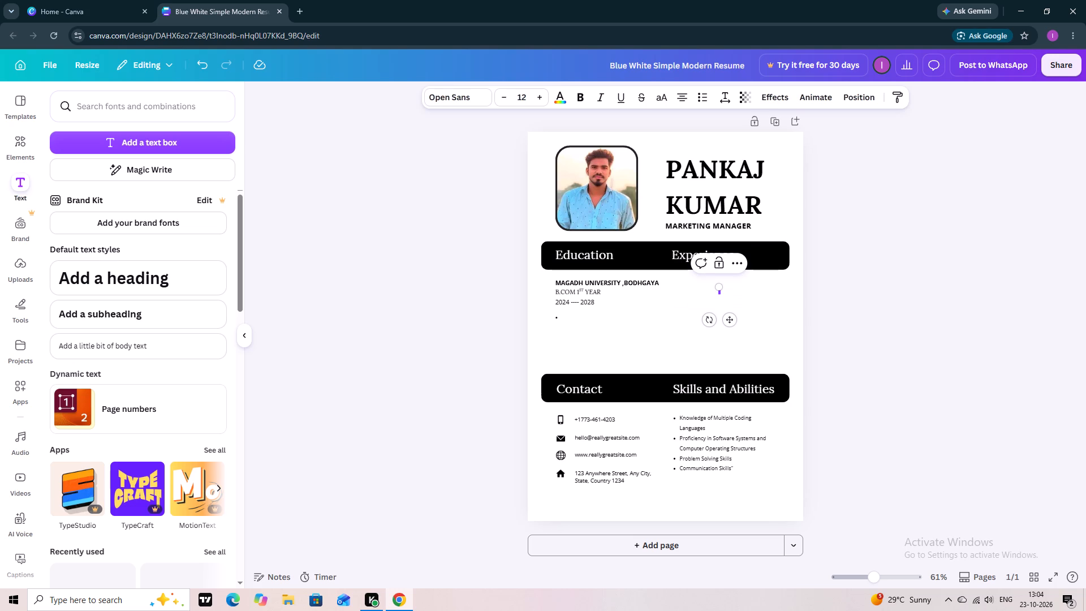
{"action": "key", "text": "c"}
{"action": "type", "text": "OUSRT"}
{"action": "key", "text": "BackSpace"}
{"action": "key", "text": "BackSpace"}
{"action": "left_click", "coordinate": [842, 272]}
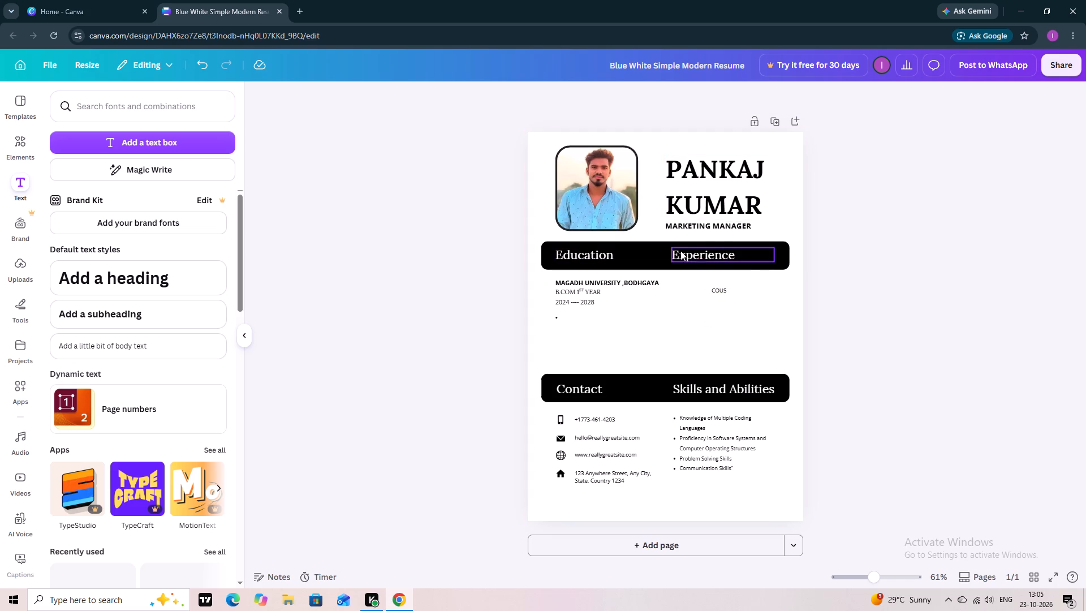
Move the Experience heading out of the black bar to the blank area above the Contact heading.
{"action": "left_click", "coordinate": [698, 255]}
{"action": "left_click_drag", "start_coordinate": [702, 255], "coordinate": [566, 347]}
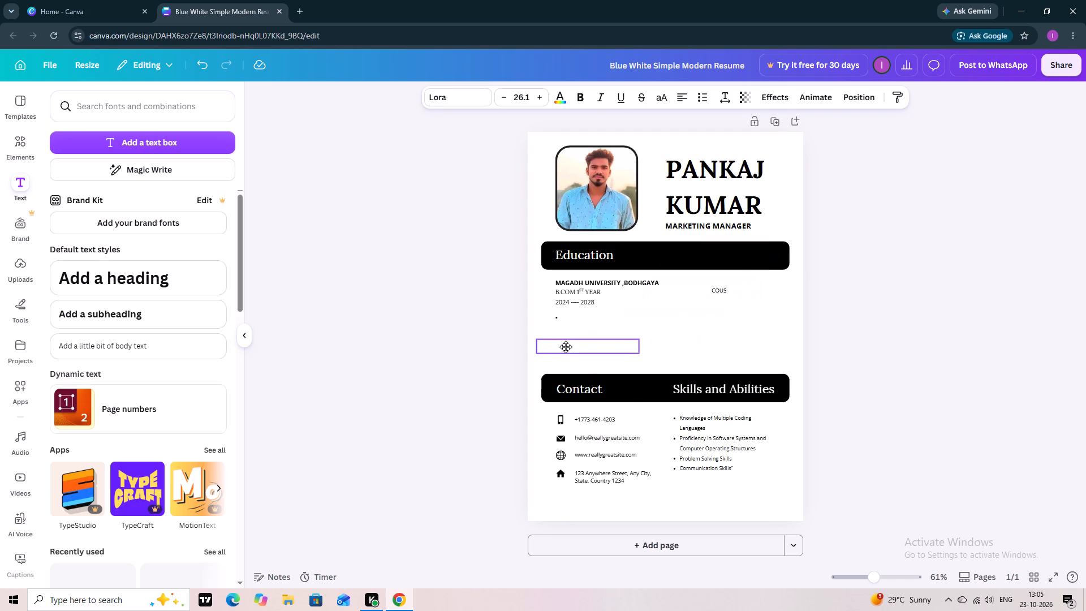
{"action": "left_click_drag", "start_coordinate": [566, 347], "coordinate": [570, 341]}
Change the Experience heading's text colour from the template default to solid black.
{"action": "left_click", "coordinate": [568, 340]}
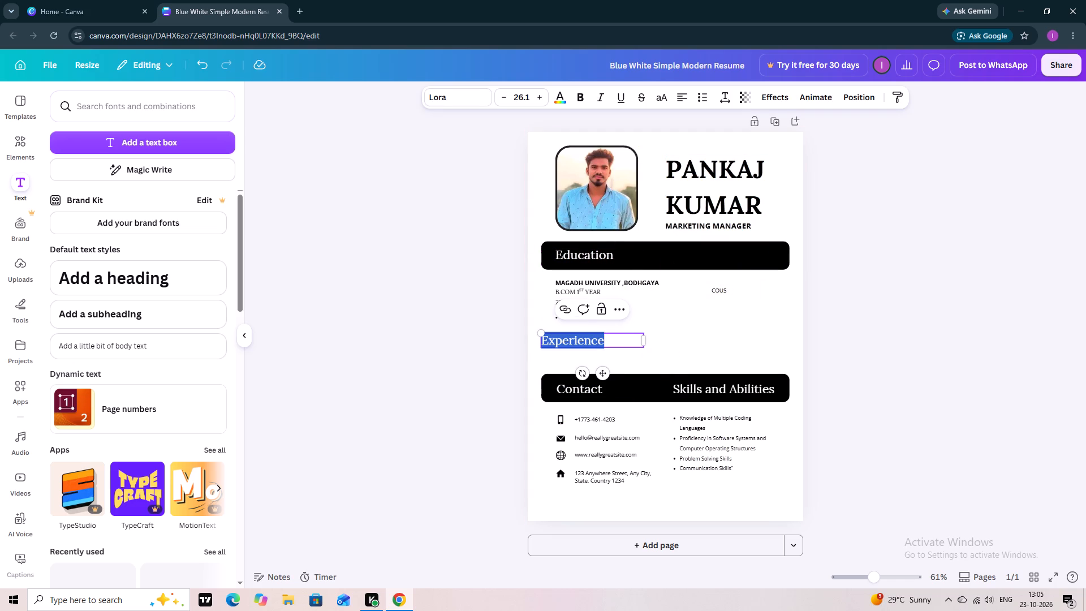
{"action": "left_click", "coordinate": [618, 342]}
{"action": "left_click", "coordinate": [592, 339]}
{"action": "left_click", "coordinate": [594, 339]}
{"action": "left_click", "coordinate": [610, 341]}
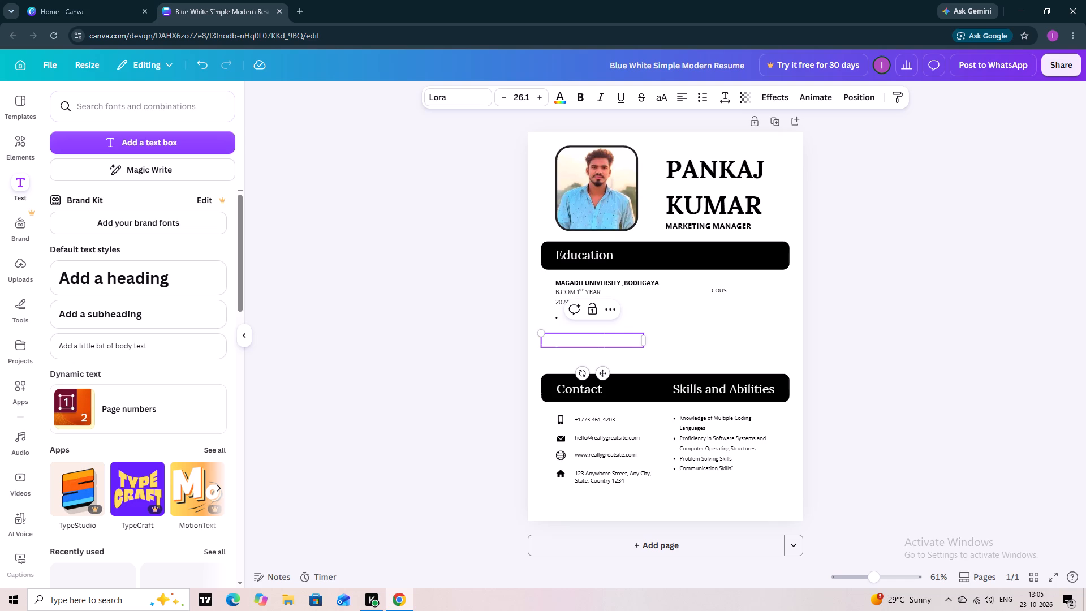
{"action": "left_click", "coordinate": [600, 342]}
{"action": "left_click", "coordinate": [591, 341]}
{"action": "left_click", "coordinate": [585, 341]}
{"action": "double_click", "coordinate": [559, 338]}
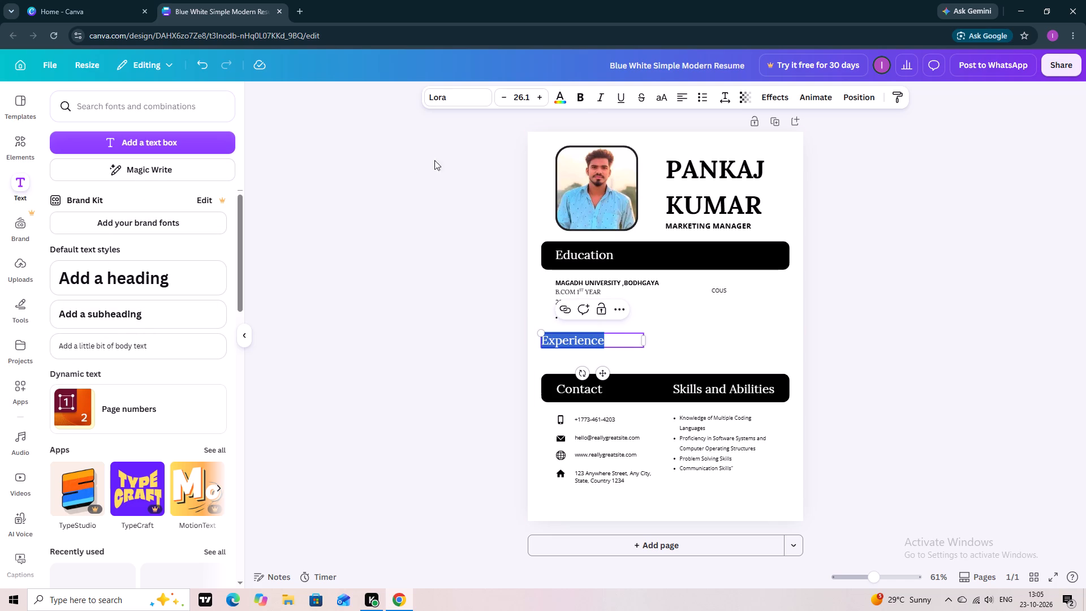
{"action": "left_click", "coordinate": [558, 95]}
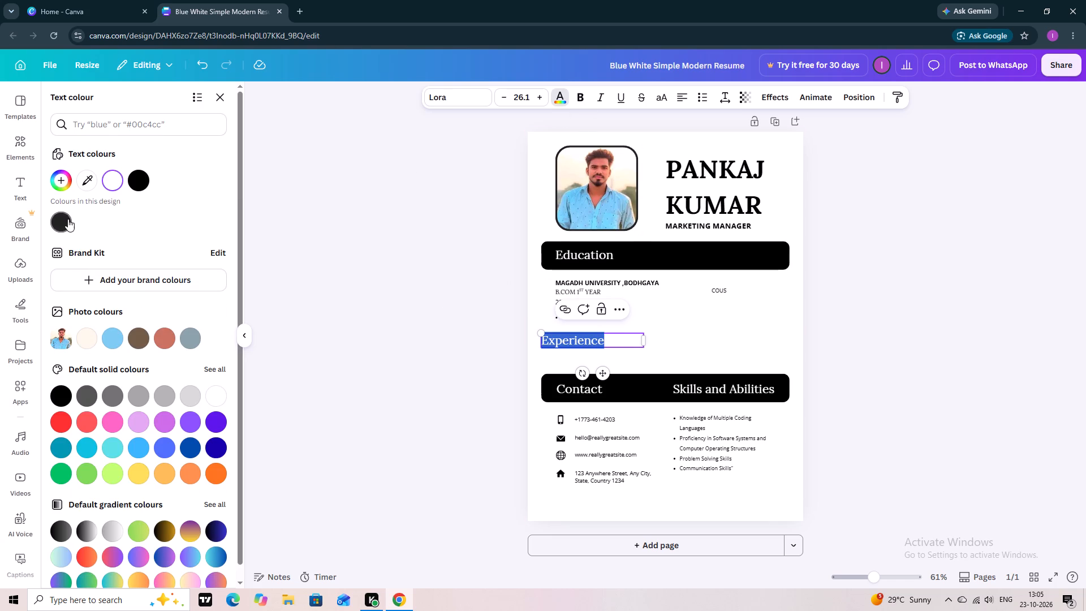
{"action": "left_click", "coordinate": [68, 219]}
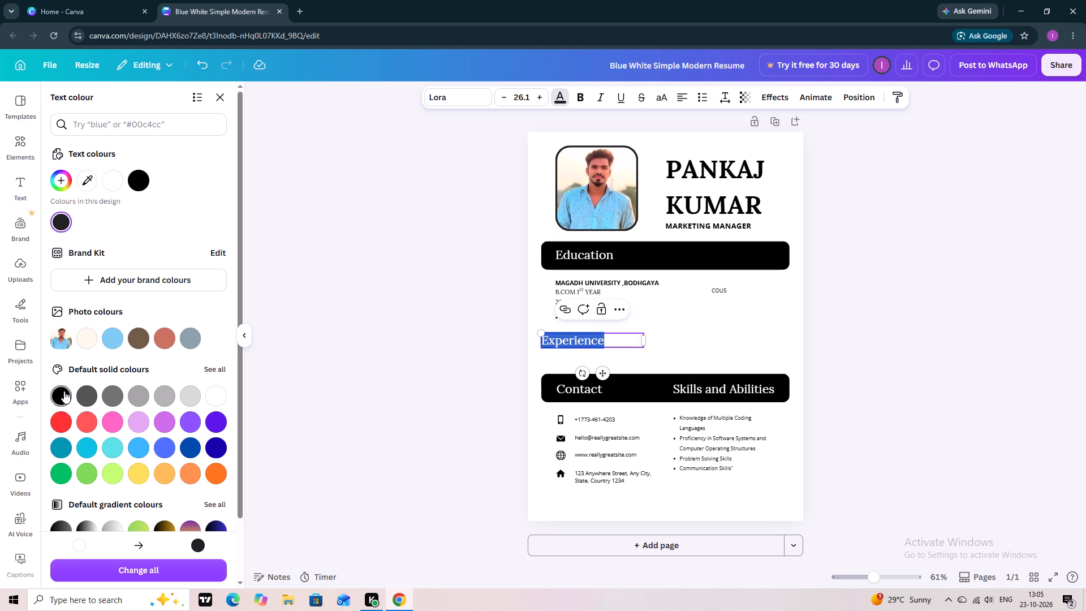
{"action": "left_click", "coordinate": [64, 391]}
{"action": "double_click", "coordinate": [64, 391]}
{"action": "left_click", "coordinate": [301, 365]}
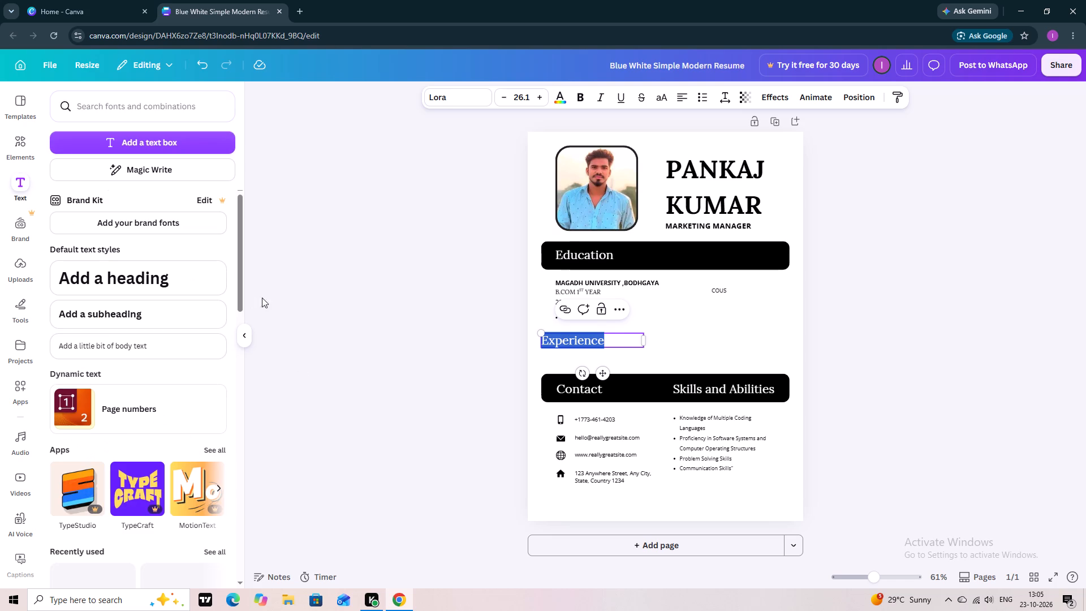
Widen the Experience heading's text box by about a third.
{"action": "left_click", "coordinate": [574, 342]}
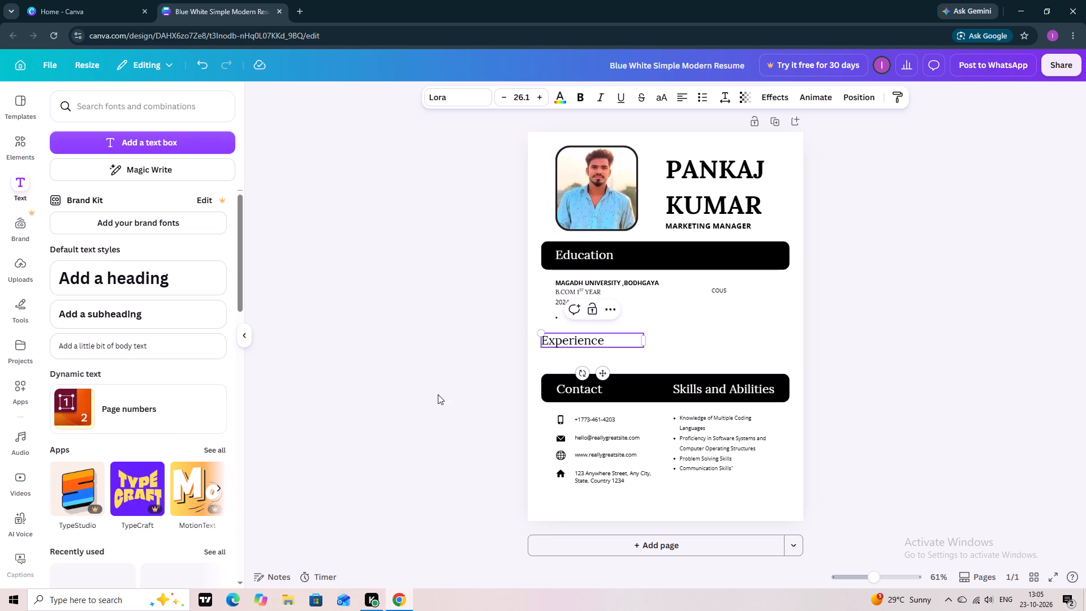
{"action": "left_click_drag", "start_coordinate": [644, 340], "coordinate": [676, 343]}
Shorten the black bar behind the Education heading to about half its width, ending near the page's vertical centre.
{"action": "left_click", "coordinate": [780, 255]}
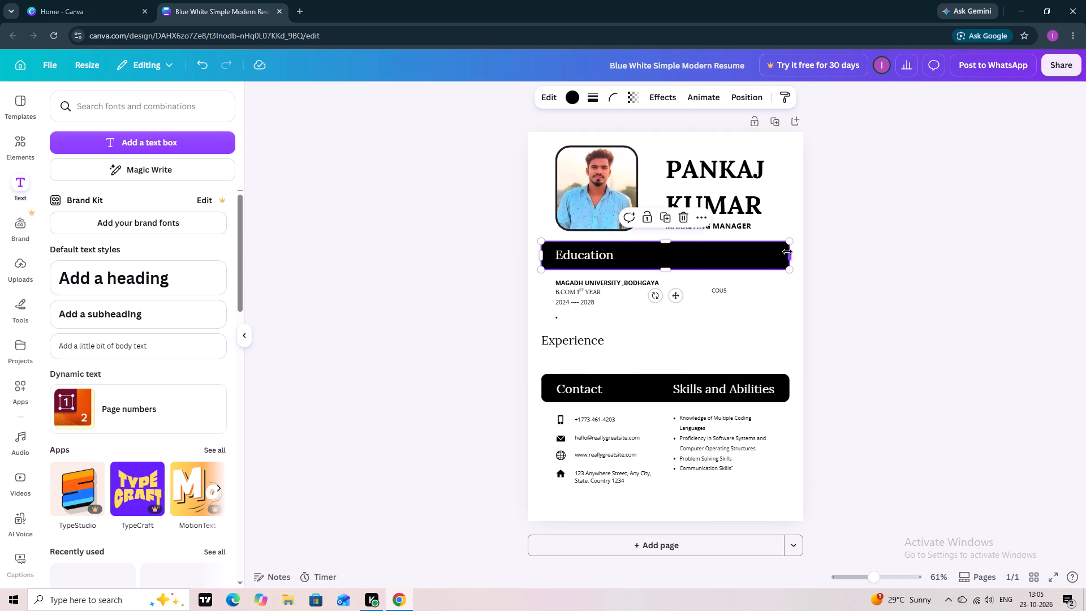
{"action": "left_click_drag", "start_coordinate": [787, 252], "coordinate": [665, 263]}
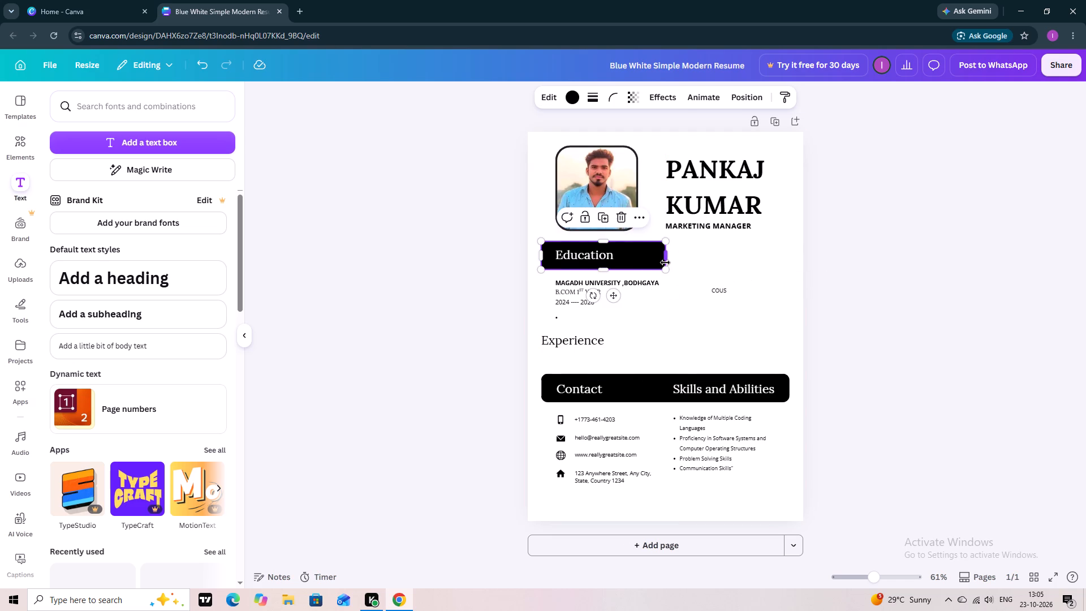
Move the Experience heading up to sit directly beneath the education entry's date line.
{"action": "left_click_drag", "start_coordinate": [576, 342], "coordinate": [579, 324]}
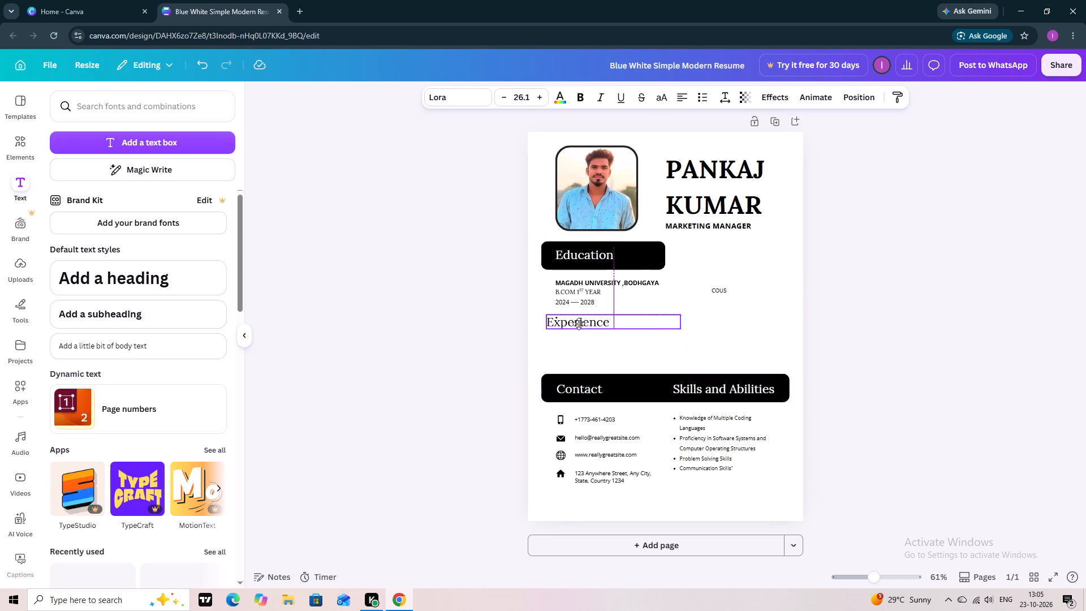
{"action": "left_click_drag", "start_coordinate": [579, 324], "coordinate": [572, 321]}
{"action": "left_click", "coordinate": [619, 318]}
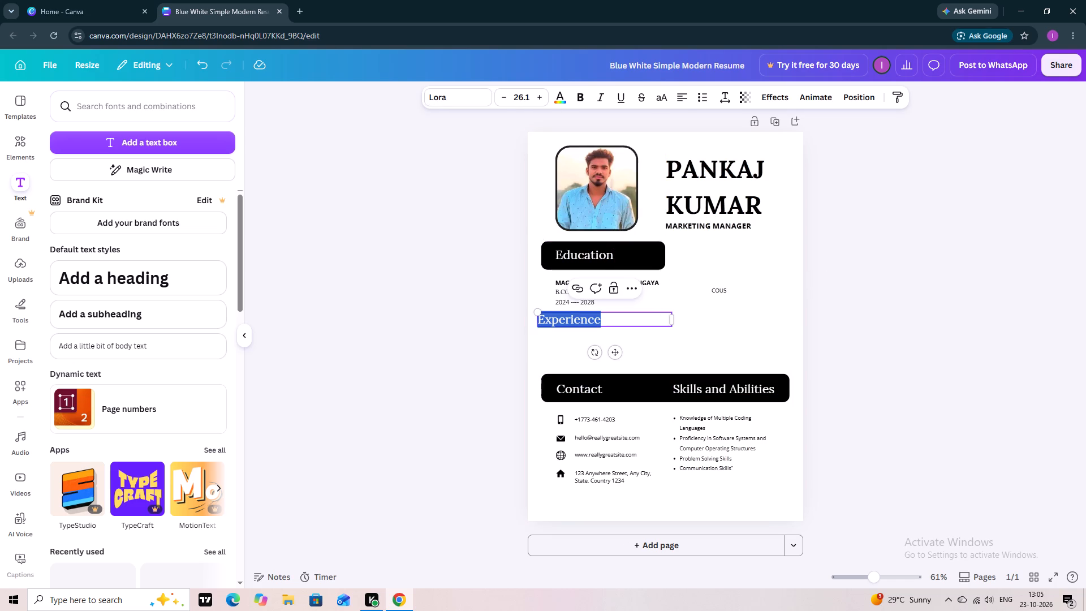
{"action": "left_click", "coordinate": [645, 311]}
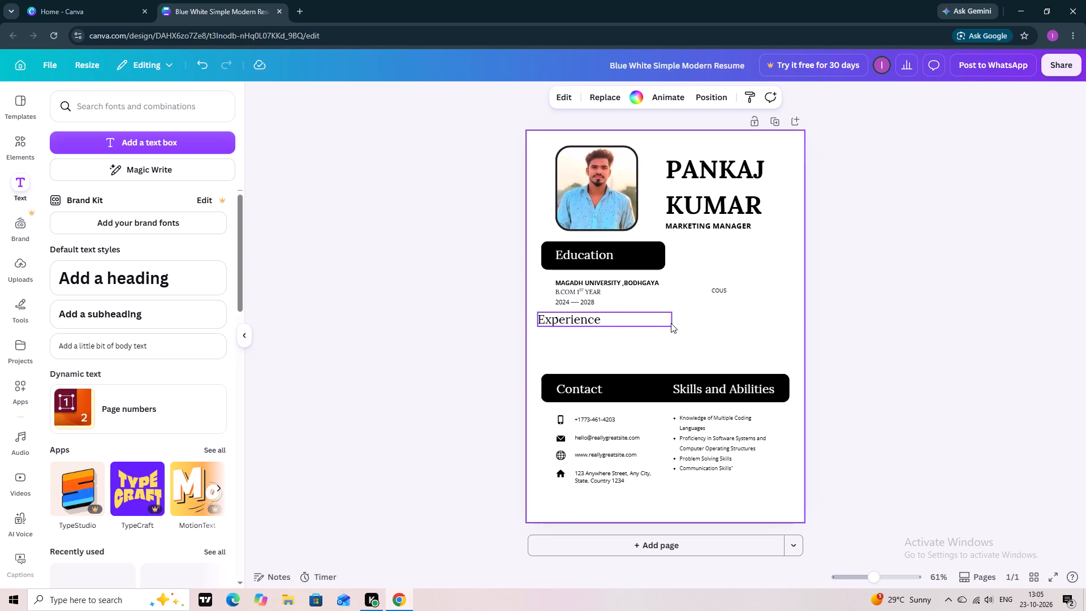
{"action": "left_click", "coordinate": [671, 324]}
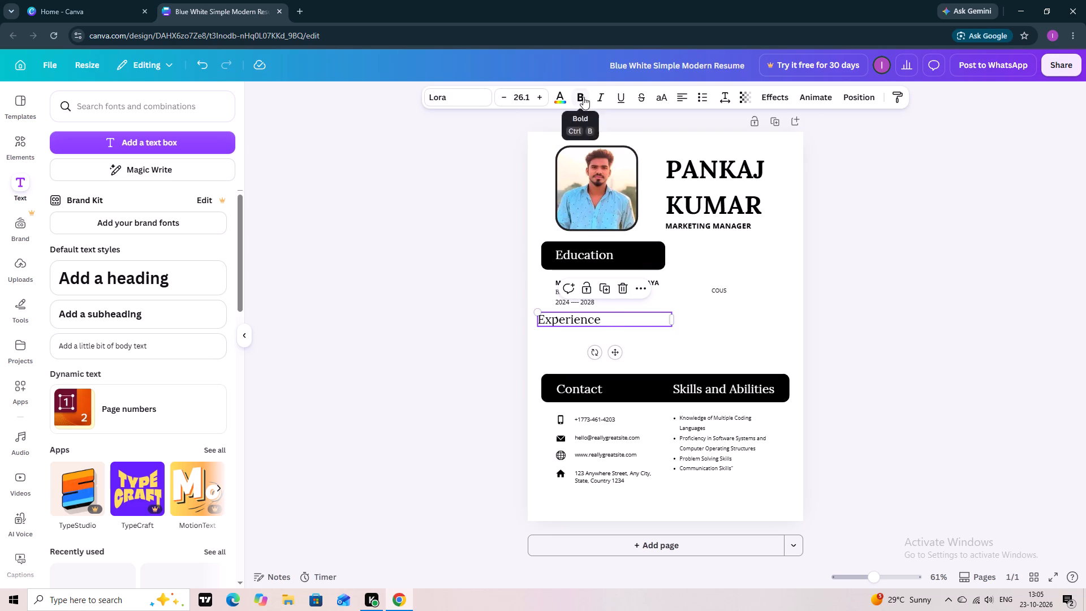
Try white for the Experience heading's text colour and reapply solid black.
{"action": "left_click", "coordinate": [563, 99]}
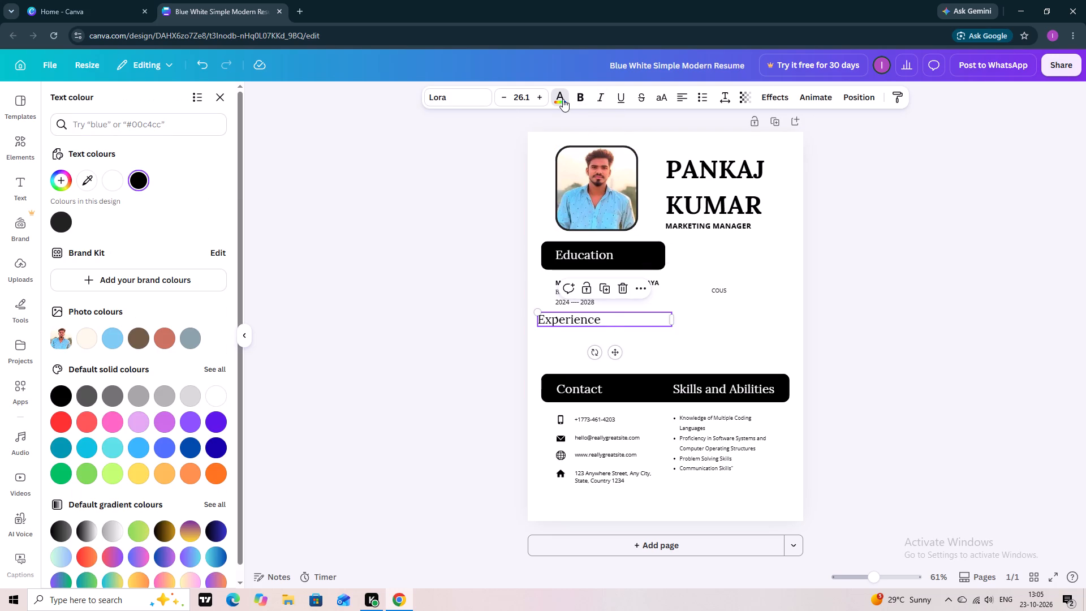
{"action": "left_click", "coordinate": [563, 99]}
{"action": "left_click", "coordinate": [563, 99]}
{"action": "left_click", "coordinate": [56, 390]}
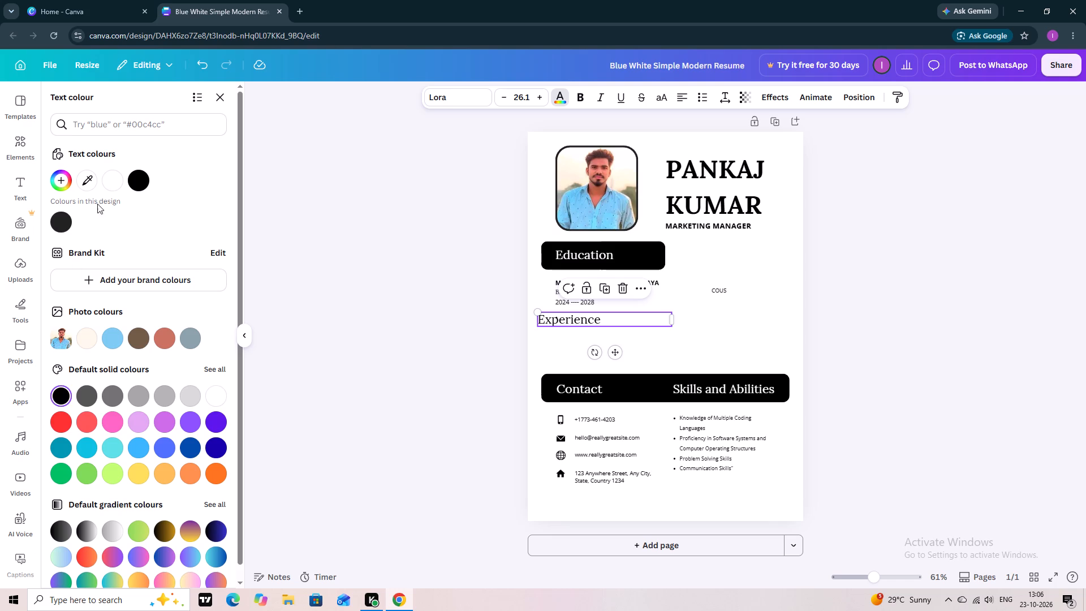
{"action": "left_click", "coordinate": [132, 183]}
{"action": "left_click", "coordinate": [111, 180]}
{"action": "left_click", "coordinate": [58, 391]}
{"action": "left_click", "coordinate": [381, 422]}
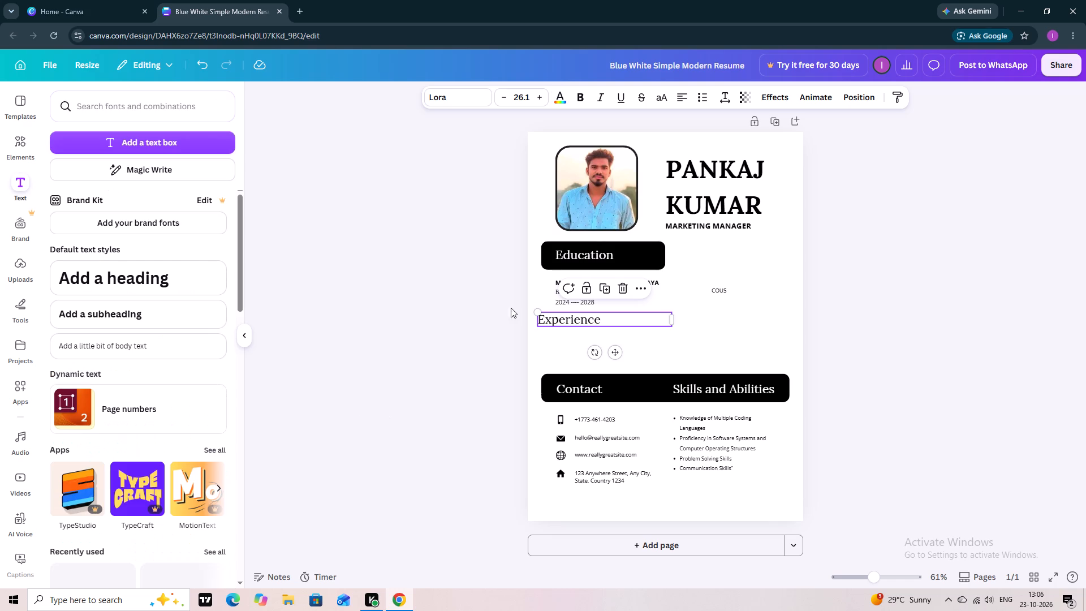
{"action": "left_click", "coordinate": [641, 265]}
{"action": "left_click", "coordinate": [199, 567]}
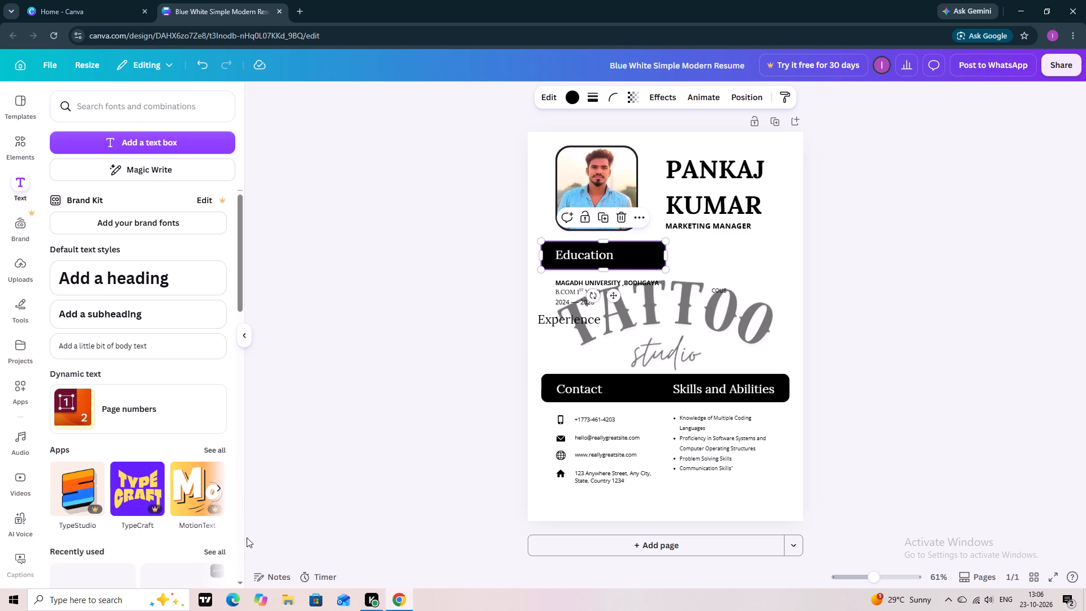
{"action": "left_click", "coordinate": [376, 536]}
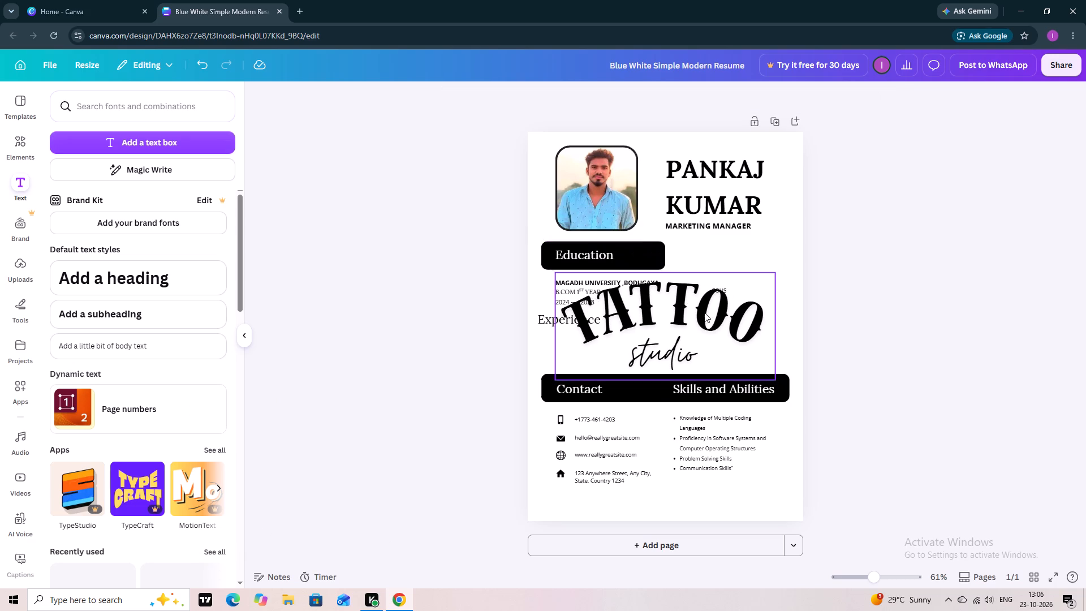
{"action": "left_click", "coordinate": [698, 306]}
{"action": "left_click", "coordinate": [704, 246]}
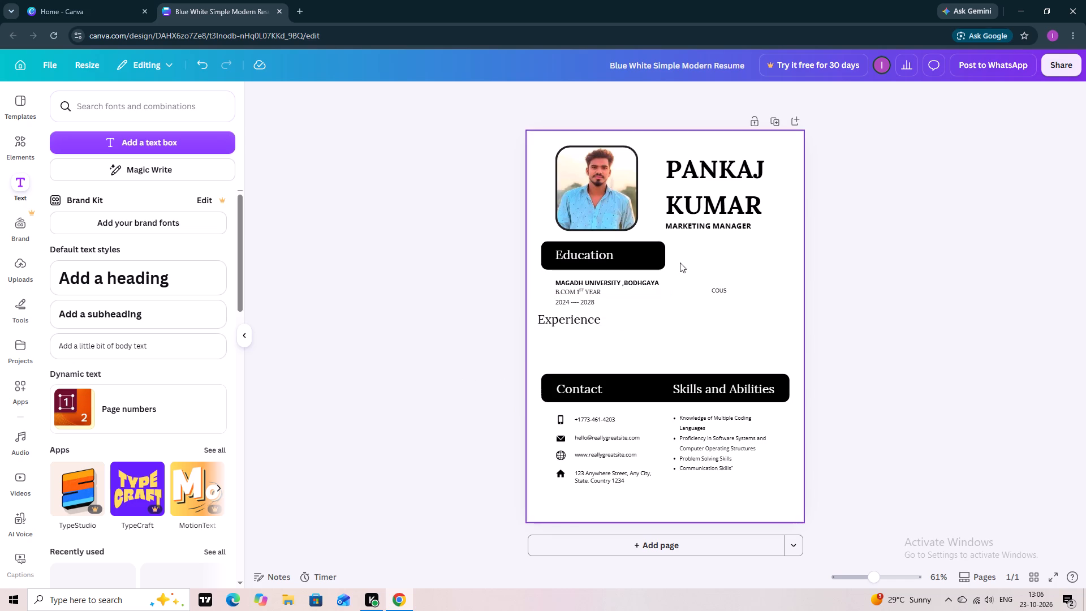
Delete the "MARKETING MANAGER" line beneath the candidate's name.
{"action": "left_click", "coordinate": [709, 229]}
{"action": "left_click", "coordinate": [739, 200]}
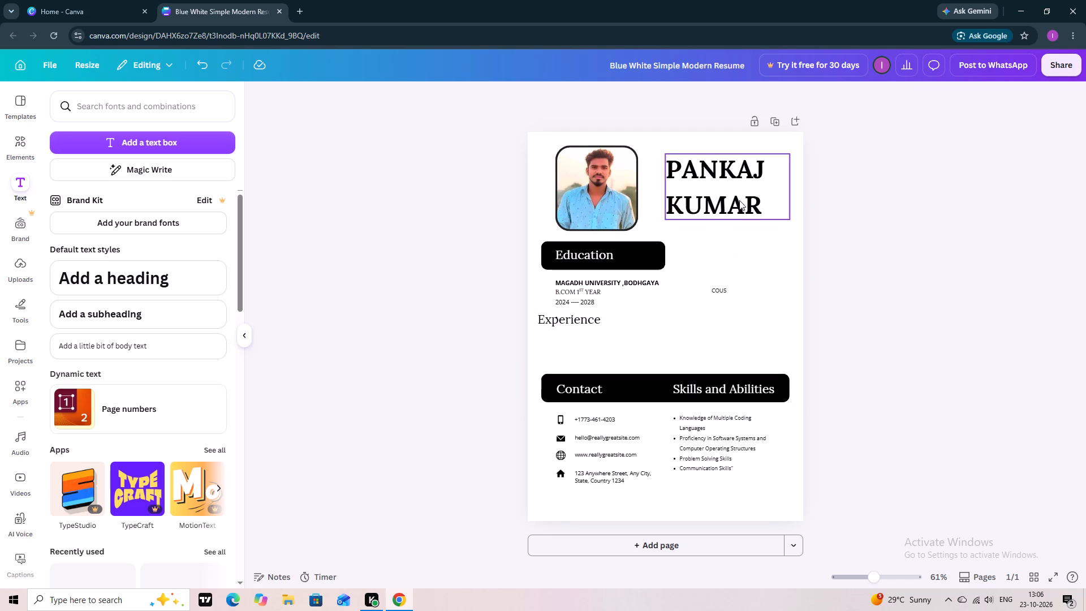
{"action": "left_click", "coordinate": [683, 225]}
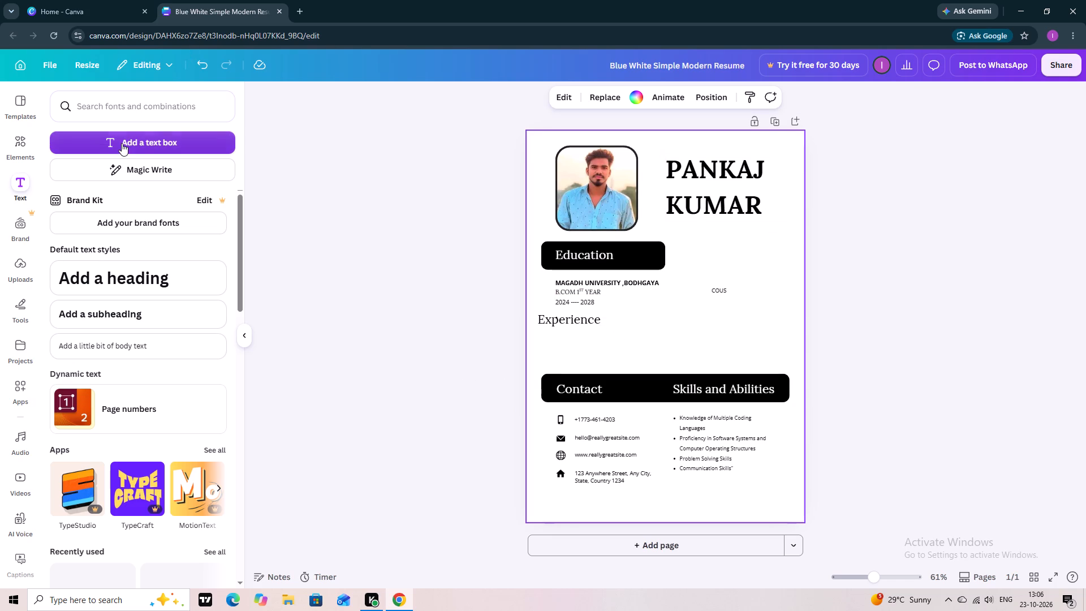
Add a new text box and position it directly beneath the candidate's name.
{"action": "left_click", "coordinate": [122, 143]}
{"action": "left_click_drag", "start_coordinate": [680, 330], "coordinate": [722, 279]}
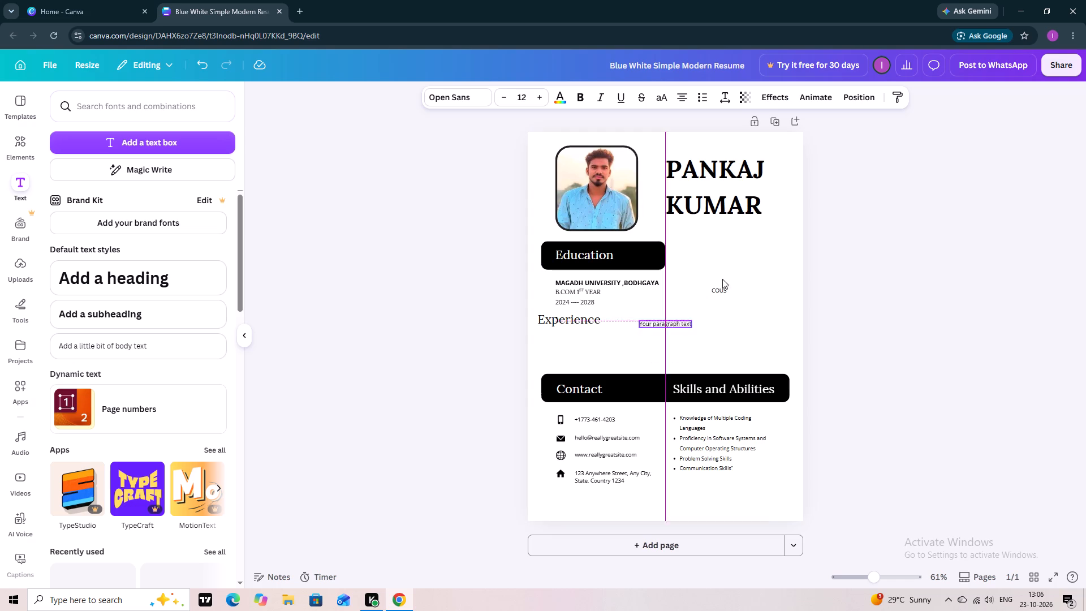
{"action": "left_click_drag", "start_coordinate": [722, 279], "coordinate": [724, 233]}
Replace the new text box's placeholder text with "CUSTOMER SUPPORT EXCUTIVE".
{"action": "left_click", "coordinate": [722, 230]}
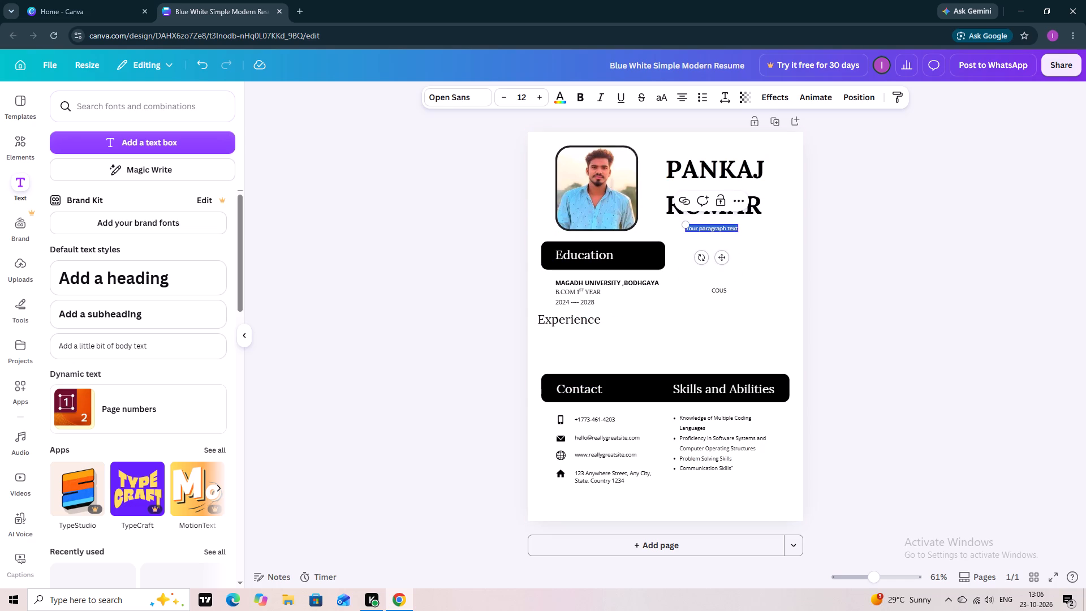
{"action": "key", "text": "BackSpace"}
{"action": "type", "text": "COUS"}
{"action": "key", "text": "BackSpace"}
{"action": "key", "text": "BackSpace"}
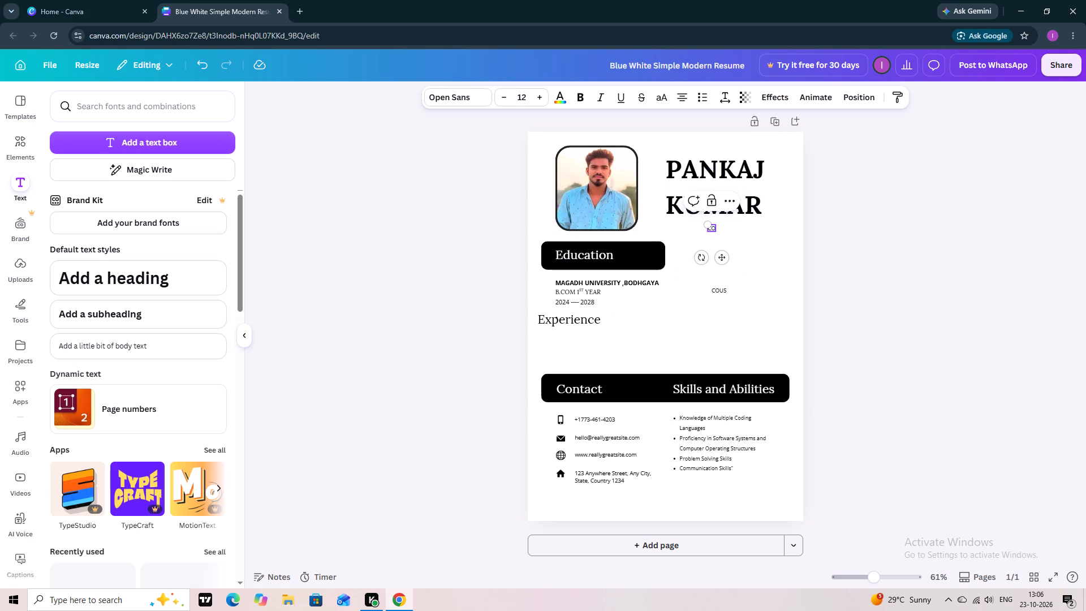
{"action": "key", "text": "BackSpace"}
{"action": "type", "text": "US"}
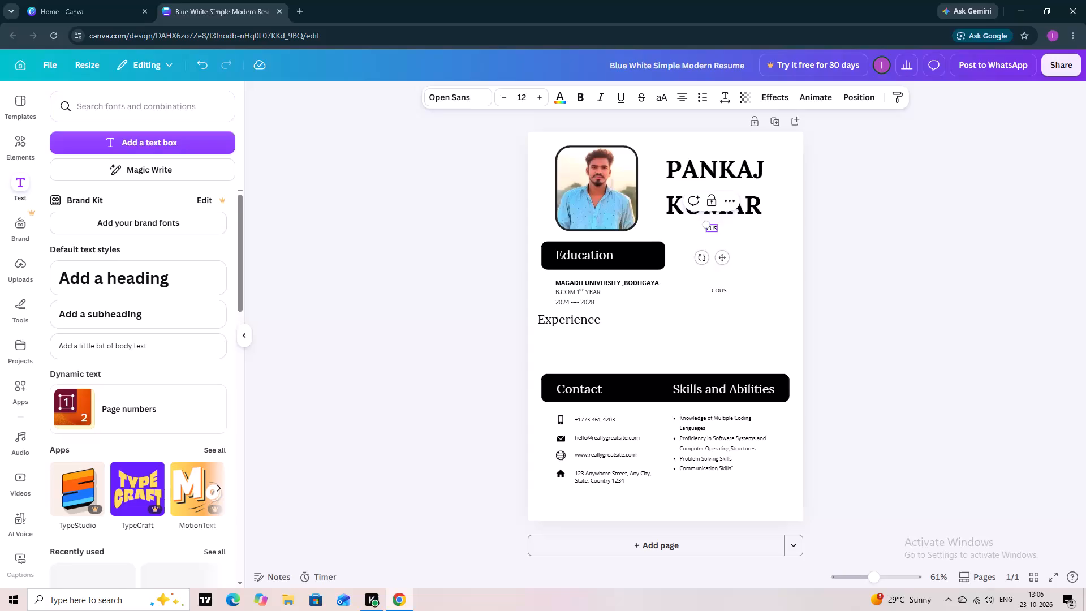
{"action": "type", "text": "TOMER"}
{"action": "key", "text": "space"}
{"action": "key", "text": "space"}
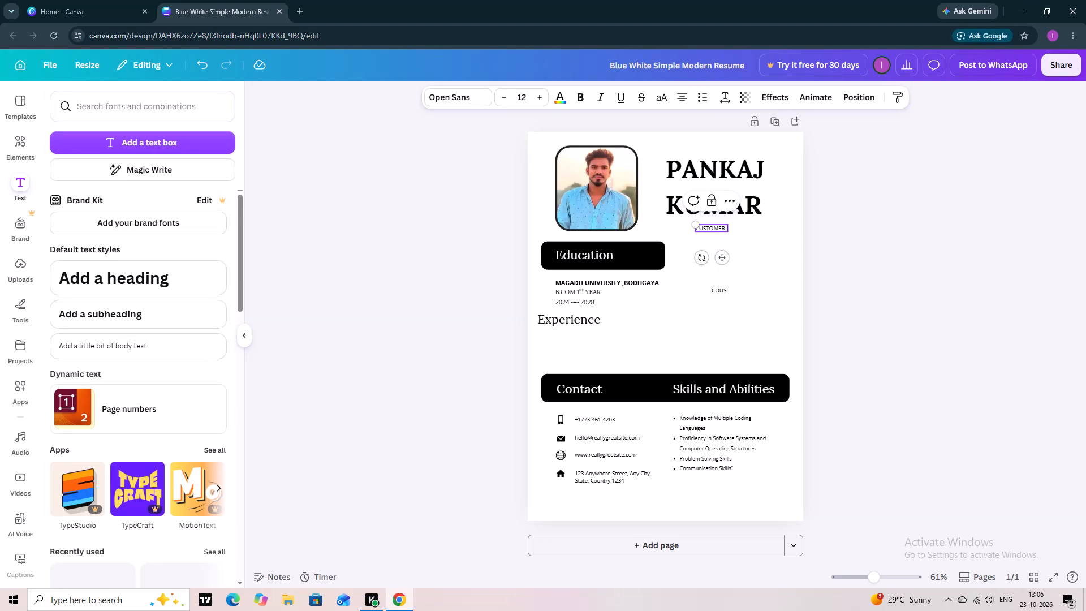
{"action": "type", "text": "SUPP"}
{"action": "type", "text": "ORT EXCUTI"}
{"action": "type", "text": "VE"}
{"action": "key", "text": "space"}
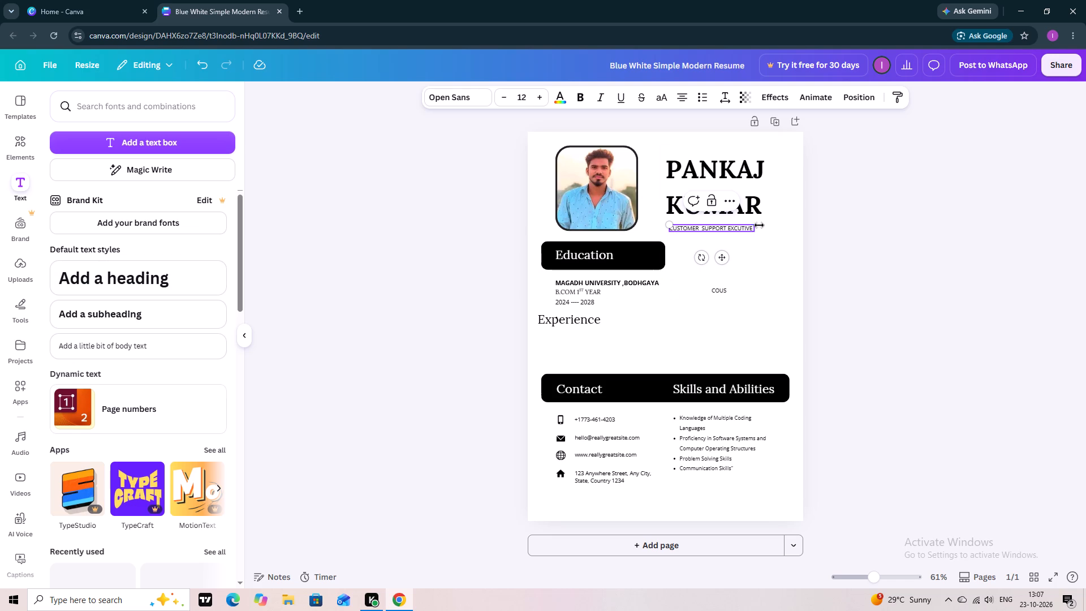
Widen the job title text box slightly and increase its font size to 18.
{"action": "left_click_drag", "start_coordinate": [755, 230], "coordinate": [764, 238]}
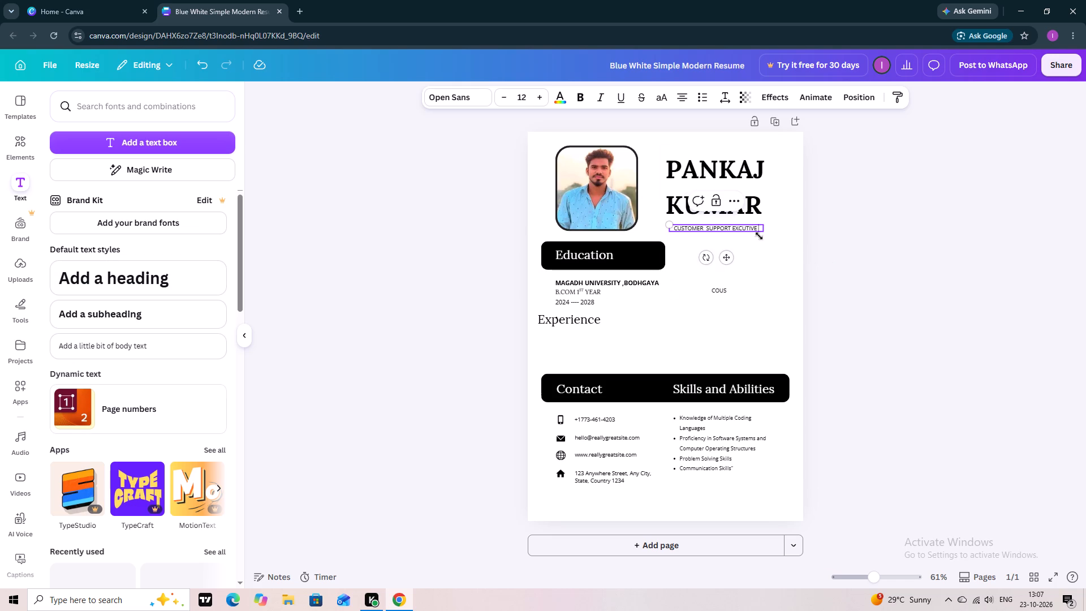
{"action": "left_click_drag", "start_coordinate": [716, 231], "coordinate": [715, 255]}
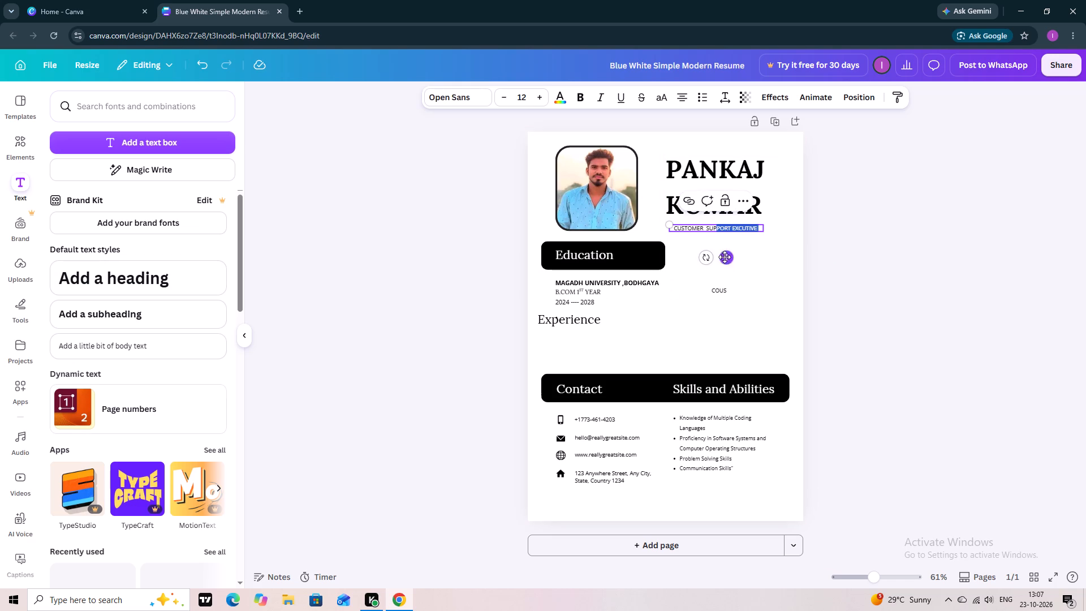
{"action": "left_click", "coordinate": [533, 94]}
{"action": "triple_click", "coordinate": [535, 95]}
{"action": "left_click", "coordinate": [535, 95]}
{"action": "left_click", "coordinate": [535, 95]}
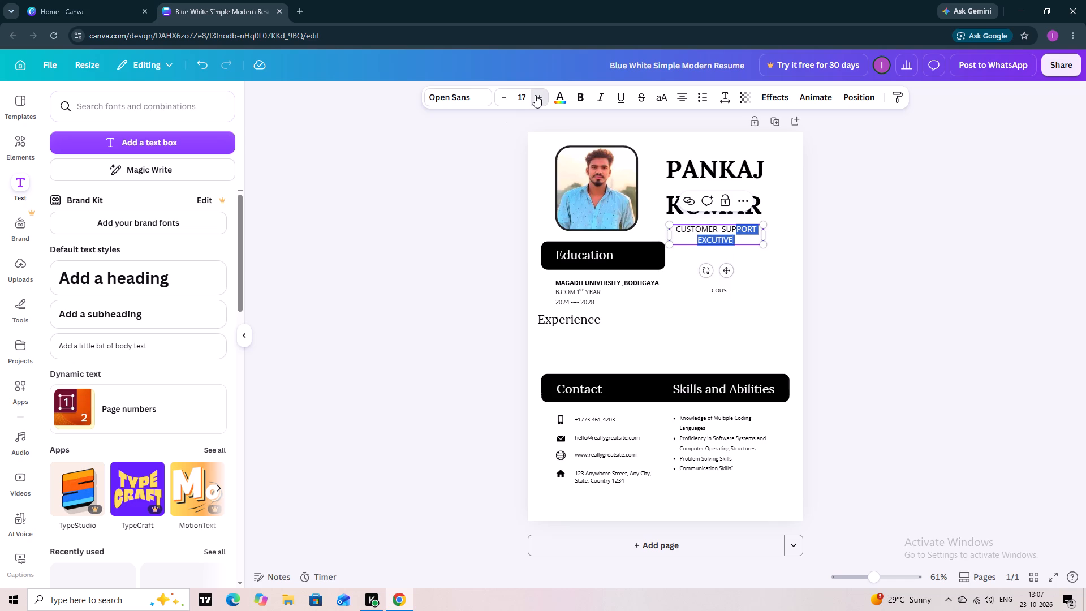
Nudge the job title text box slightly upwards, closer to the candidate's name.
{"action": "left_click", "coordinate": [834, 273]}
{"action": "left_click_drag", "start_coordinate": [721, 227], "coordinate": [716, 222]}
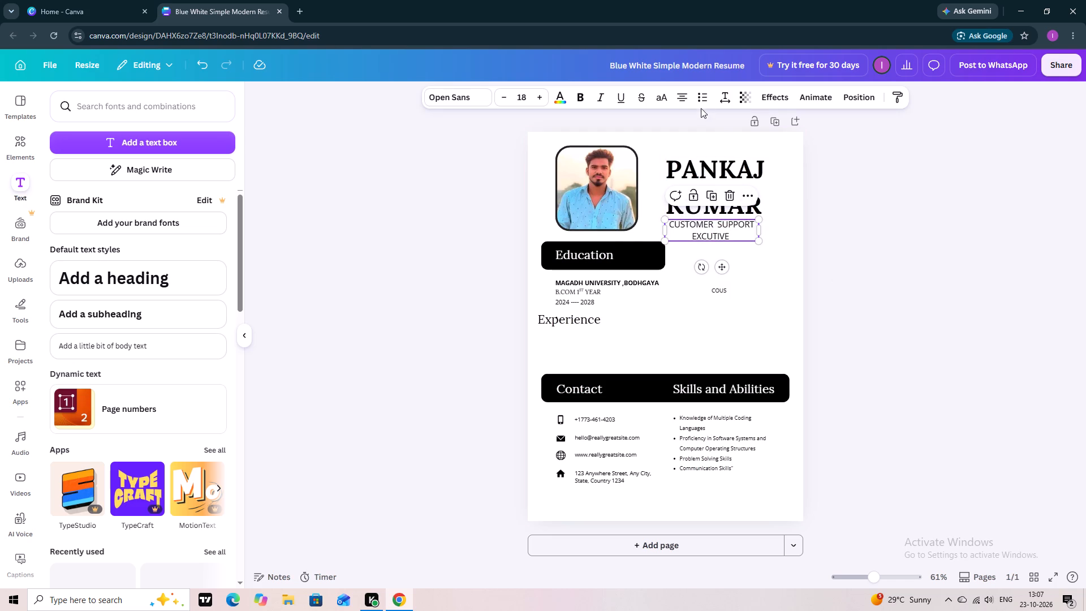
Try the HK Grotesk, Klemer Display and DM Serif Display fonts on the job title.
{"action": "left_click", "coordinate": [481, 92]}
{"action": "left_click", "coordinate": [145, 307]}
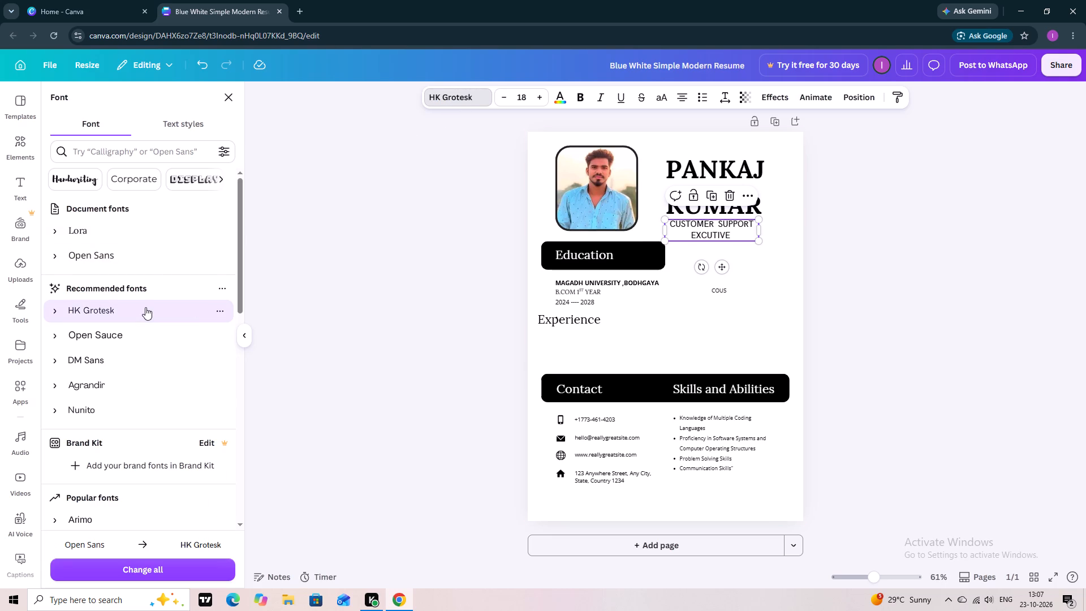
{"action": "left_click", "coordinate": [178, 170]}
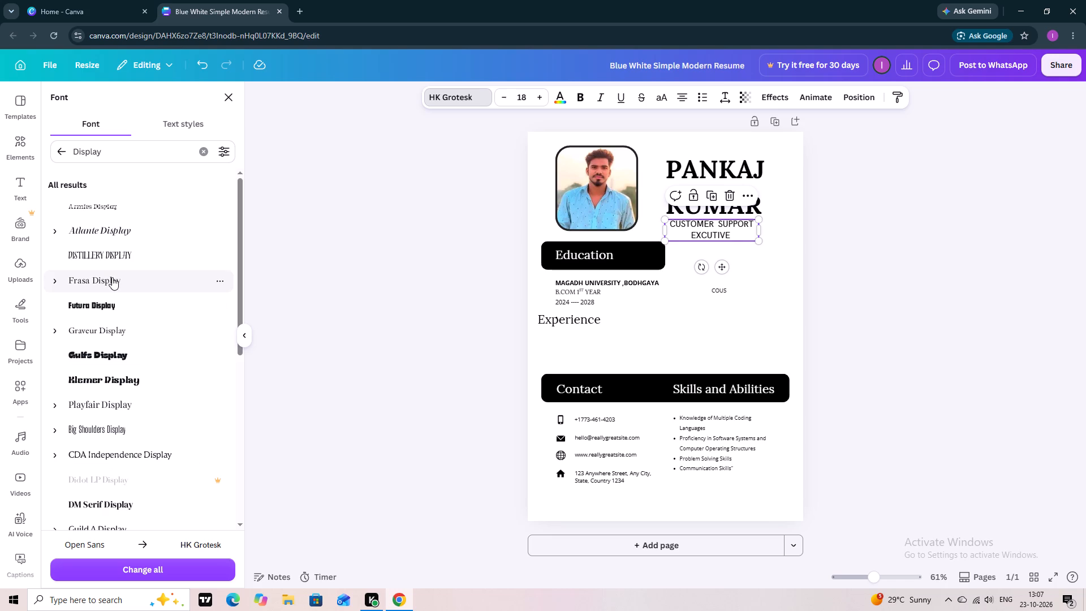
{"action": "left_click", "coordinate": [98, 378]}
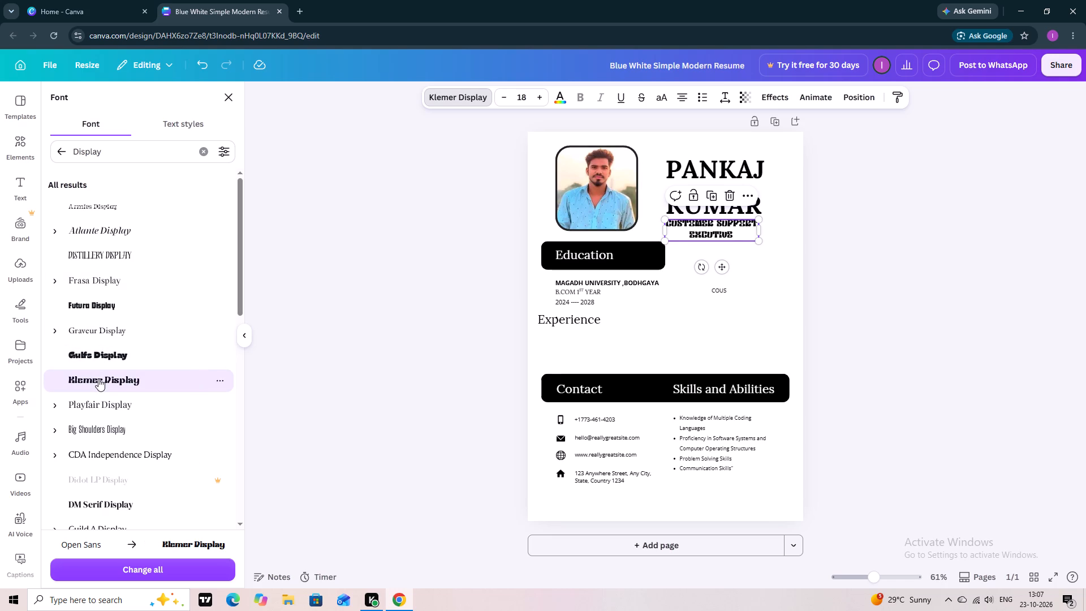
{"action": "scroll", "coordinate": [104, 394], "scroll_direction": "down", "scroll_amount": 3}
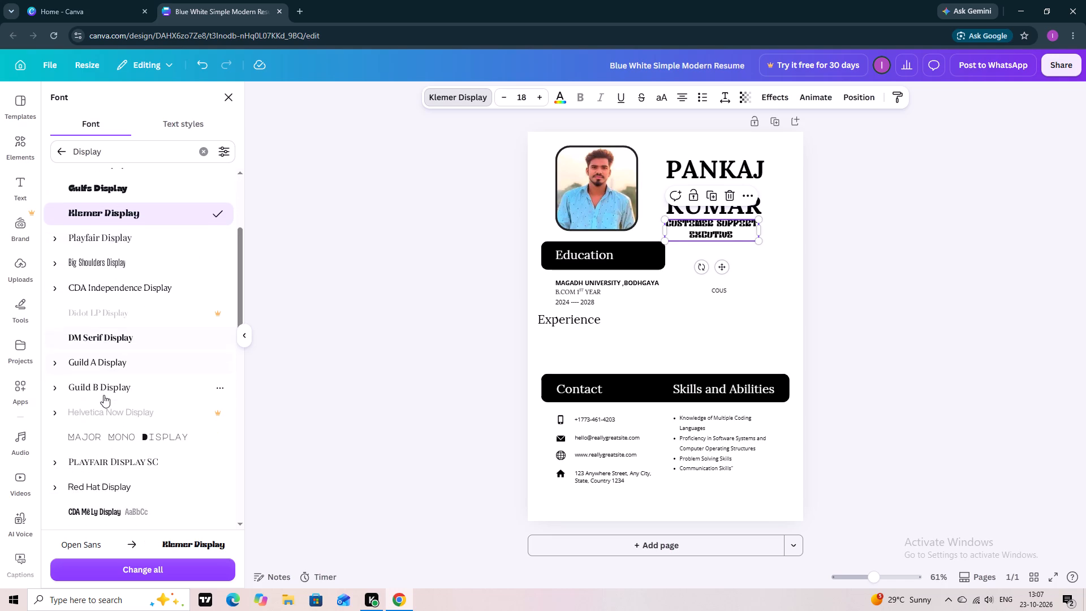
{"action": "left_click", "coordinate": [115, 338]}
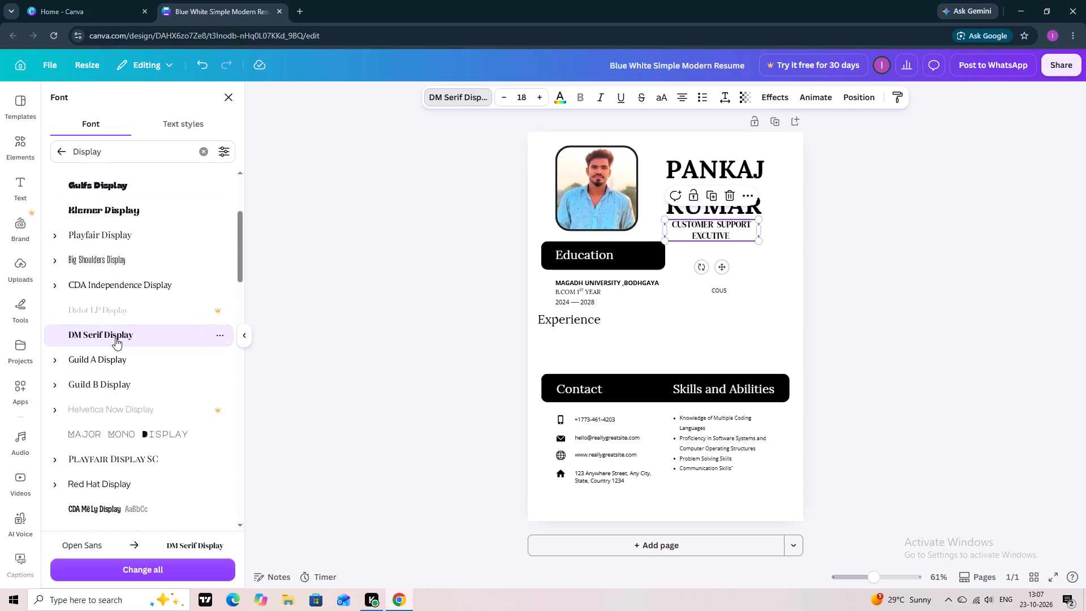
Browse further through the Display fonts and apply JA Jayagiri Sans to the job title.
{"action": "scroll", "coordinate": [115, 338], "scroll_direction": "down", "scroll_amount": 4}
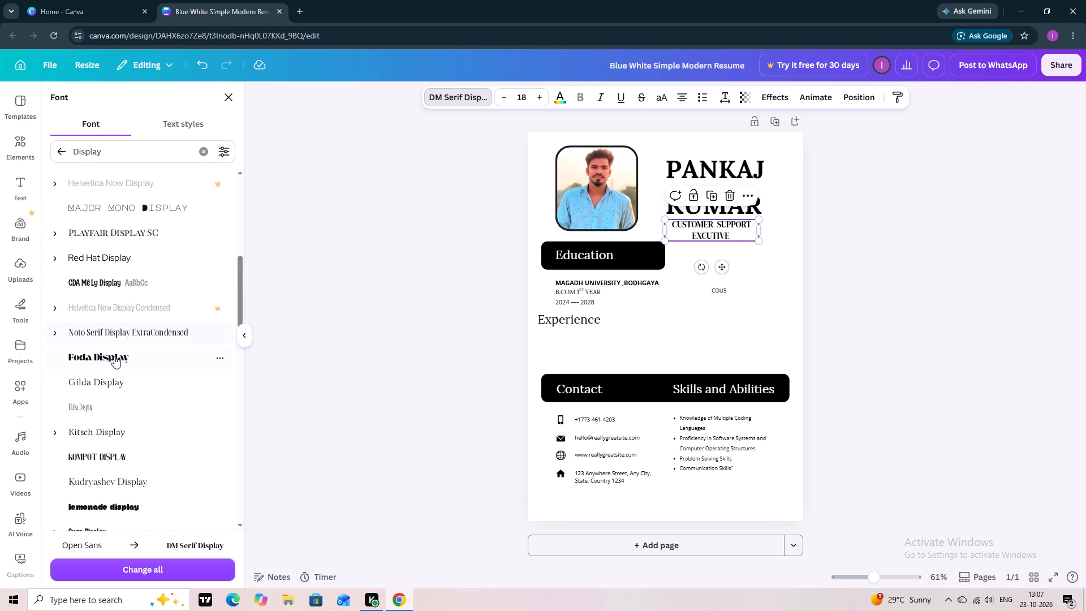
{"action": "scroll", "coordinate": [124, 393], "scroll_direction": "down", "scroll_amount": 1}
{"action": "scroll", "coordinate": [124, 393], "scroll_direction": "up", "scroll_amount": 1}
{"action": "scroll", "coordinate": [124, 393], "scroll_direction": "down", "scroll_amount": 7}
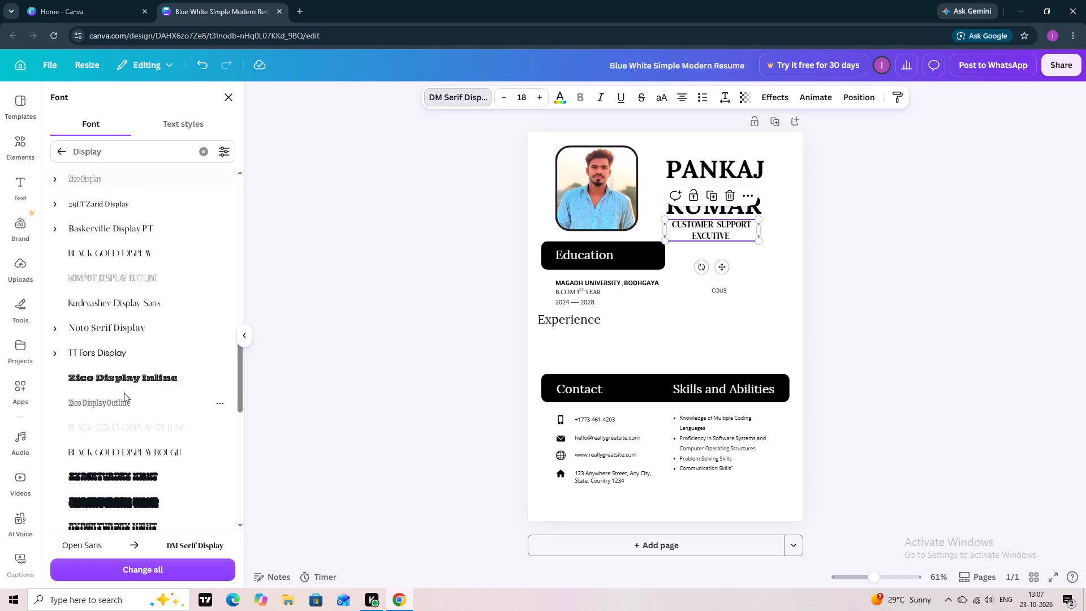
{"action": "scroll", "coordinate": [124, 393], "scroll_direction": "down", "scroll_amount": 5}
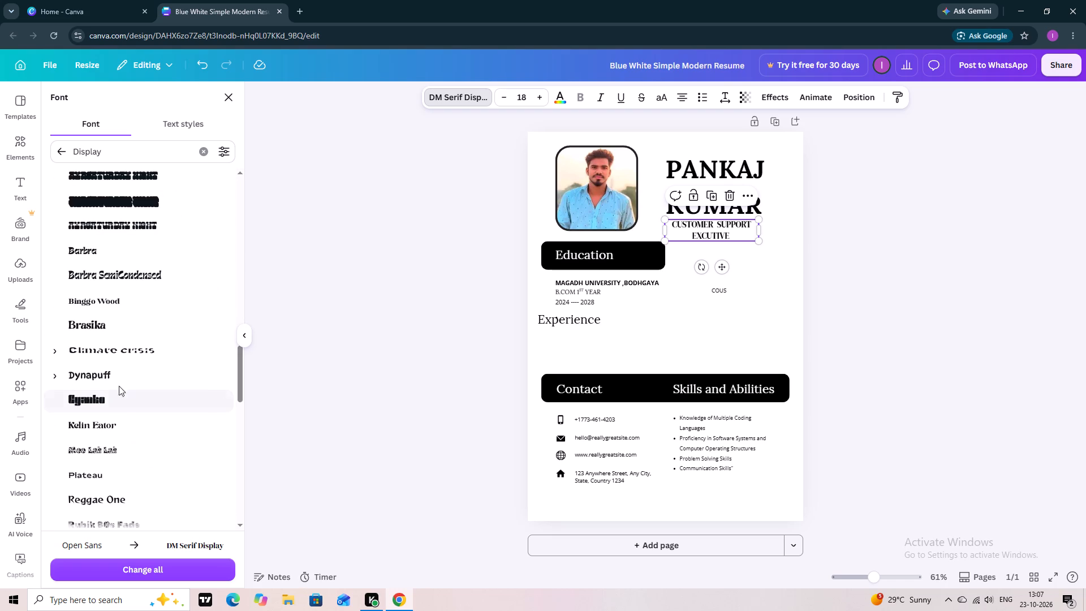
{"action": "scroll", "coordinate": [122, 368], "scroll_direction": "down", "scroll_amount": 6}
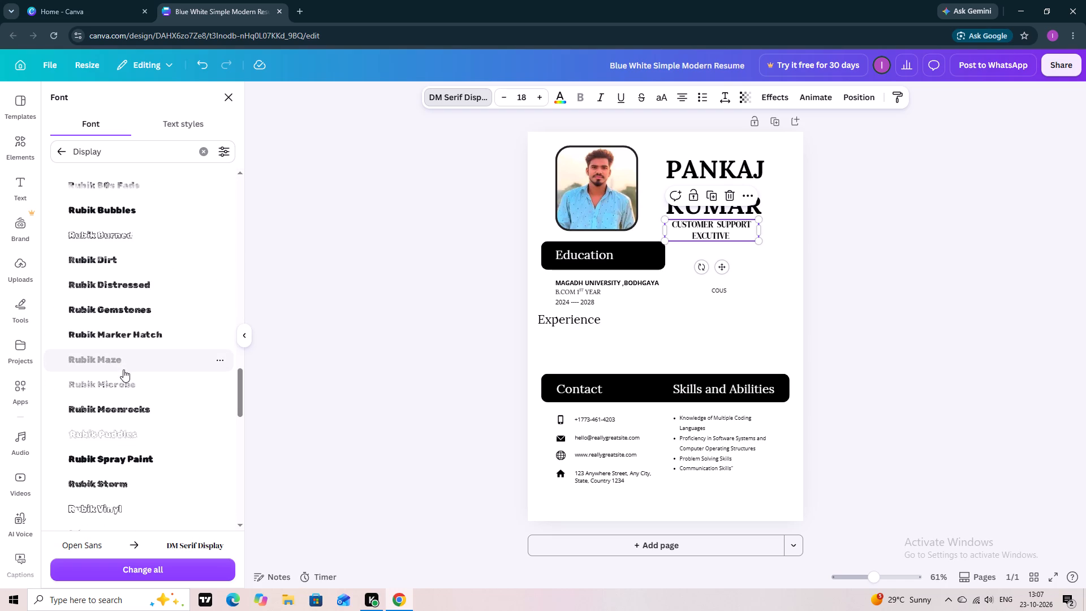
{"action": "scroll", "coordinate": [118, 330], "scroll_direction": "down", "scroll_amount": 1}
{"action": "scroll", "coordinate": [117, 343], "scroll_direction": "up", "scroll_amount": 1}
{"action": "scroll", "coordinate": [117, 343], "scroll_direction": "down", "scroll_amount": 3}
{"action": "scroll", "coordinate": [117, 343], "scroll_direction": "up", "scroll_amount": 2}
{"action": "scroll", "coordinate": [117, 347], "scroll_direction": "down", "scroll_amount": 2}
{"action": "scroll", "coordinate": [117, 347], "scroll_direction": "up", "scroll_amount": 1}
{"action": "scroll", "coordinate": [117, 347], "scroll_direction": "down", "scroll_amount": 1}
{"action": "scroll", "coordinate": [117, 347], "scroll_direction": "up", "scroll_amount": 1}
{"action": "scroll", "coordinate": [117, 347], "scroll_direction": "down", "scroll_amount": 2}
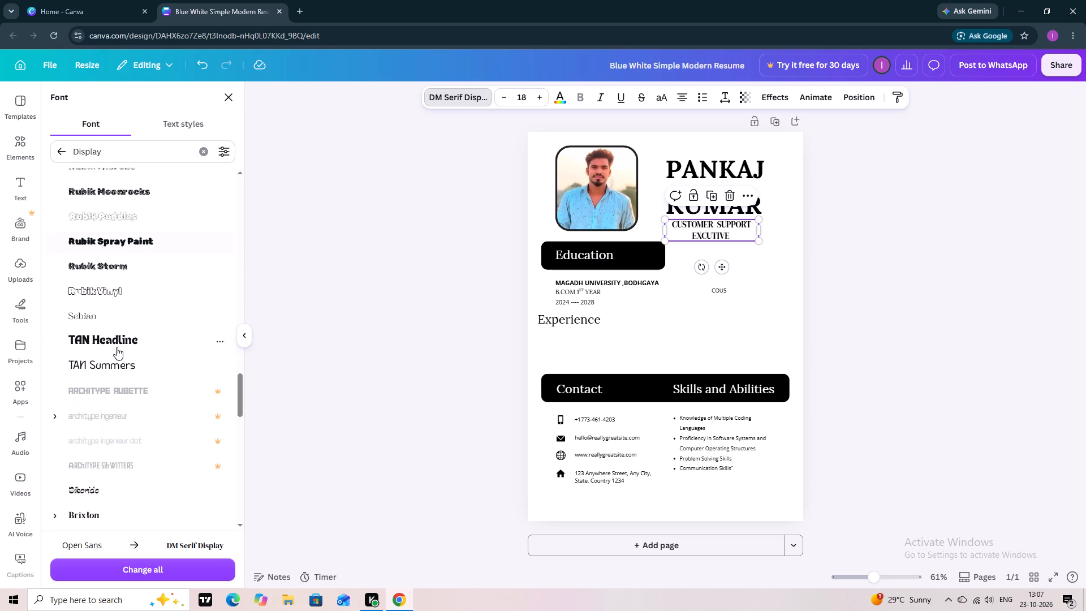
{"action": "scroll", "coordinate": [117, 347], "scroll_direction": "down", "scroll_amount": 8}
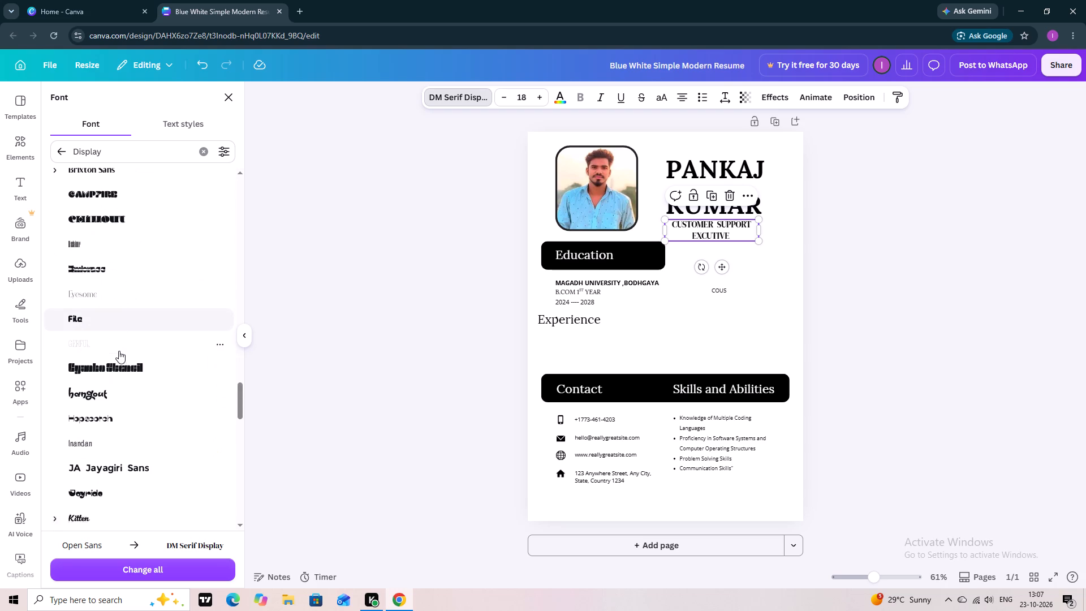
{"action": "scroll", "coordinate": [119, 351], "scroll_direction": "down", "scroll_amount": 2}
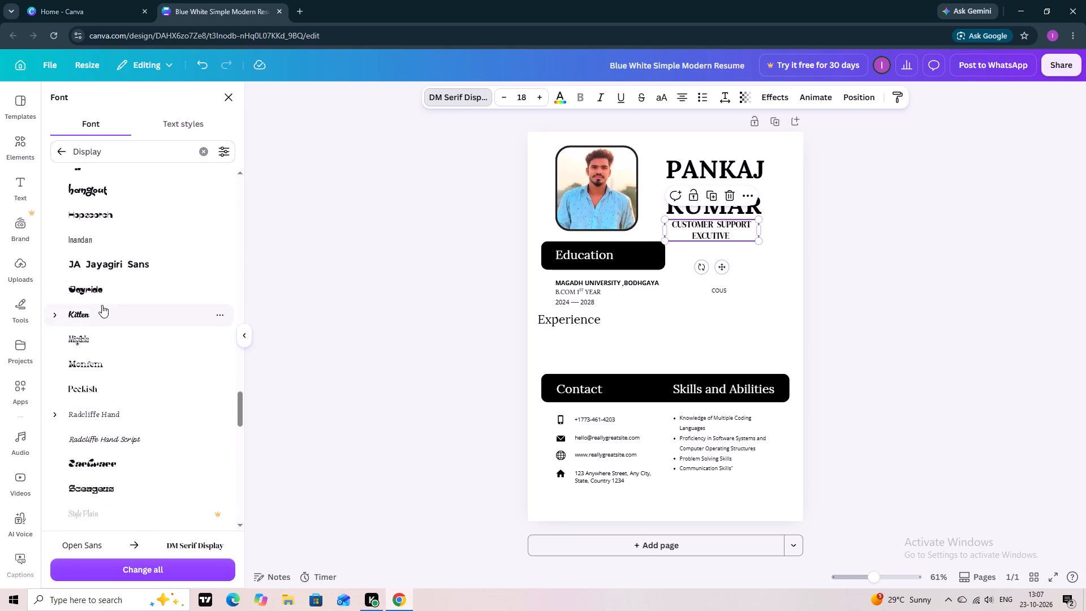
{"action": "left_click", "coordinate": [120, 270]}
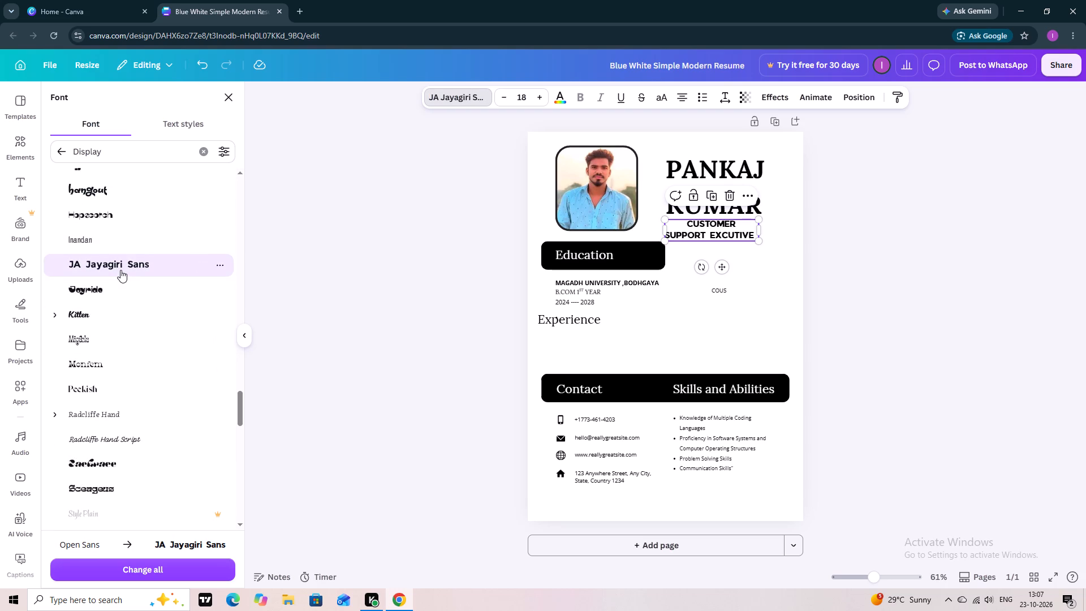
{"action": "left_click", "coordinate": [236, 233]}
{"action": "left_click", "coordinate": [329, 218]}
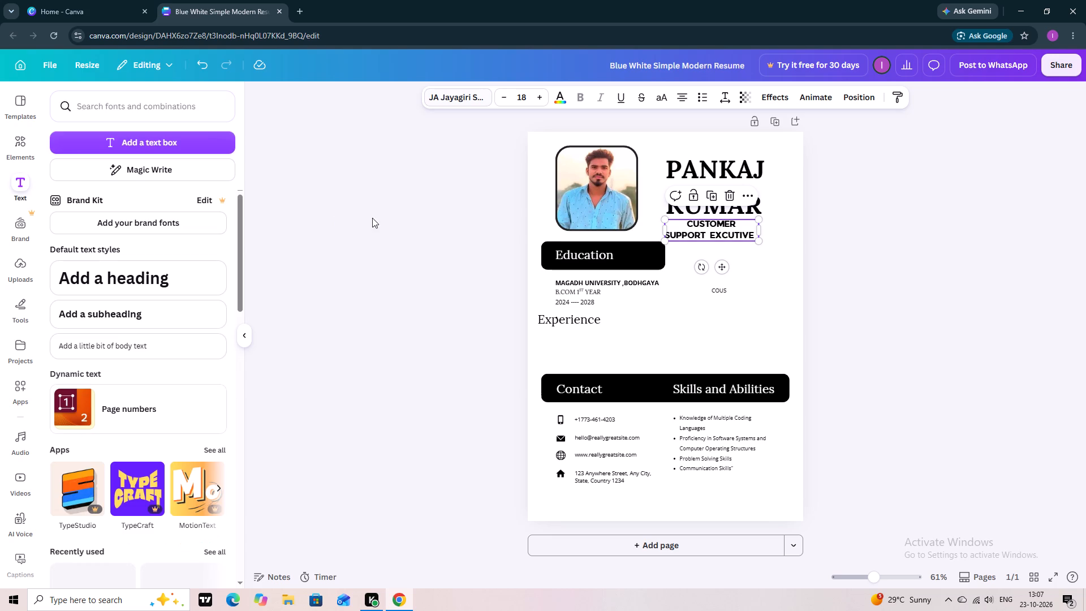
{"action": "left_click", "coordinate": [372, 218]}
Shift the job title text box slightly towards the page's right edge and up.
{"action": "left_click", "coordinate": [751, 285]}
{"action": "left_click_drag", "start_coordinate": [730, 234], "coordinate": [730, 233]}
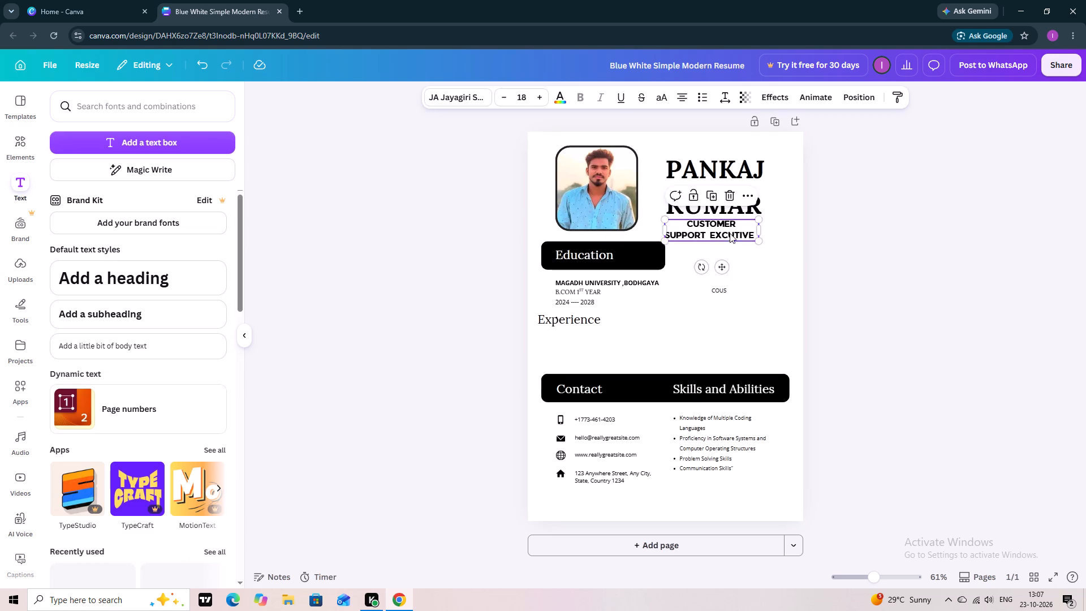
{"action": "left_click_drag", "start_coordinate": [730, 233], "coordinate": [735, 231]}
Scale the candidate's name down to font size 43.3 and reposition it above the job title, clear of it.
{"action": "left_click_drag", "start_coordinate": [727, 208], "coordinate": [713, 195]}
{"action": "left_click_drag", "start_coordinate": [777, 204], "coordinate": [754, 183]}
{"action": "left_click_drag", "start_coordinate": [704, 162], "coordinate": [716, 170]}
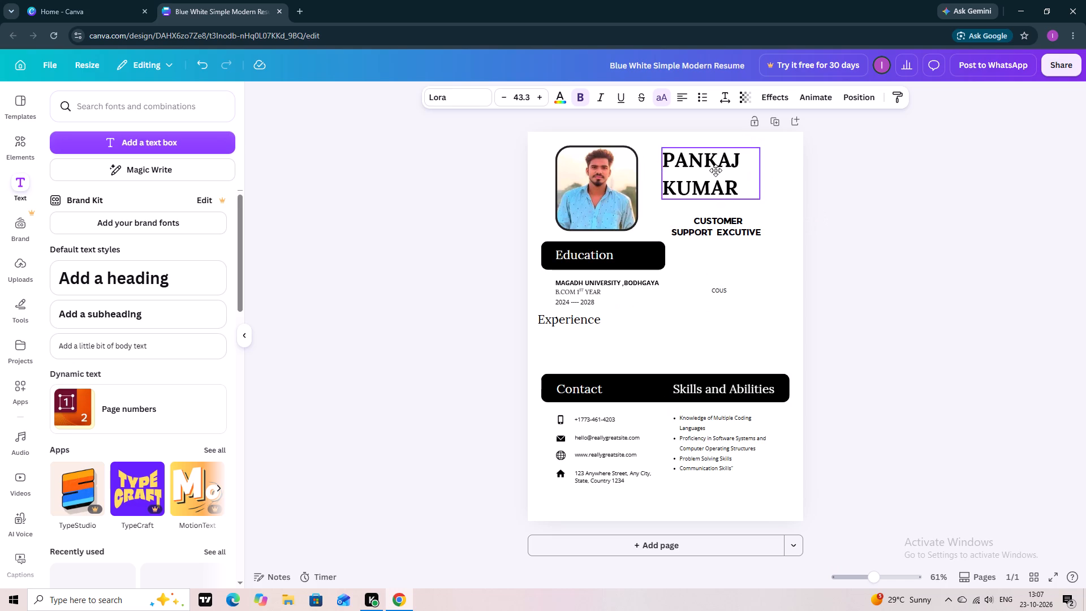
{"action": "left_click_drag", "start_coordinate": [716, 170], "coordinate": [721, 175]}
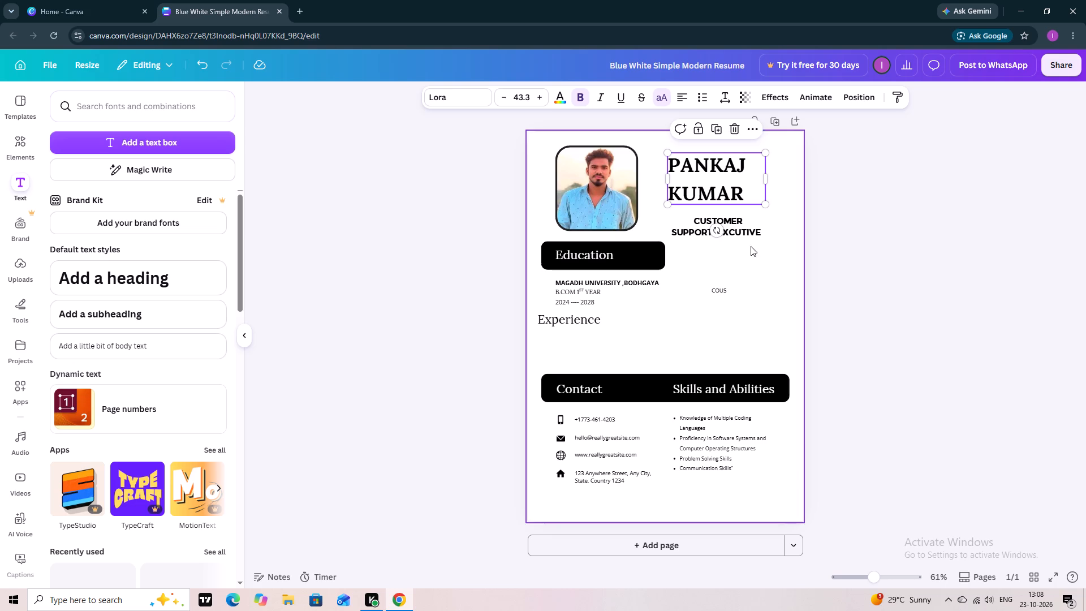
Reduce the candidate's name to font size 26 so that it fits on one line.
{"action": "left_click", "coordinate": [779, 305]}
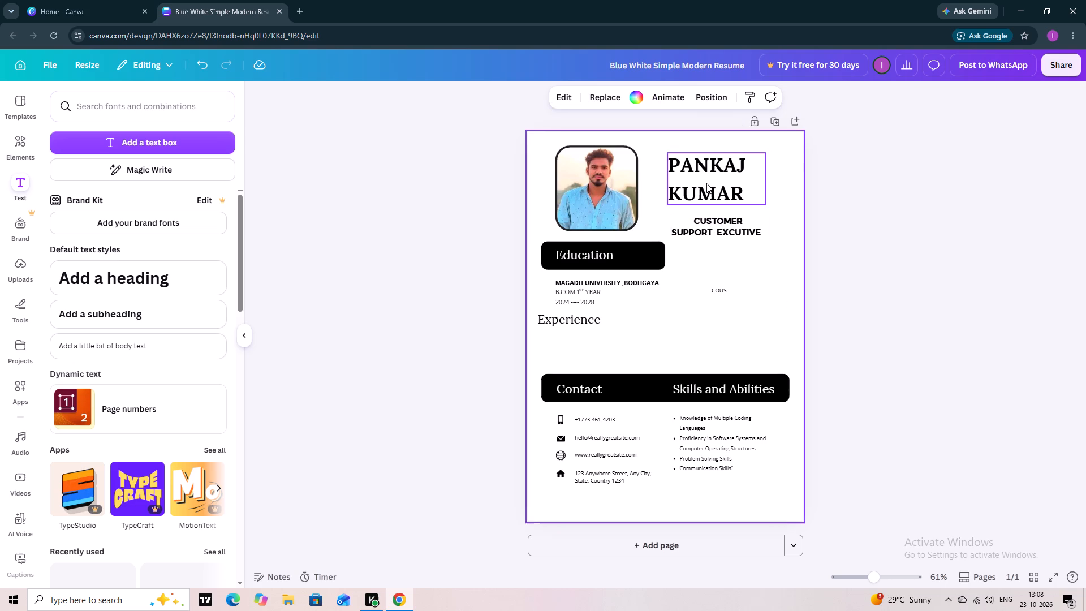
{"action": "left_click", "coordinate": [708, 177]}
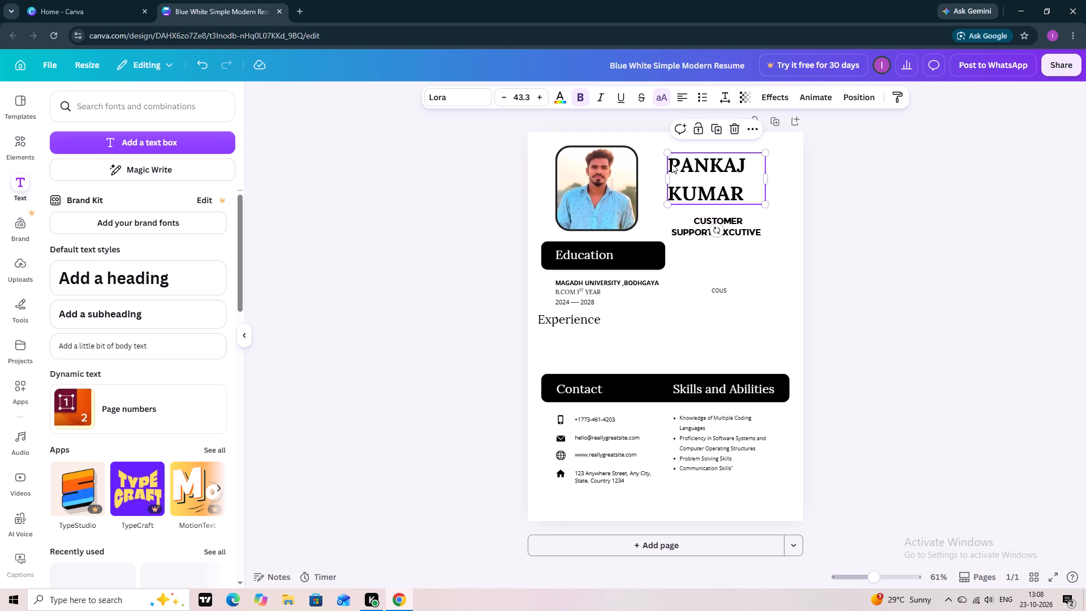
{"action": "left_click", "coordinate": [501, 100]}
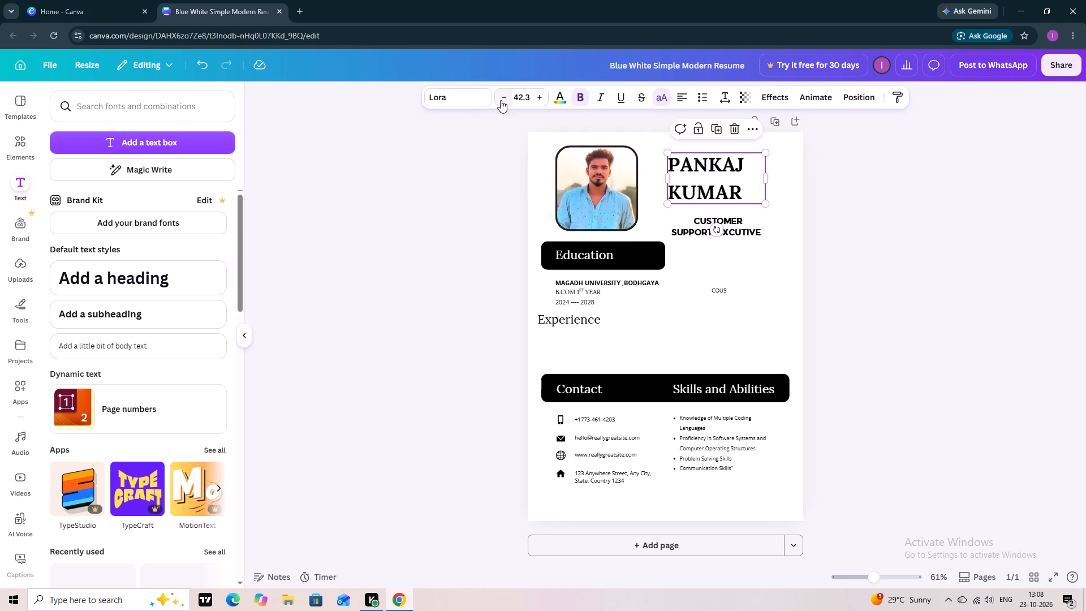
{"action": "triple_click", "coordinate": [501, 100]}
{"action": "triple_click", "coordinate": [501, 100]}
{"action": "double_click", "coordinate": [501, 100]}
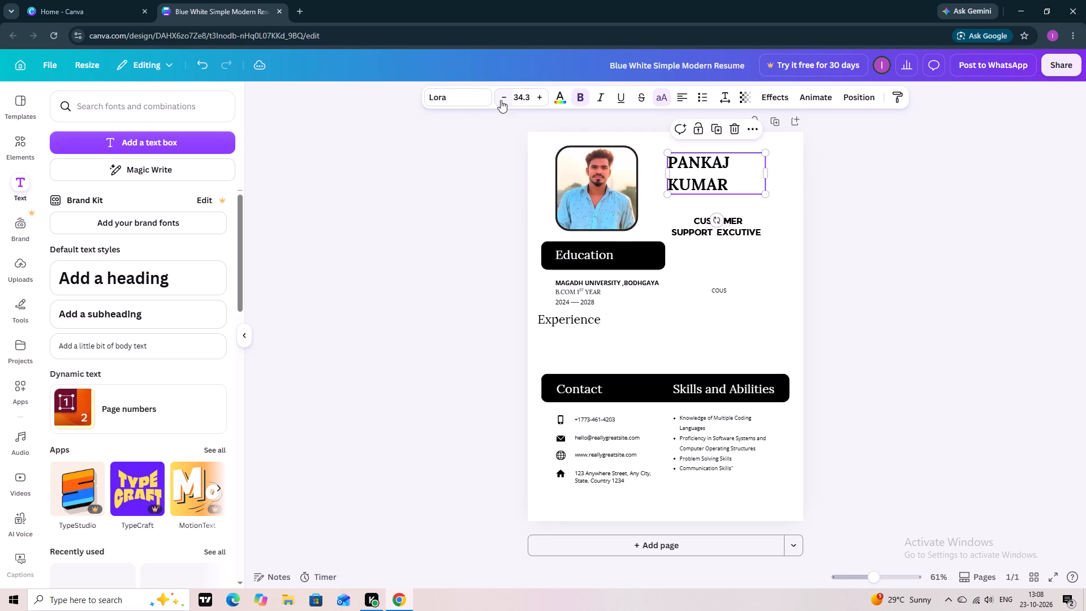
{"action": "left_click", "coordinate": [535, 98]}
{"action": "left_click", "coordinate": [535, 97]}
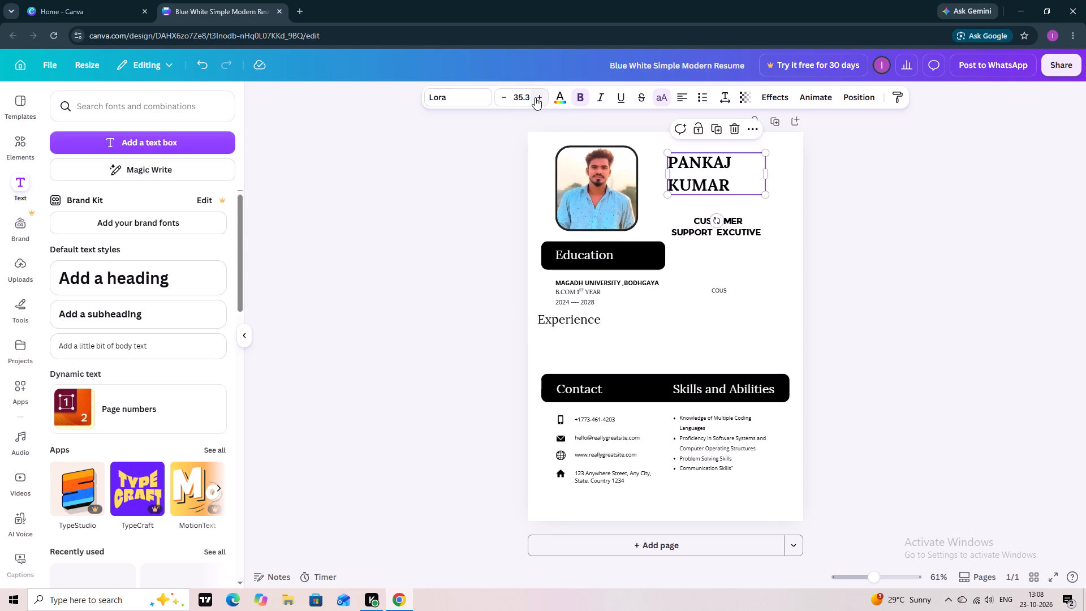
{"action": "left_click", "coordinate": [532, 94]}
{"action": "left_click", "coordinate": [524, 97]}
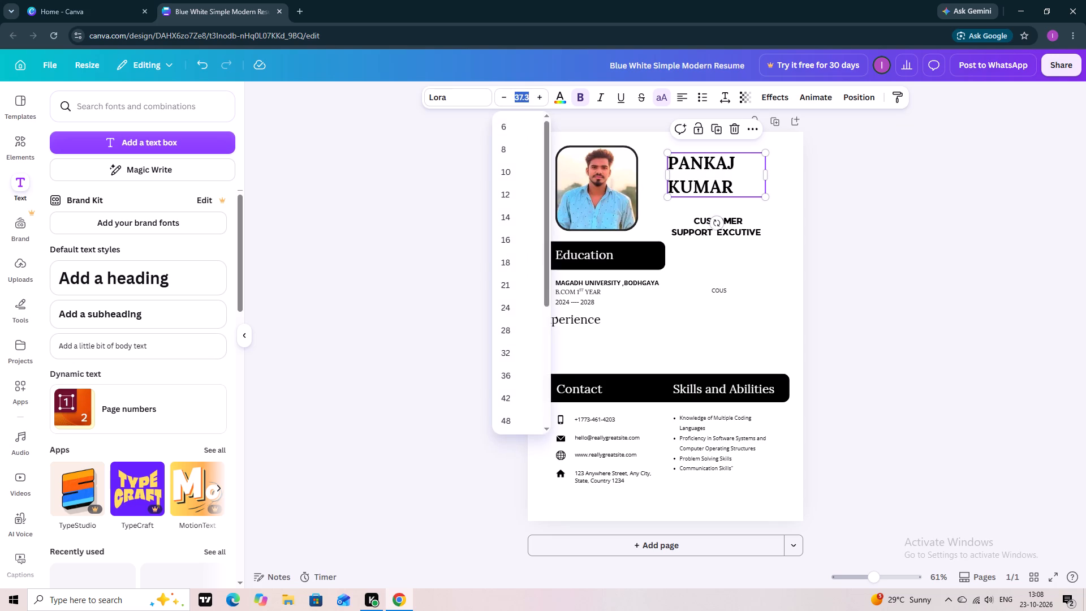
{"action": "left_click", "coordinate": [524, 97]}
{"action": "left_click", "coordinate": [512, 287]}
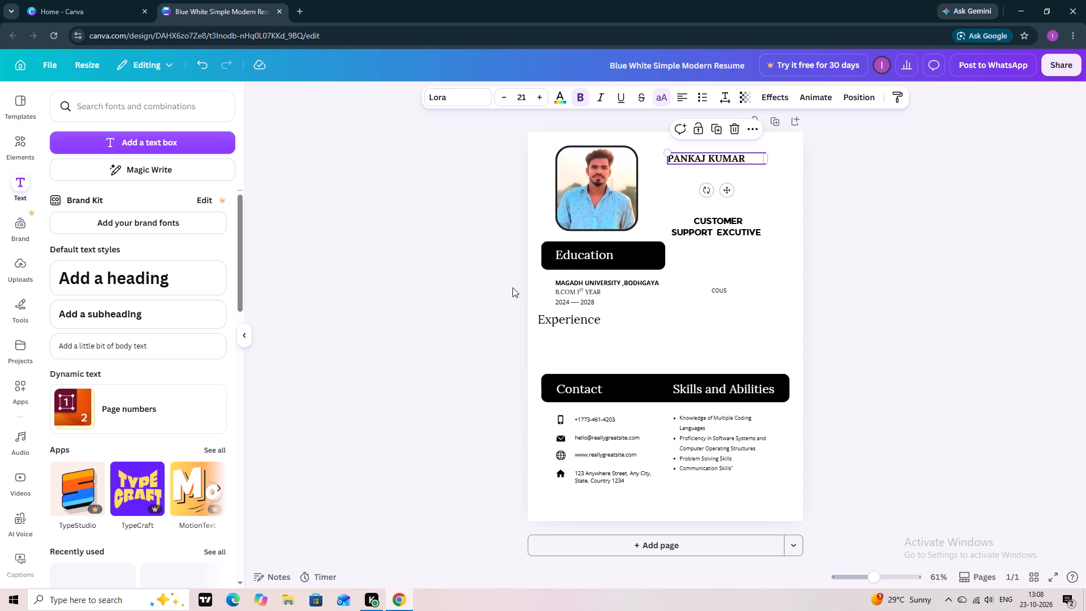
{"action": "triple_click", "coordinate": [542, 94]}
{"action": "triple_click", "coordinate": [542, 94]}
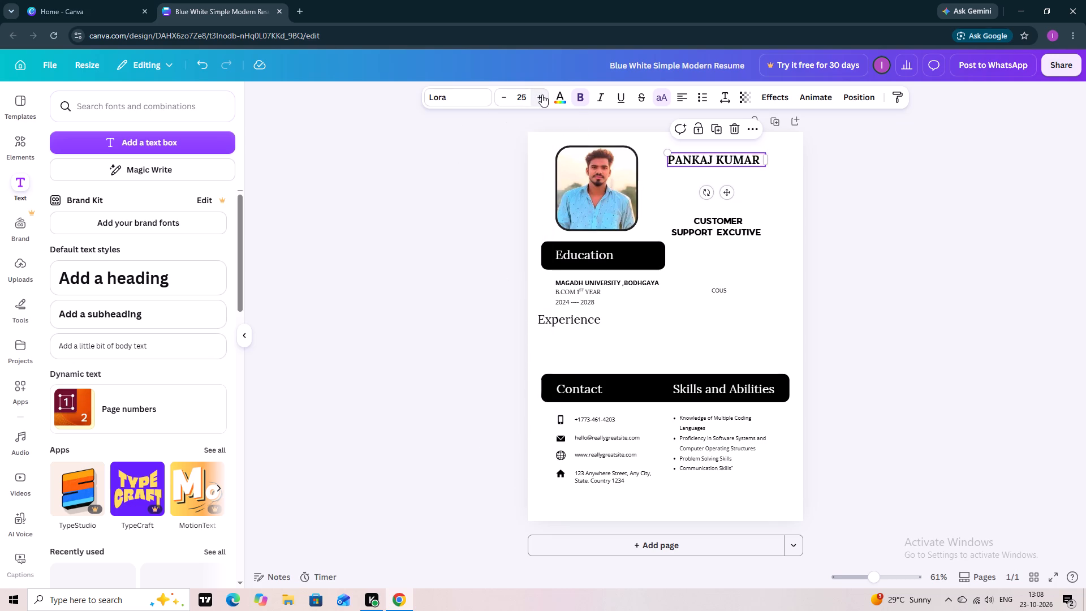
{"action": "triple_click", "coordinate": [542, 94]}
{"action": "left_click", "coordinate": [542, 94]}
{"action": "triple_click", "coordinate": [506, 92]}
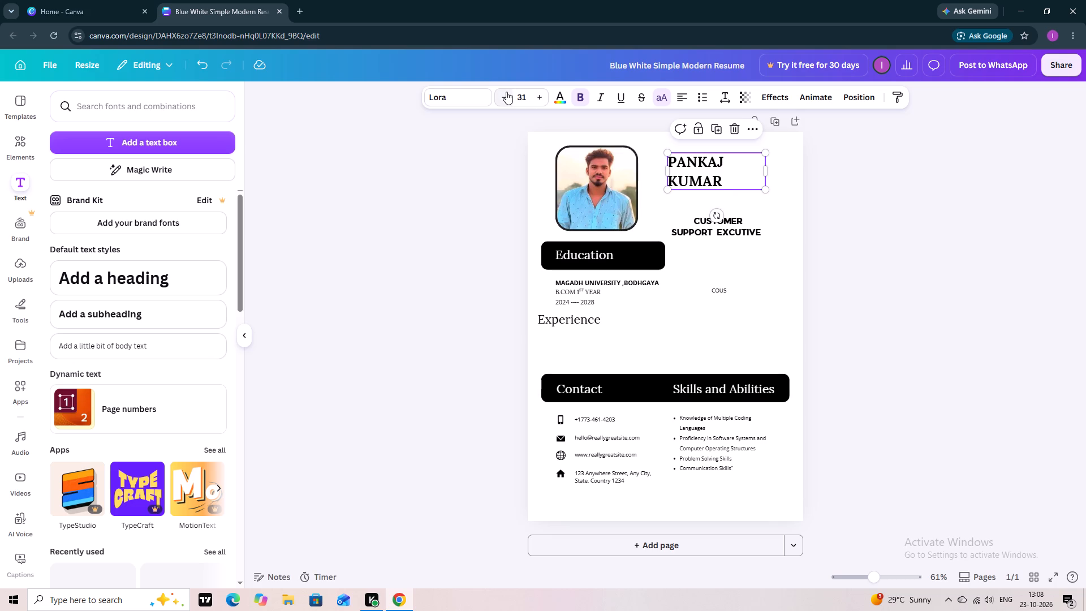
{"action": "double_click", "coordinate": [506, 92]}
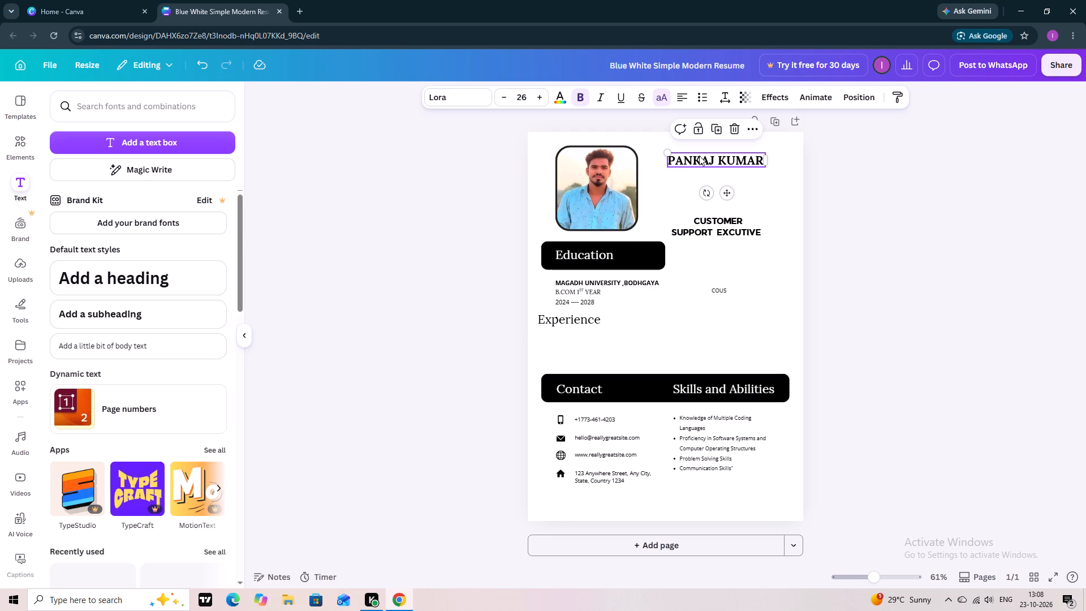
Move the candidate's name down beside the photo, closer to the job title.
{"action": "left_click_drag", "start_coordinate": [699, 156], "coordinate": [696, 172]}
{"action": "left_click", "coordinate": [888, 212]}
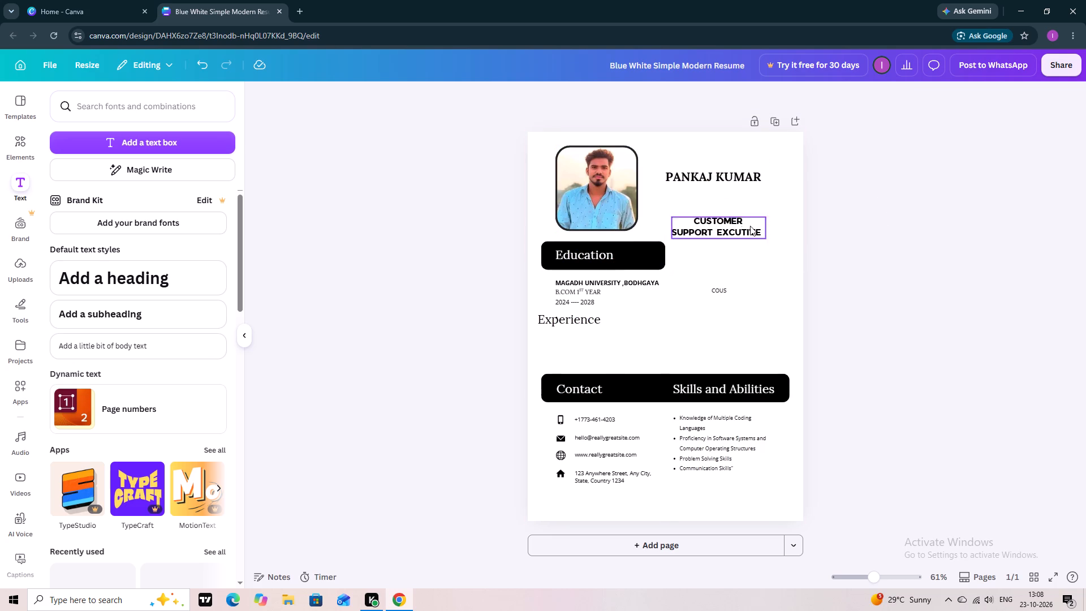
{"action": "left_click", "coordinate": [726, 182]}
{"action": "left_click_drag", "start_coordinate": [762, 180], "coordinate": [764, 187]}
{"action": "left_click", "coordinate": [856, 226]}
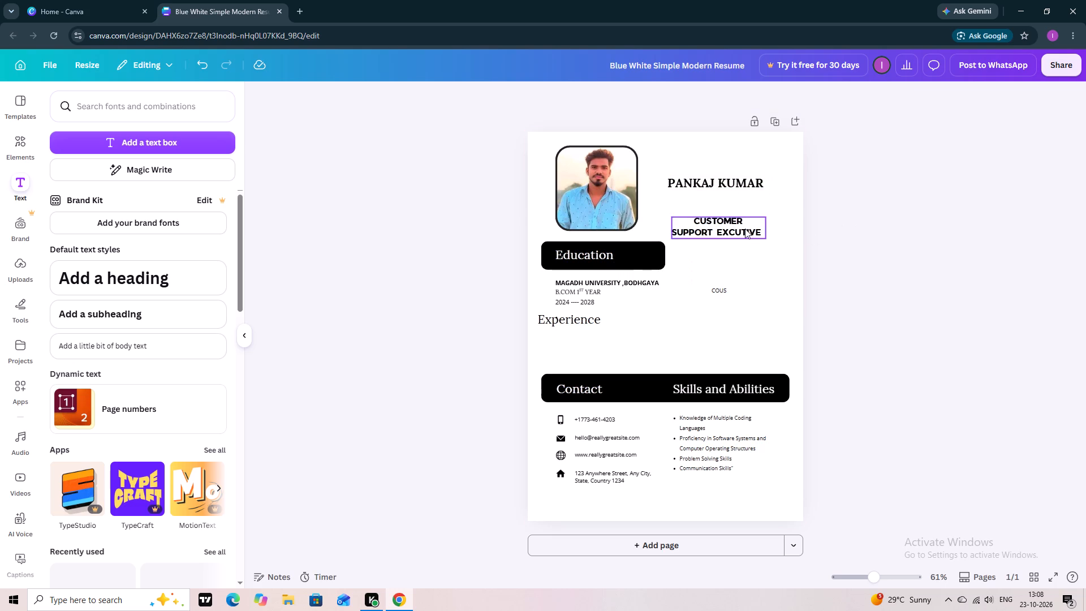
Move the job title up so it sits directly beneath the candidate's name.
{"action": "left_click_drag", "start_coordinate": [732, 225], "coordinate": [726, 212]}
{"action": "left_click", "coordinate": [847, 253]}
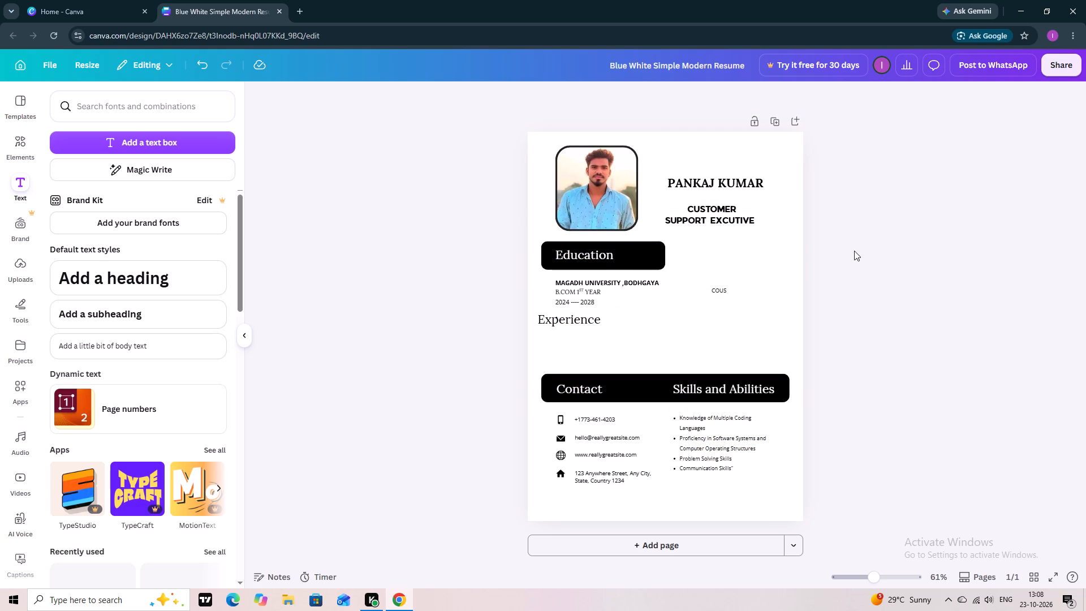
Change the page background colour, trying black and dark grey before applying light grey from the default solid colours.
{"action": "left_click", "coordinate": [767, 284]}
{"action": "left_click", "coordinate": [634, 97]}
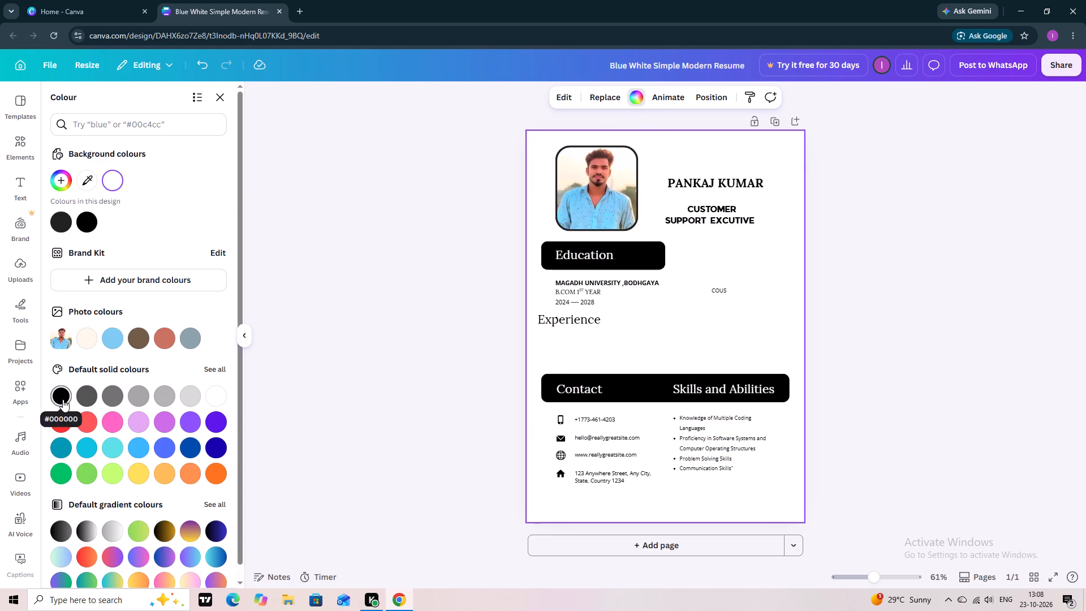
{"action": "left_click", "coordinate": [63, 399]}
{"action": "left_click", "coordinate": [81, 394]}
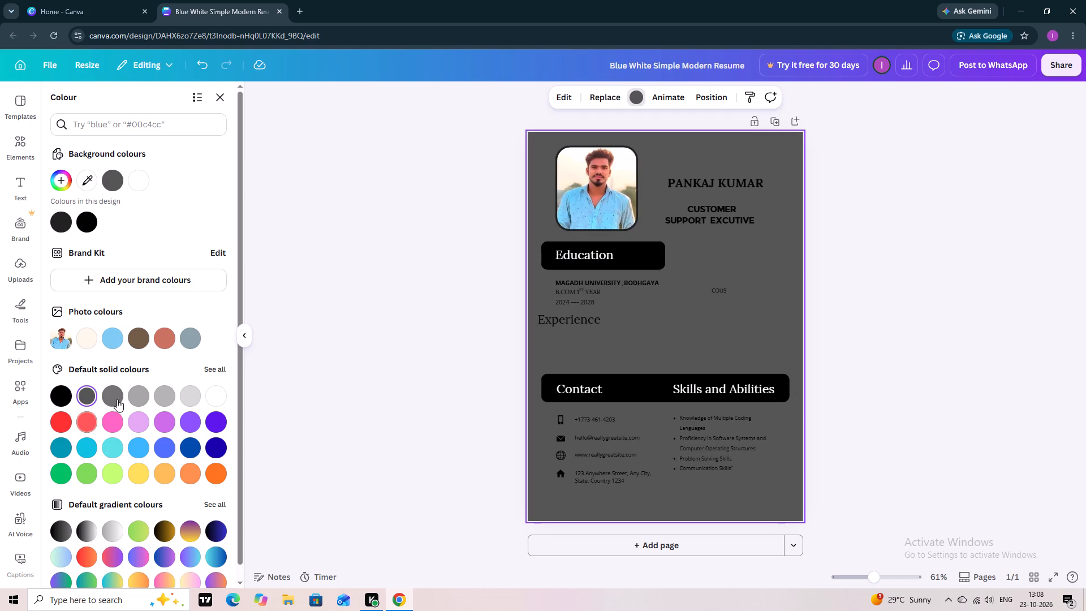
{"action": "left_click", "coordinate": [163, 394]}
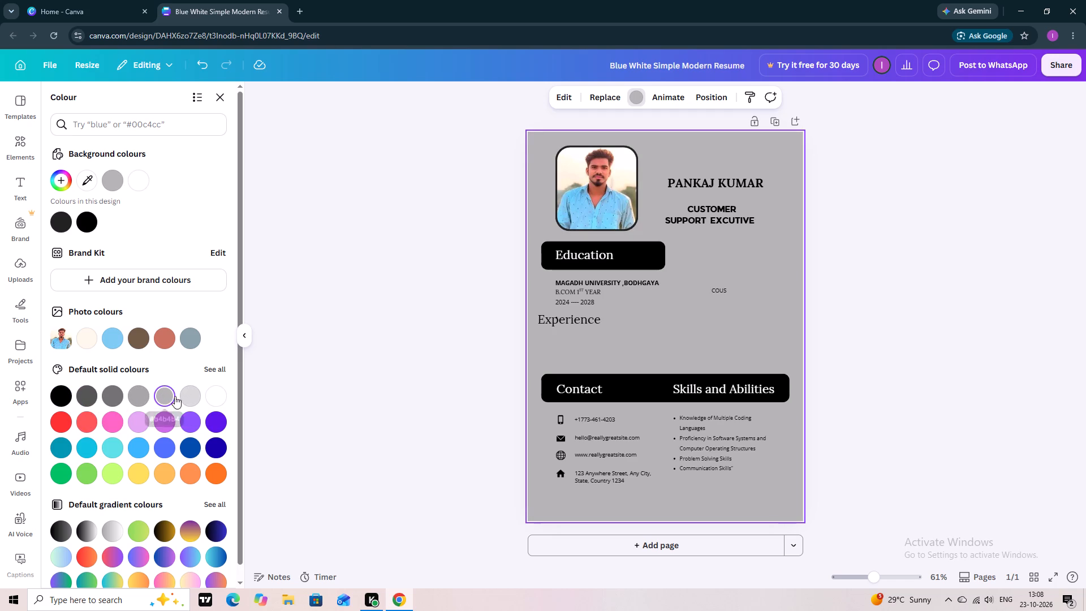
Set the page background to a lighter grey from the default solid colours.
{"action": "left_click", "coordinate": [178, 394]}
{"action": "left_click", "coordinate": [183, 394]}
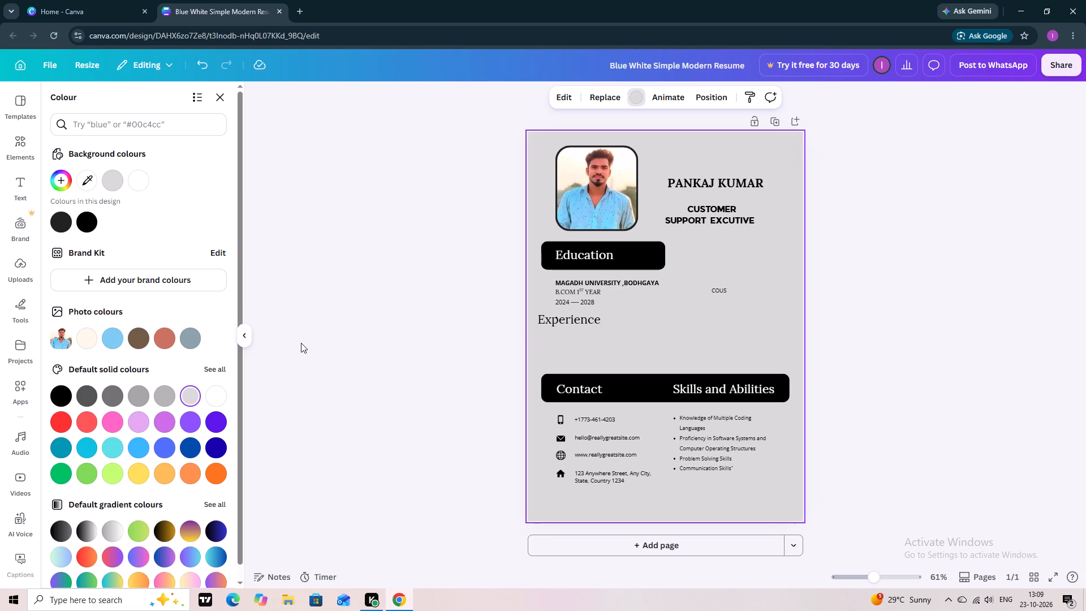
{"action": "left_click", "coordinate": [378, 321]}
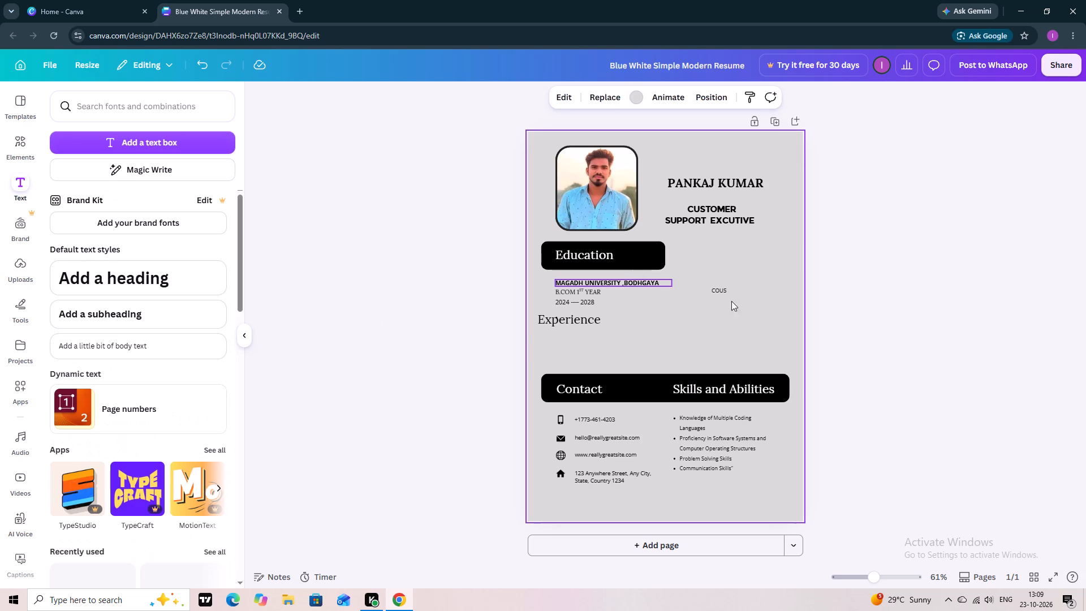
Delete the stray COUS text beside the education details.
{"action": "left_click", "coordinate": [726, 287]}
{"action": "left_click", "coordinate": [740, 266]}
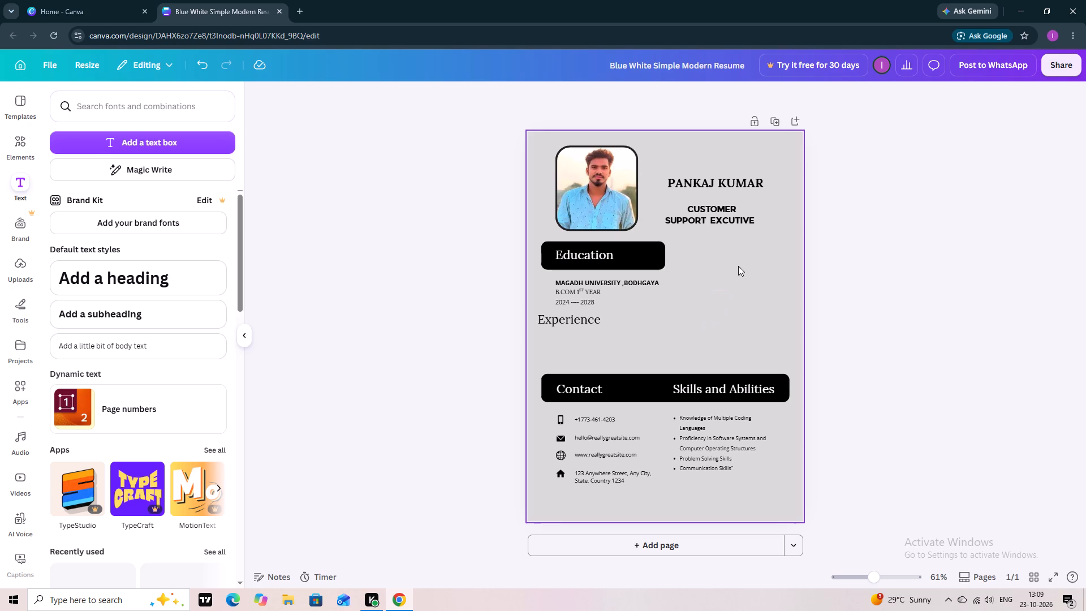
Nudge the Experience heading slightly right and up, just beneath the 2024 ---- 2028 line.
{"action": "left_click_drag", "start_coordinate": [569, 322], "coordinate": [579, 319]}
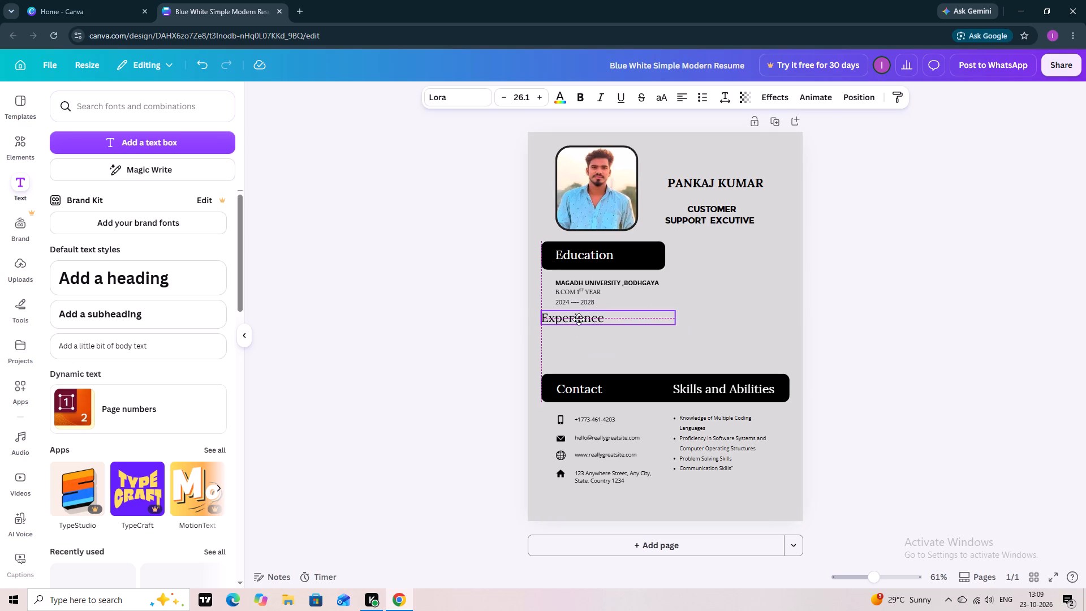
{"action": "left_click_drag", "start_coordinate": [579, 319], "coordinate": [575, 319]}
{"action": "left_click", "coordinate": [585, 300]}
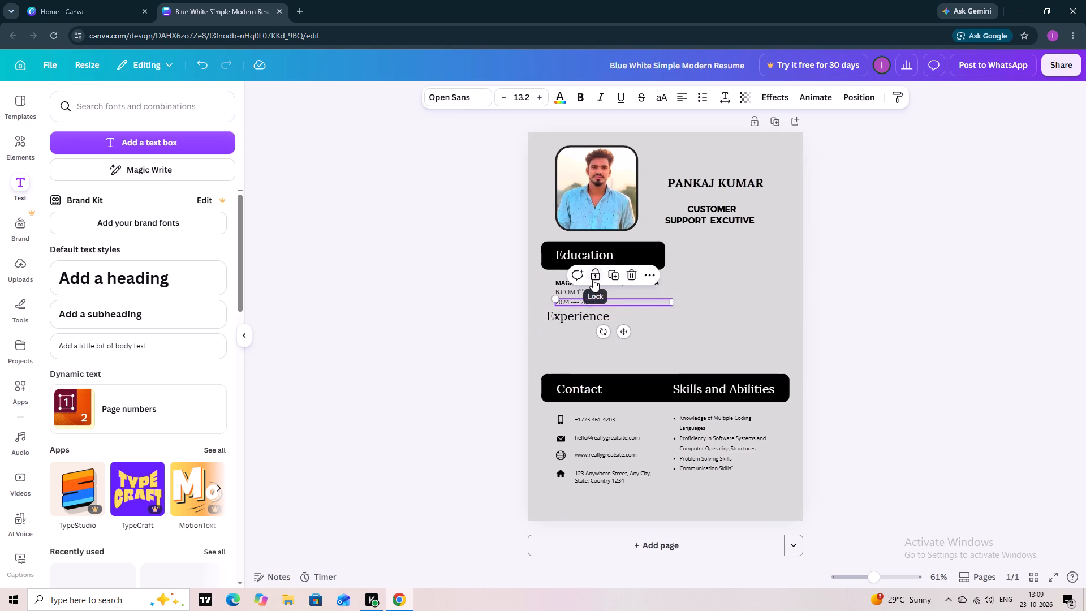
Move the Magadh University line left to align with the left edge of the black Education bar.
{"action": "left_click", "coordinate": [692, 288]}
{"action": "left_click_drag", "start_coordinate": [626, 283], "coordinate": [613, 278]}
Delete the B.COM 1st YEAR line and the black bar behind the Education heading.
{"action": "left_click", "coordinate": [586, 292]}
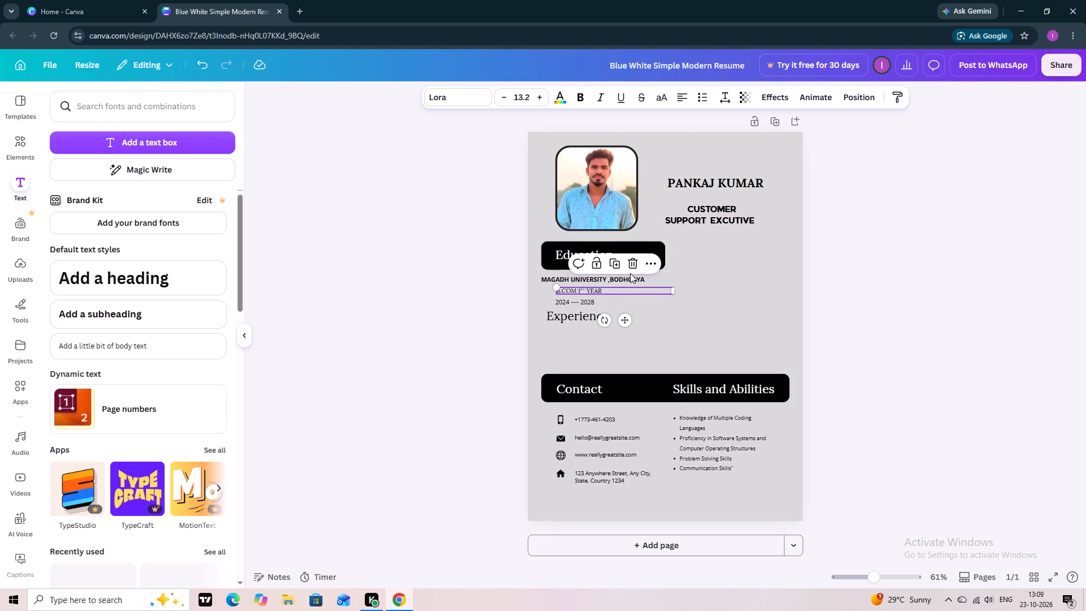
{"action": "left_click", "coordinate": [636, 266]}
{"action": "left_click", "coordinate": [636, 266]}
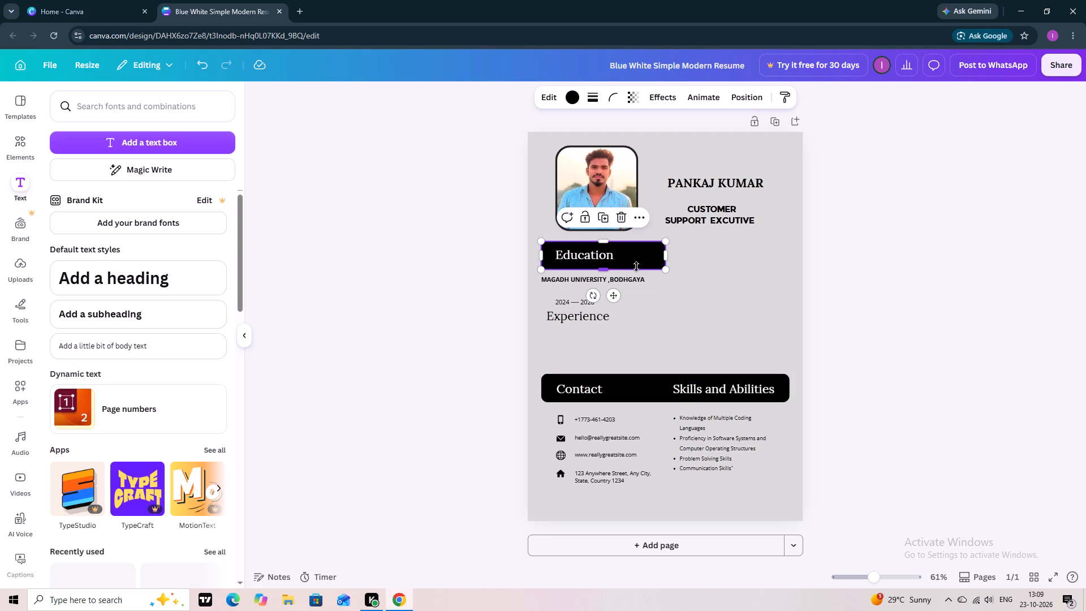
{"action": "left_click", "coordinate": [626, 212]}
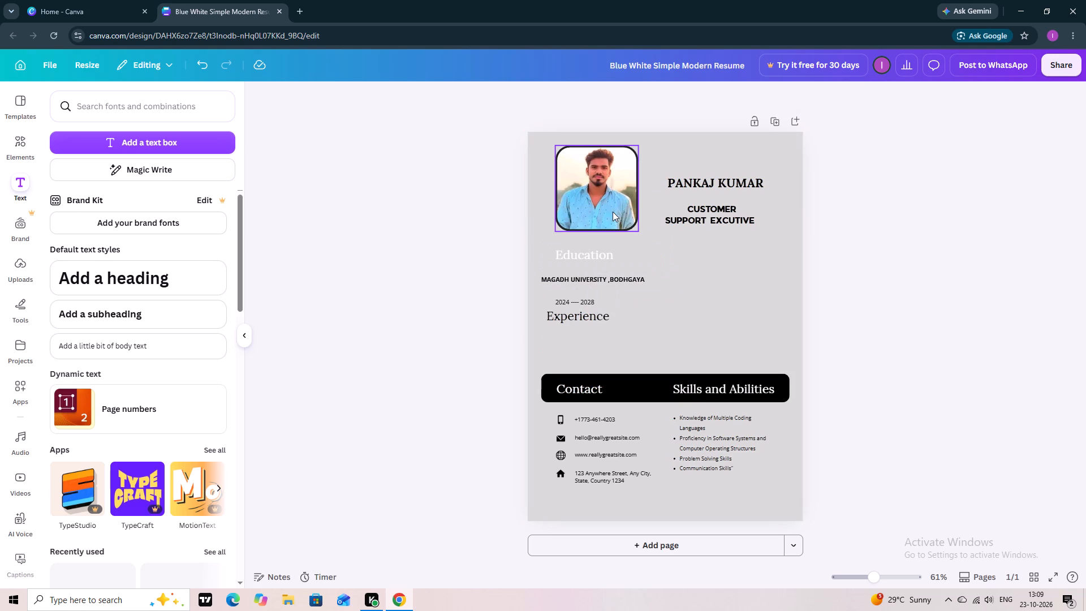
Change the Education heading's text colour to black.
{"action": "left_click", "coordinate": [593, 257]}
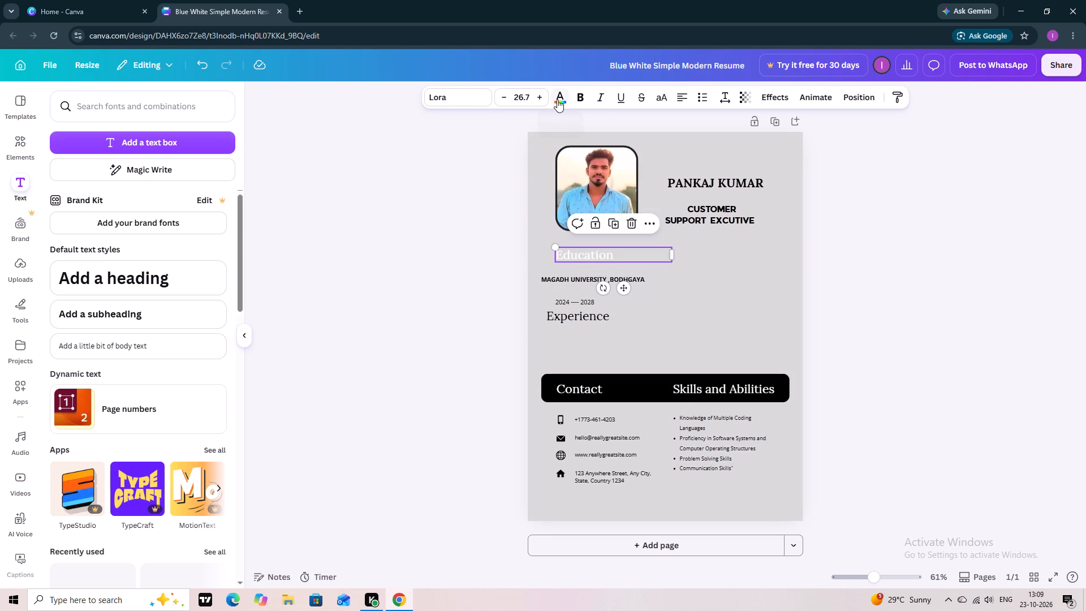
{"action": "left_click", "coordinate": [558, 100]}
{"action": "left_click", "coordinate": [59, 399]}
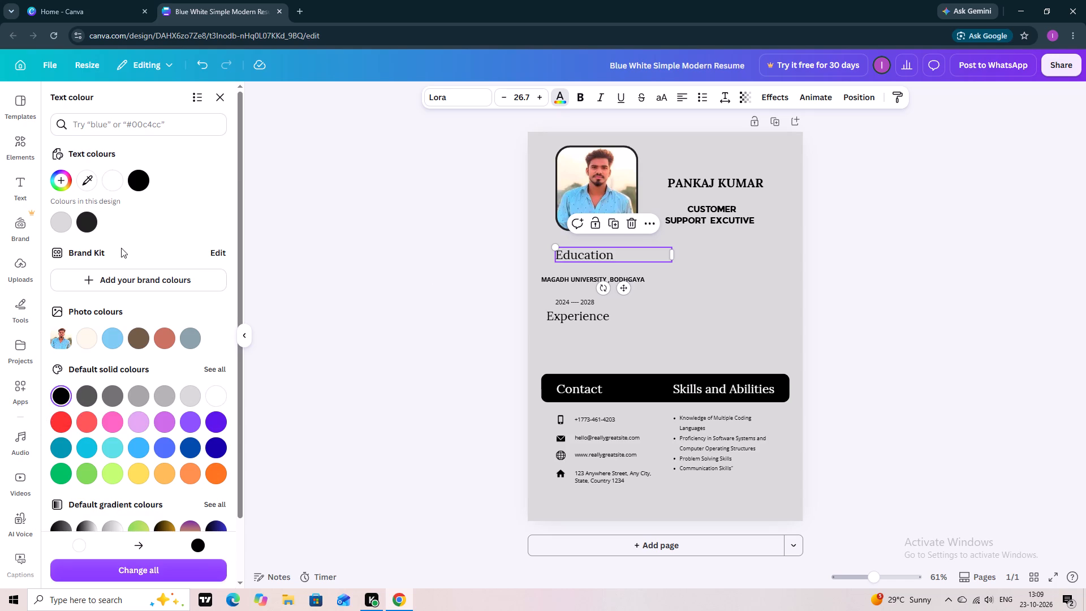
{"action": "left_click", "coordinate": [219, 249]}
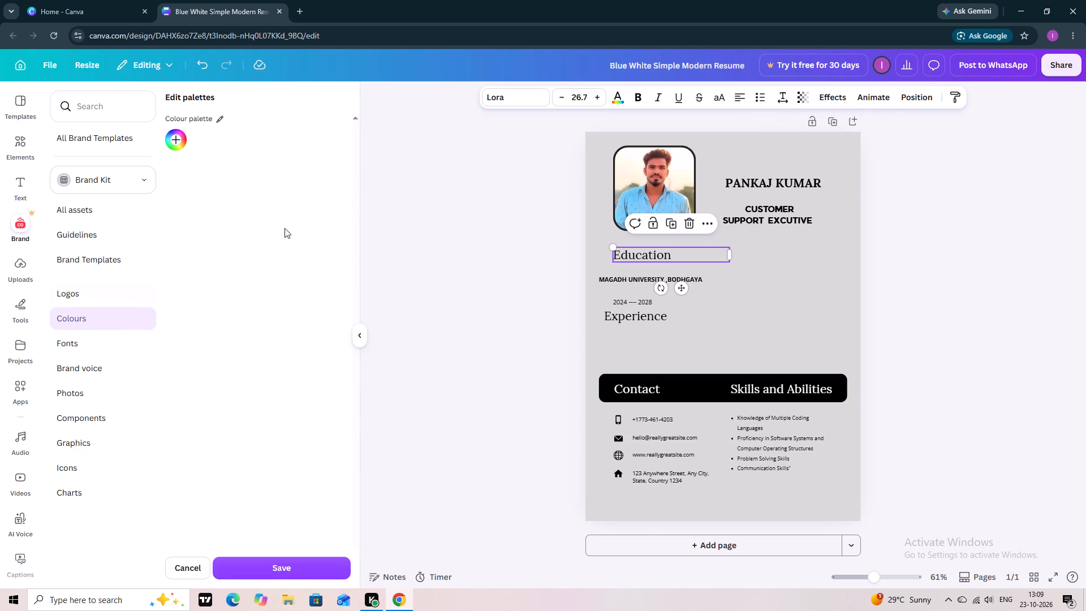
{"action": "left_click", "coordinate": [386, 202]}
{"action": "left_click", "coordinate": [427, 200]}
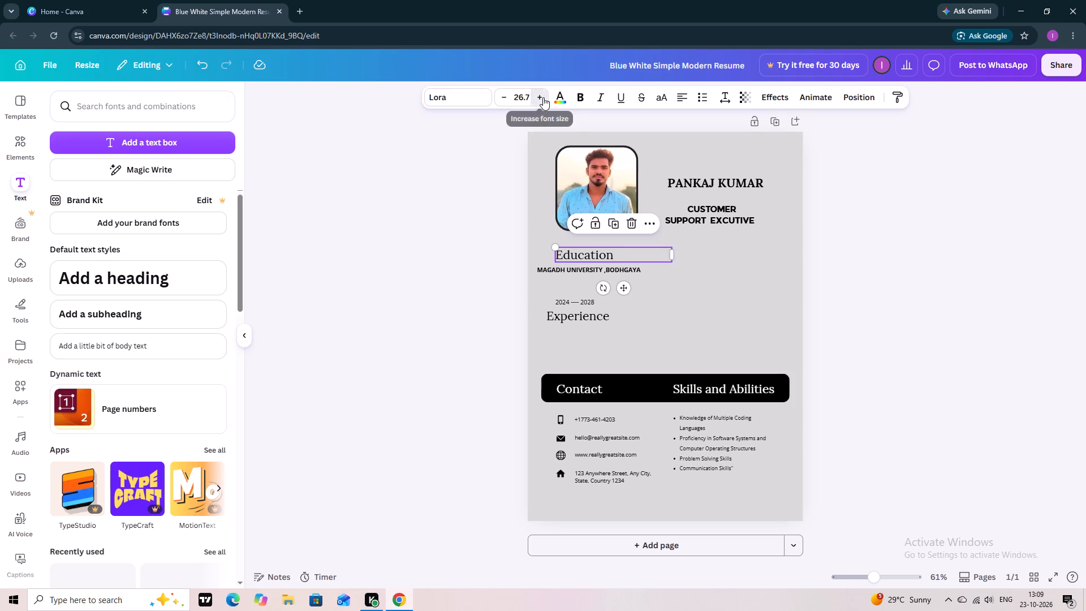
{"action": "double_click", "coordinate": [543, 97]}
{"action": "left_click", "coordinate": [453, 282]}
Move the Education heading up and left, just beneath the photo.
{"action": "left_click_drag", "start_coordinate": [628, 260], "coordinate": [619, 253]}
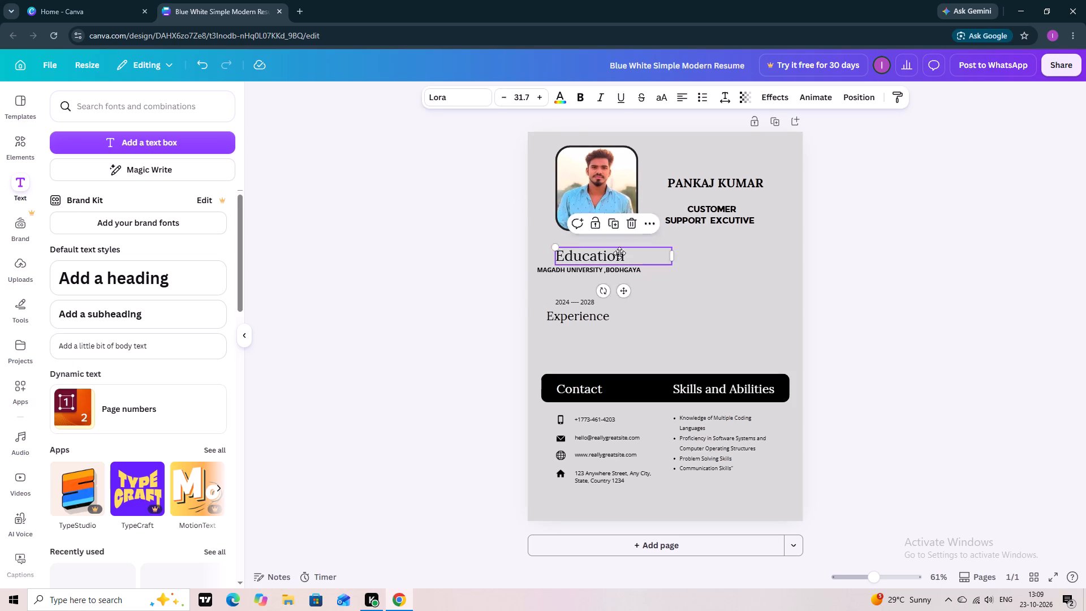
{"action": "left_click_drag", "start_coordinate": [619, 253], "coordinate": [617, 251]}
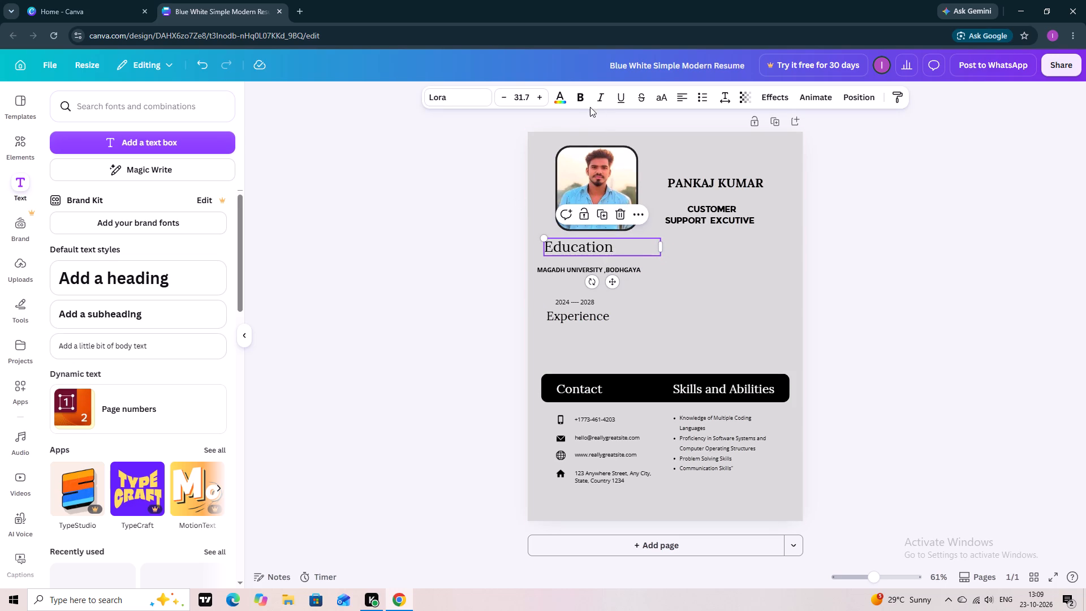
Make the Education and Experience headings bold.
{"action": "left_click", "coordinate": [582, 101]}
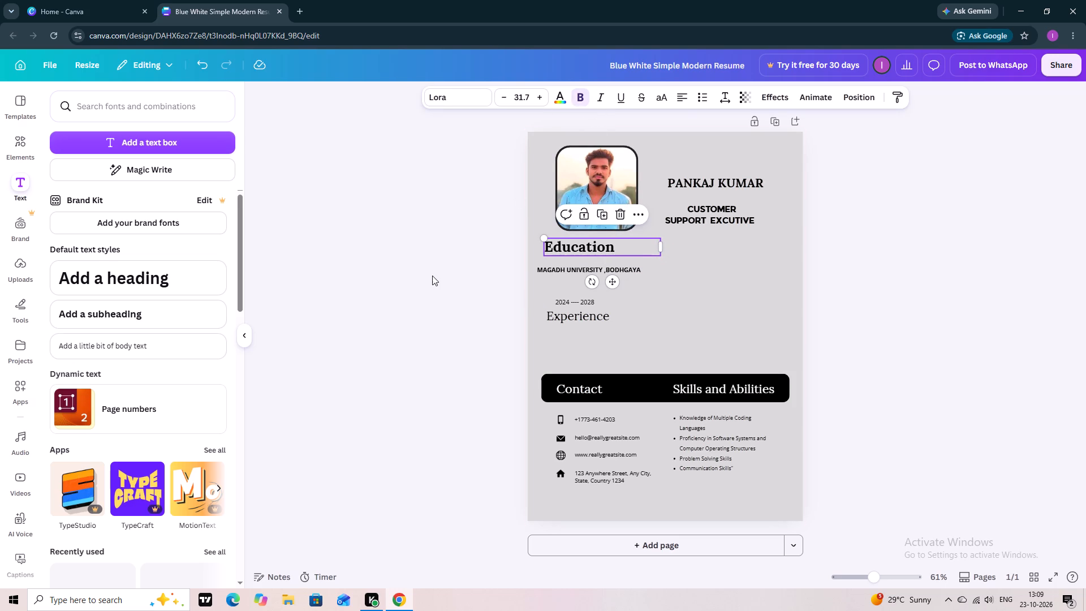
{"action": "left_click", "coordinate": [432, 276]}
{"action": "left_click", "coordinate": [561, 313]}
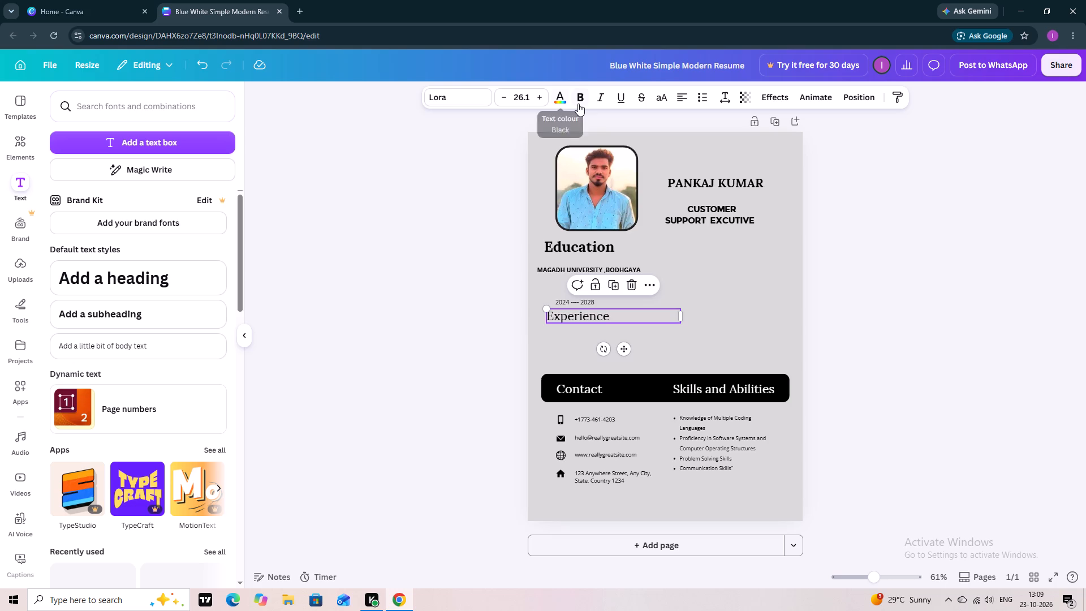
{"action": "left_click", "coordinate": [578, 104]}
{"action": "left_click", "coordinate": [445, 278]}
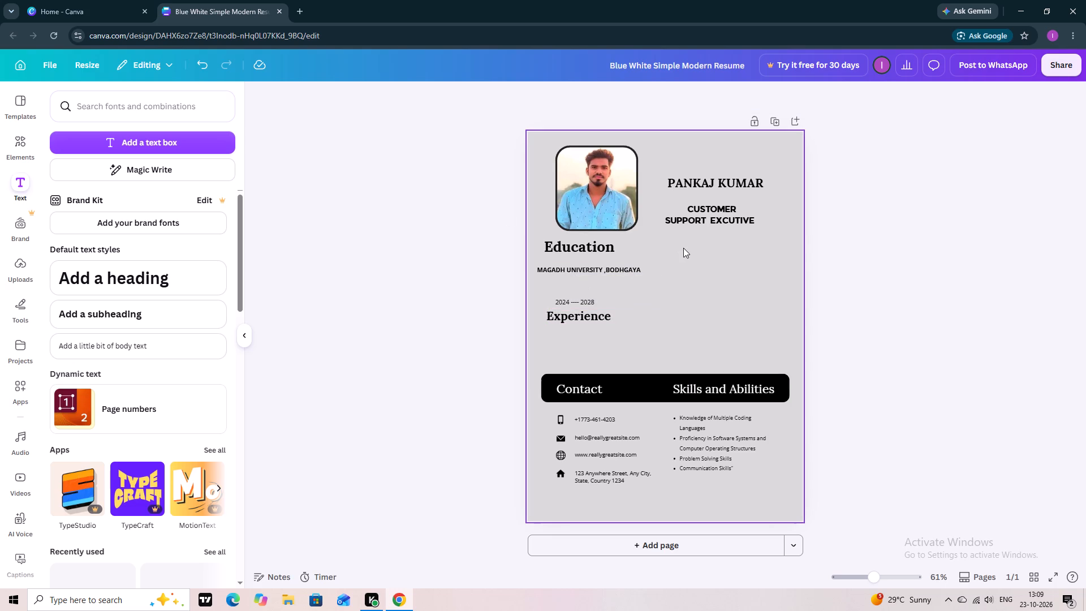
Align the Magadh University line with the left edge of the Education heading, directly beneath it.
{"action": "left_click", "coordinate": [705, 187]}
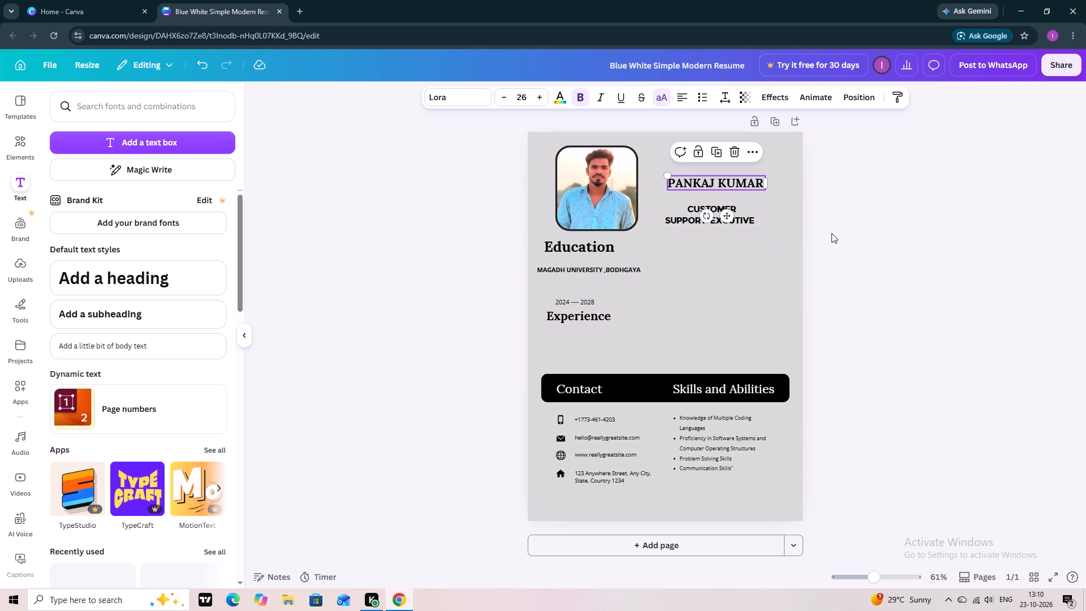
{"action": "left_click_drag", "start_coordinate": [558, 272], "coordinate": [564, 268]}
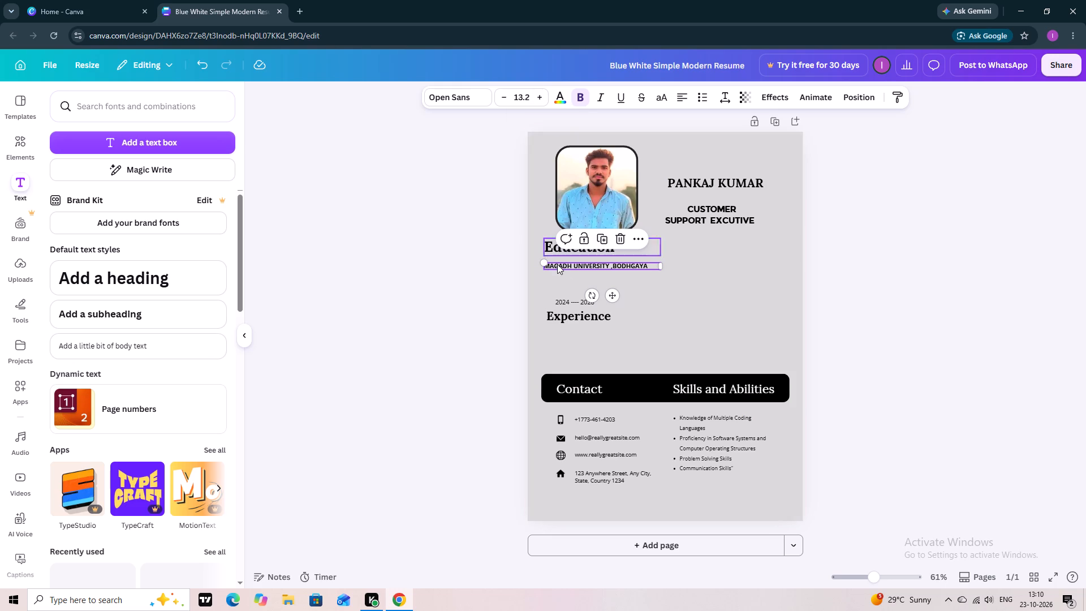
{"action": "left_click", "coordinate": [378, 229]}
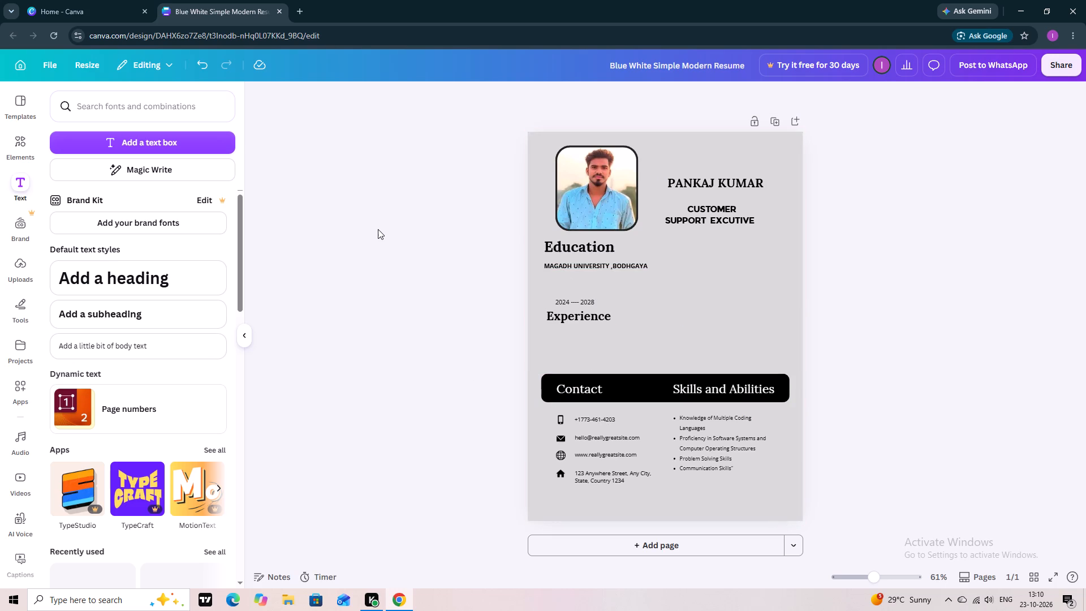
Enlarge the Magadh University text, trying size 16.2 before settling on 14.2 so it fits on one line.
{"action": "left_click", "coordinate": [601, 264]}
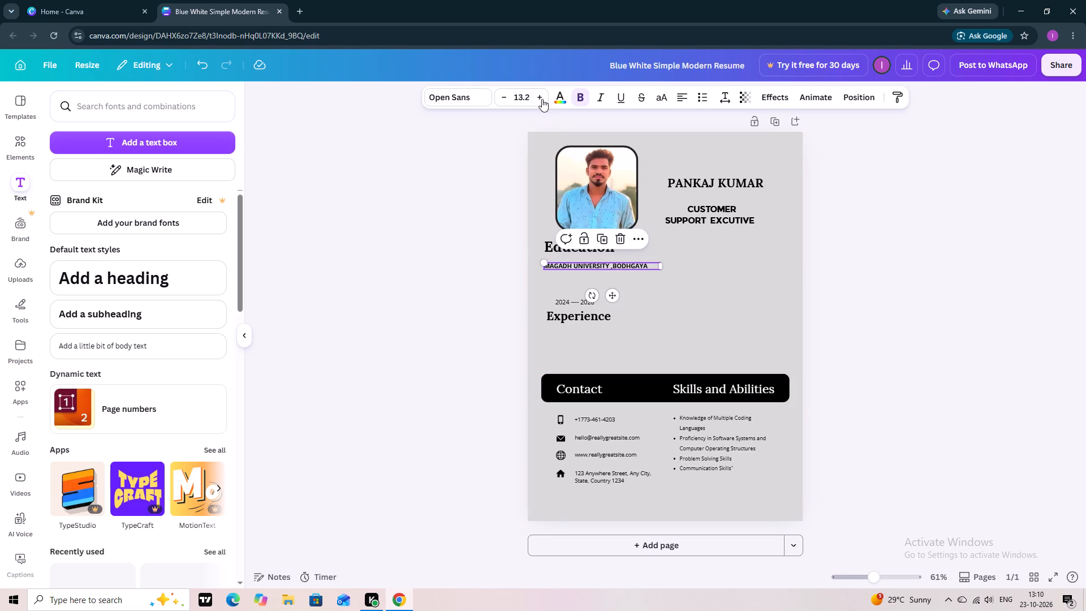
{"action": "triple_click", "coordinate": [538, 96]}
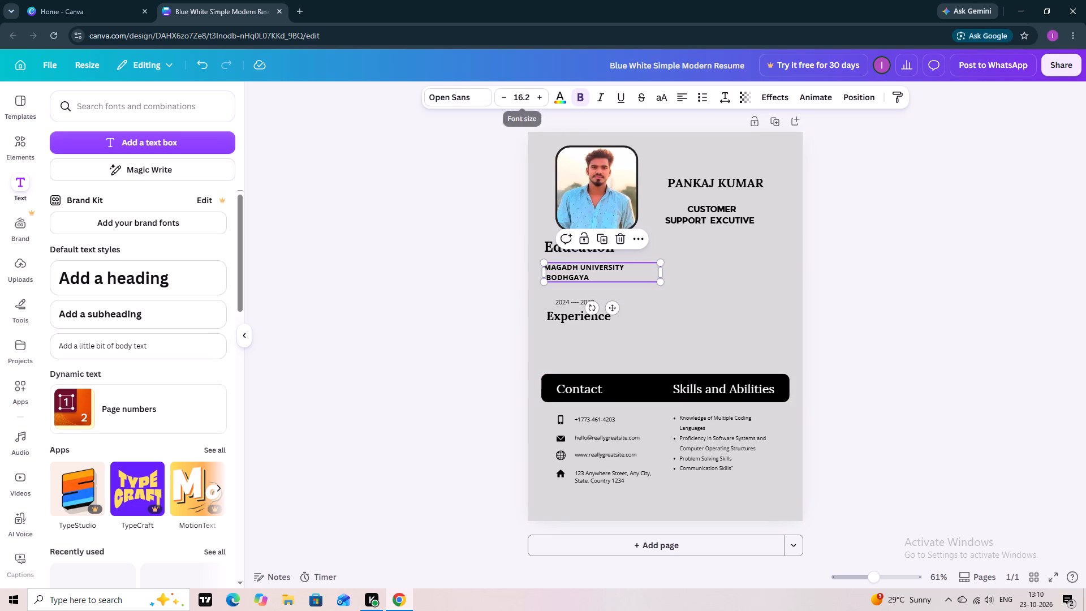
{"action": "left_click", "coordinate": [509, 96]}
{"action": "left_click", "coordinate": [509, 96]}
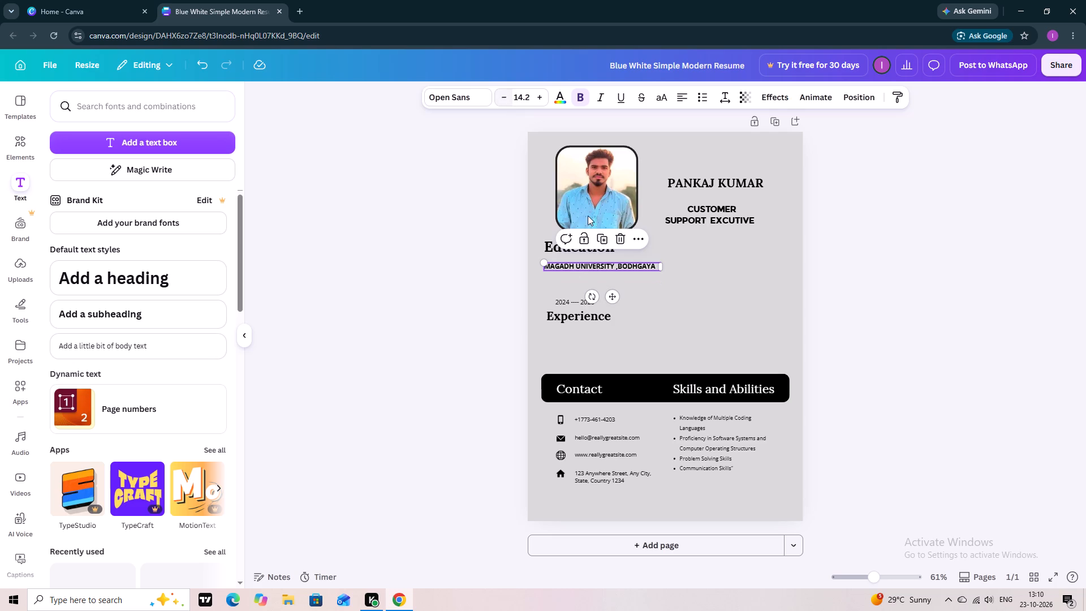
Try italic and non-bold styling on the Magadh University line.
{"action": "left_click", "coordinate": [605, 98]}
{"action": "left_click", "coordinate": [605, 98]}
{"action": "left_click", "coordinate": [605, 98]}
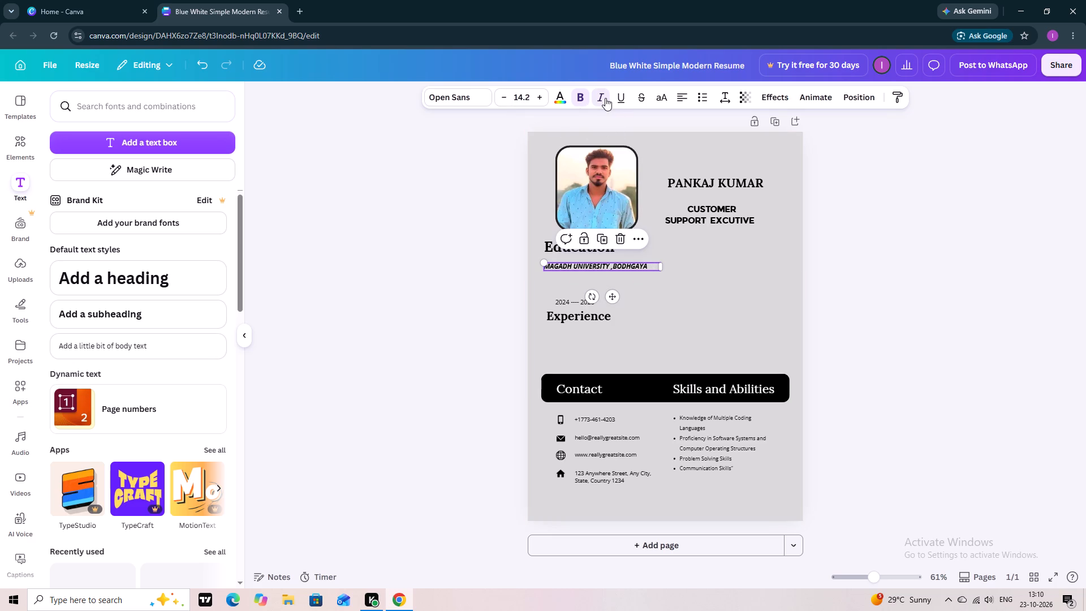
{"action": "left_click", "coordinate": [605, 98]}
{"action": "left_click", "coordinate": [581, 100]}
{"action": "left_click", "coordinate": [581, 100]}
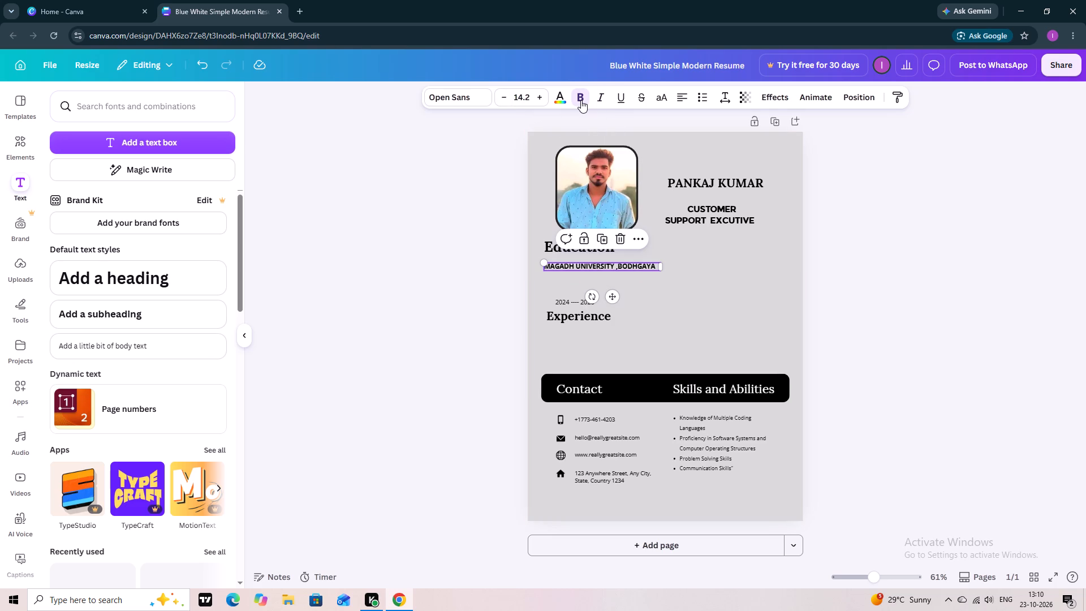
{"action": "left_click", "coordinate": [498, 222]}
Move the 2024 ---- 2028 line up beneath the Magadh University line and left-align the two lines under the Education heading.
{"action": "left_click_drag", "start_coordinate": [588, 263], "coordinate": [583, 261]}
{"action": "left_click_drag", "start_coordinate": [580, 300], "coordinate": [575, 276]}
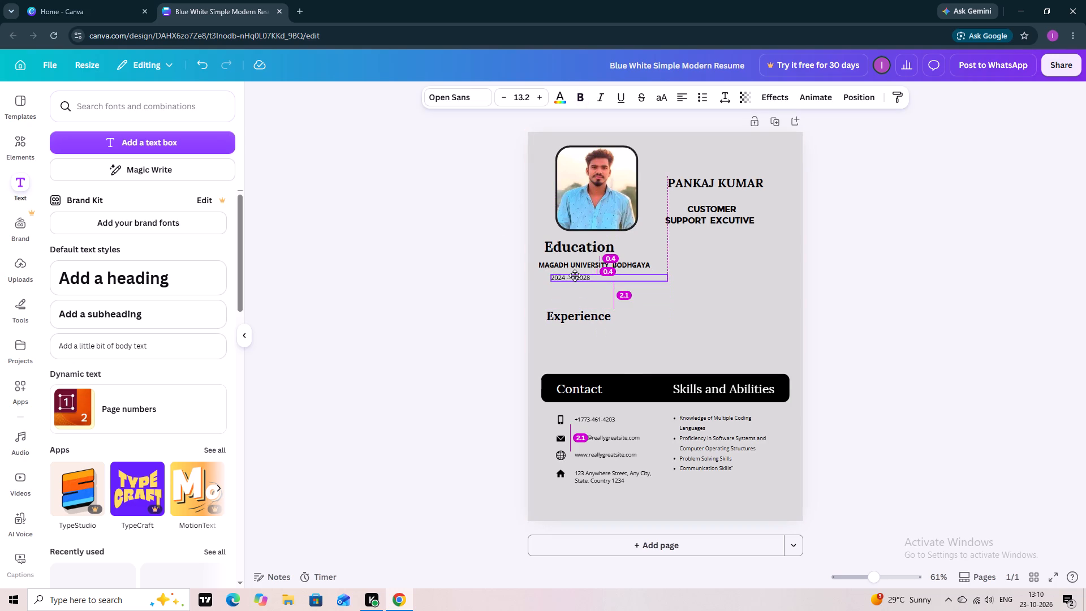
{"action": "left_click_drag", "start_coordinate": [575, 276], "coordinate": [571, 276]}
{"action": "left_click_drag", "start_coordinate": [571, 260], "coordinate": [576, 259]}
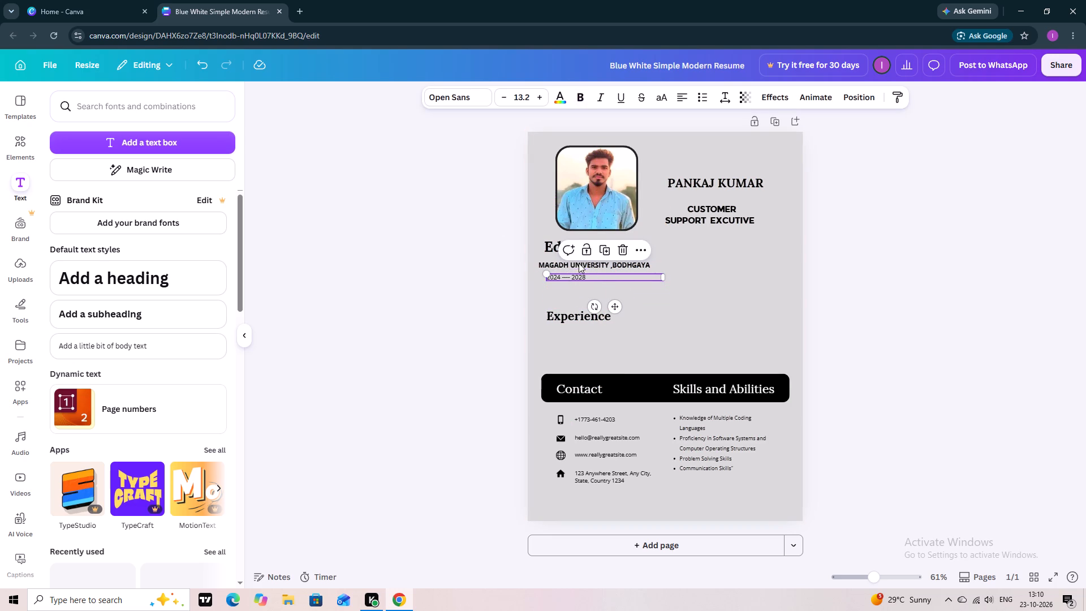
{"action": "left_click_drag", "start_coordinate": [579, 263], "coordinate": [586, 265]}
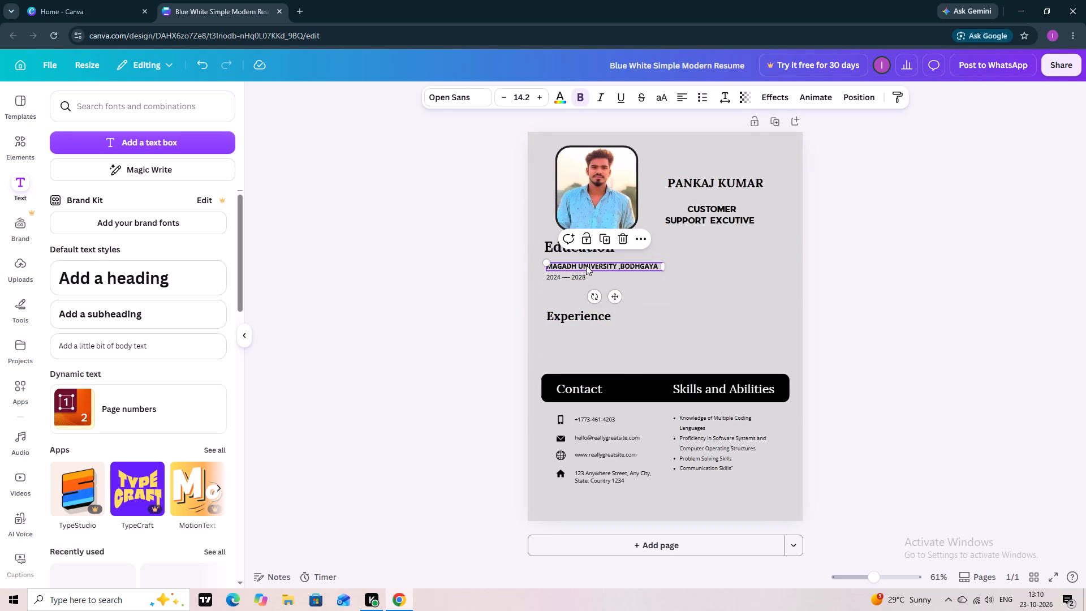
{"action": "left_click", "coordinate": [586, 265]}
Make the 2024 ---- 2028 line bold and enlarge its text to size 19.2.
{"action": "left_click", "coordinate": [578, 279]}
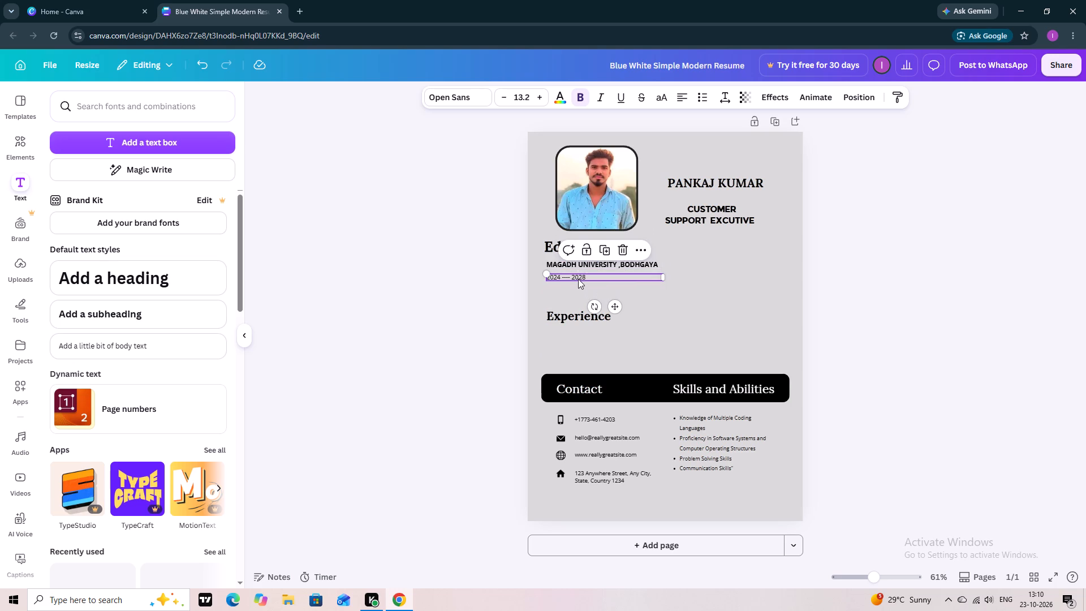
{"action": "left_click", "coordinate": [576, 104]}
{"action": "left_click", "coordinate": [535, 93]}
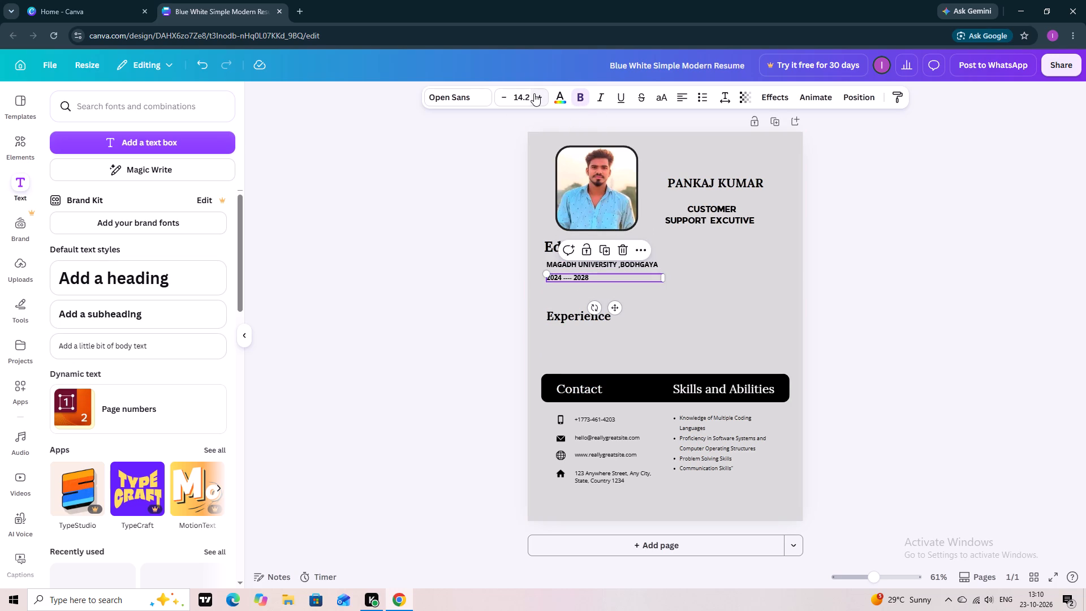
{"action": "triple_click", "coordinate": [534, 93]}
{"action": "double_click", "coordinate": [534, 93]}
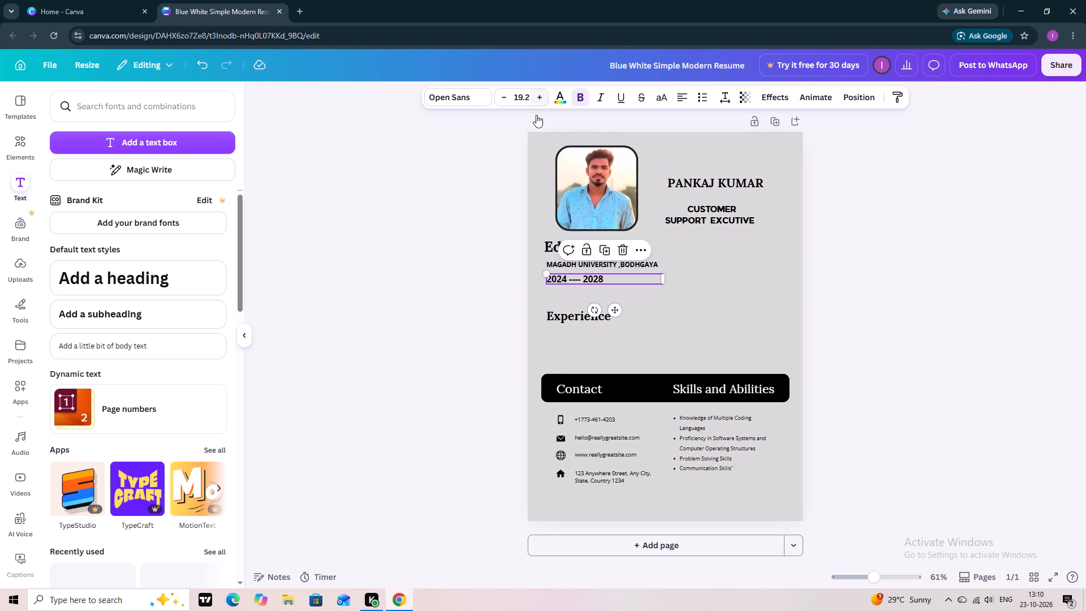
{"action": "left_click", "coordinate": [495, 181]}
Move the Experience heading up beneath the 2024 ---- 2028 line and align its left edge with the Education heading.
{"action": "left_click_drag", "start_coordinate": [585, 316], "coordinate": [575, 302]}
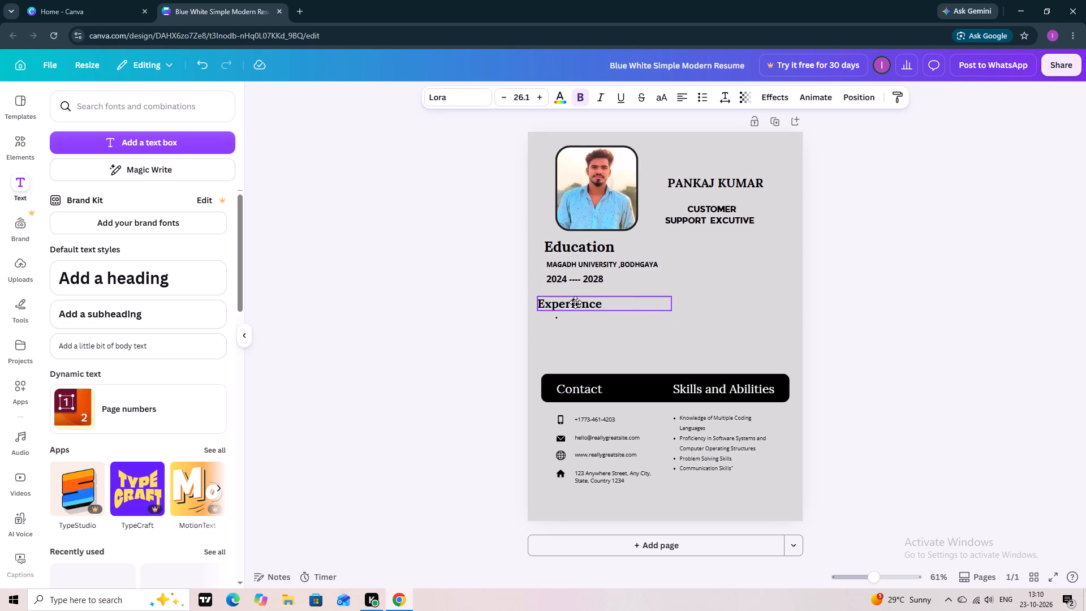
{"action": "left_click_drag", "start_coordinate": [575, 302], "coordinate": [582, 294]}
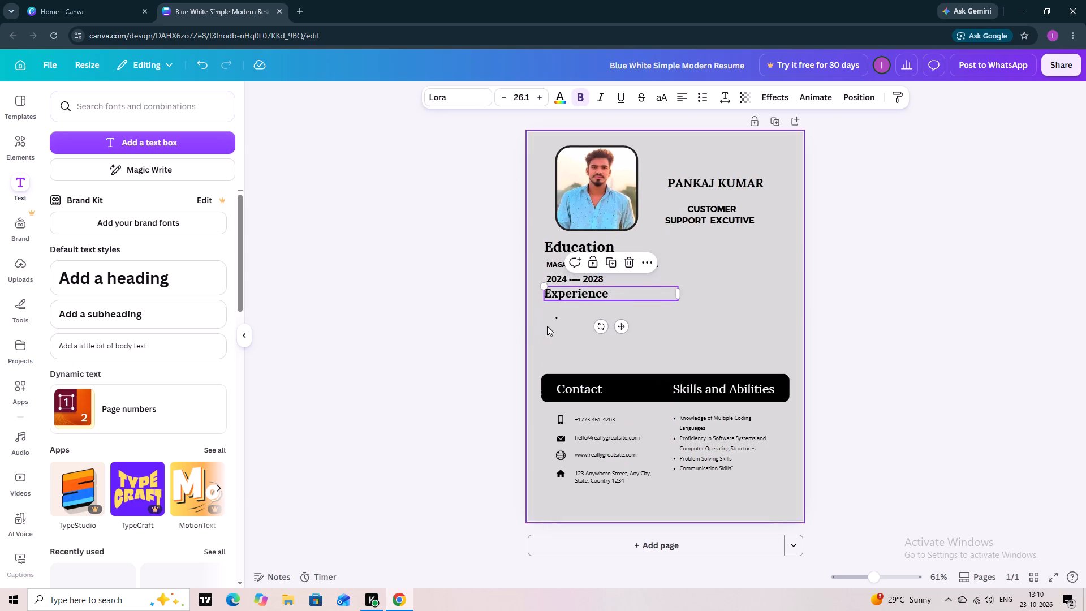
{"action": "left_click", "coordinate": [495, 335]}
{"action": "left_click", "coordinate": [585, 294]}
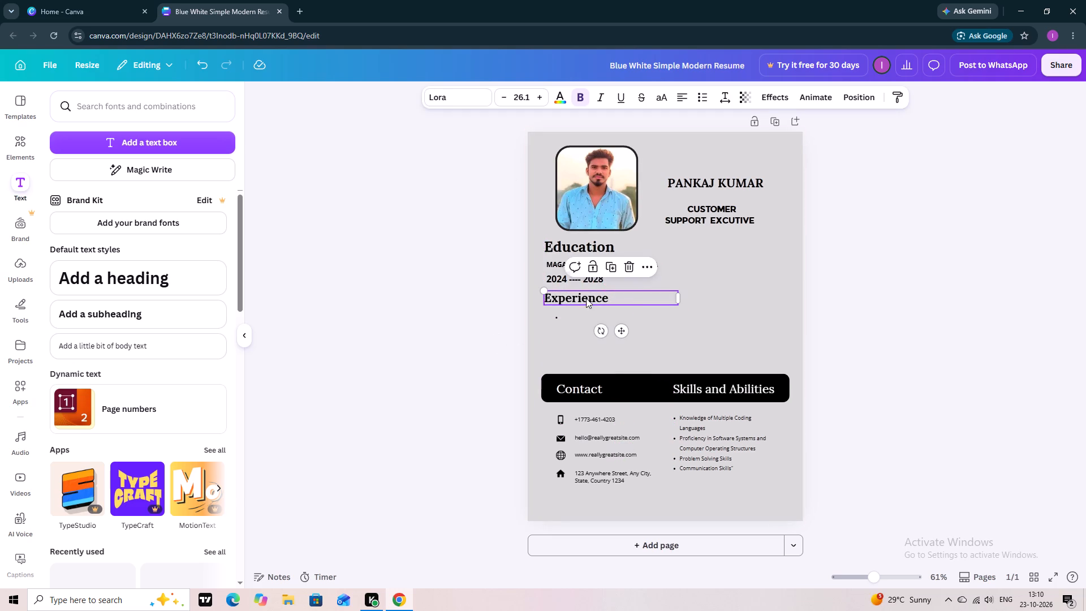
{"action": "left_click", "coordinate": [524, 306]}
{"action": "left_click", "coordinate": [528, 289]}
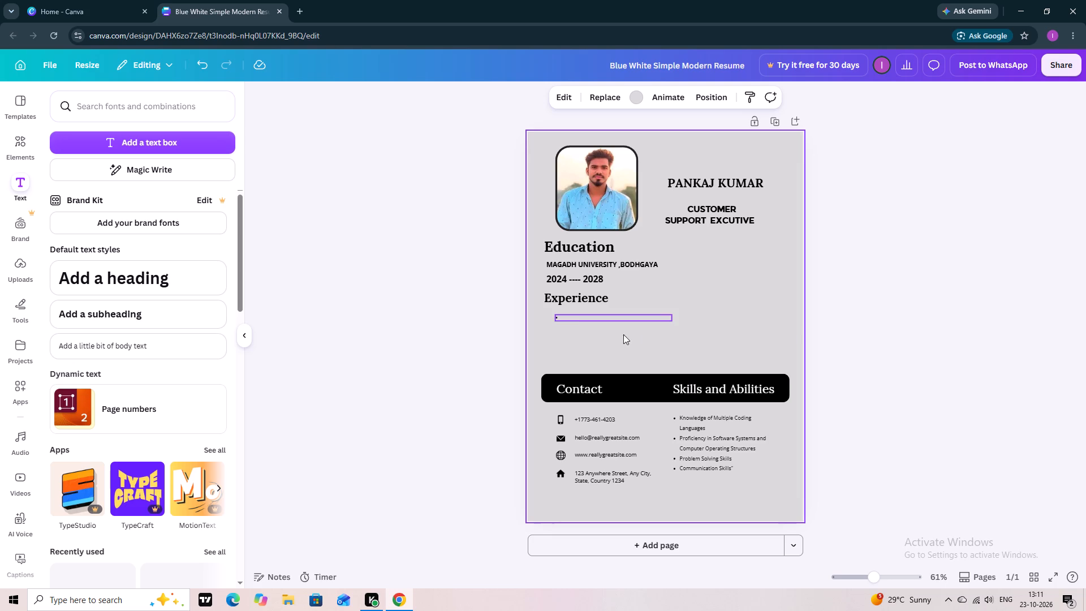
Delete the empty bullet text box beneath the Experience heading.
{"action": "left_click", "coordinate": [561, 319]}
{"action": "left_click", "coordinate": [628, 287]}
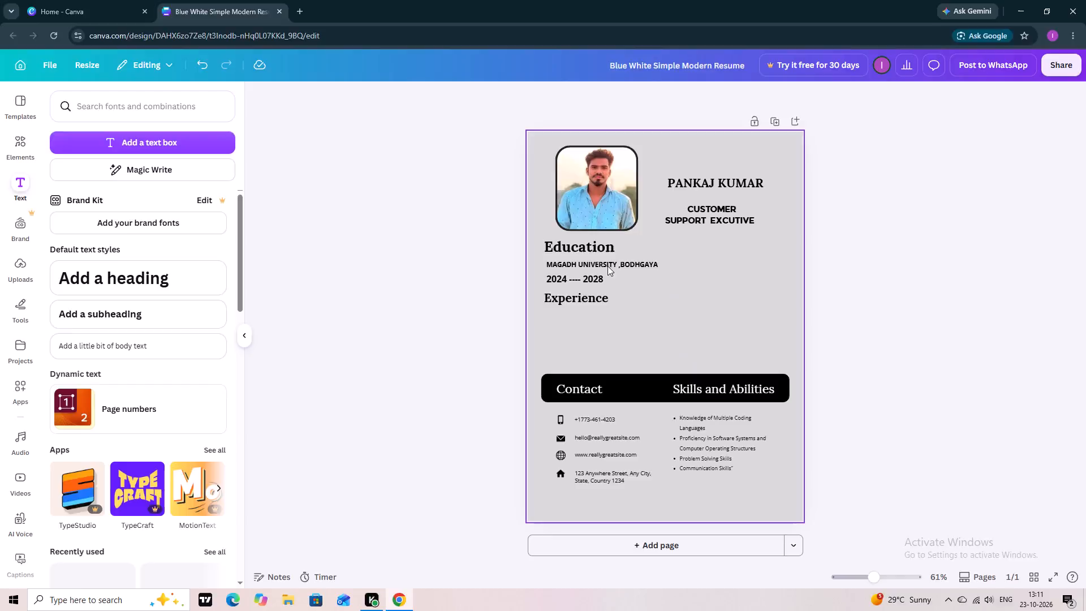
{"action": "left_click", "coordinate": [564, 313]}
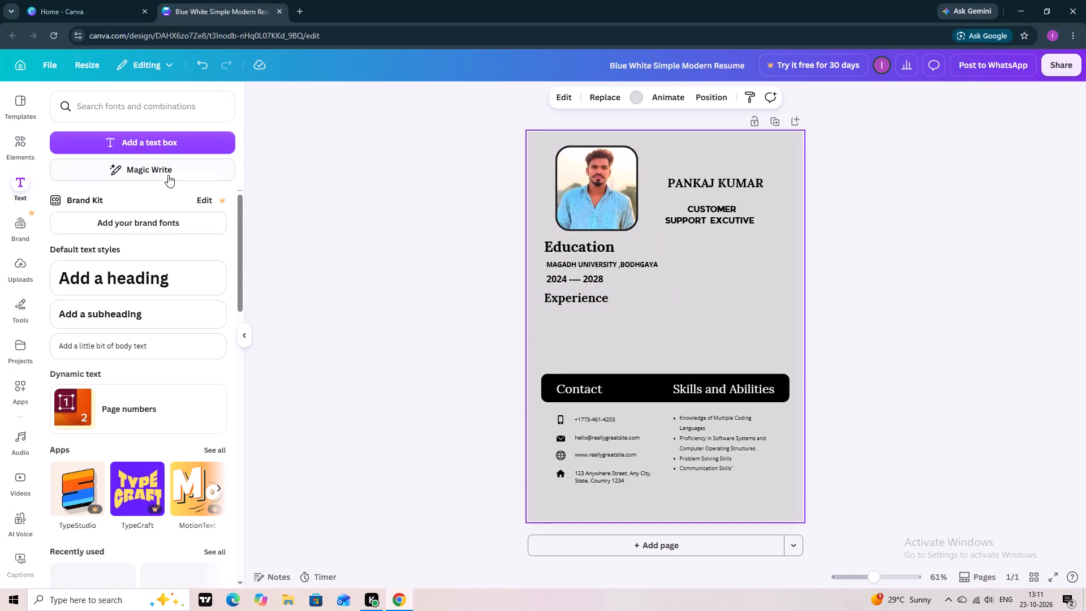
Add a new text box and replace its placeholder text with FRESHER.
{"action": "left_click", "coordinate": [125, 104]}
{"action": "left_click", "coordinate": [369, 135]}
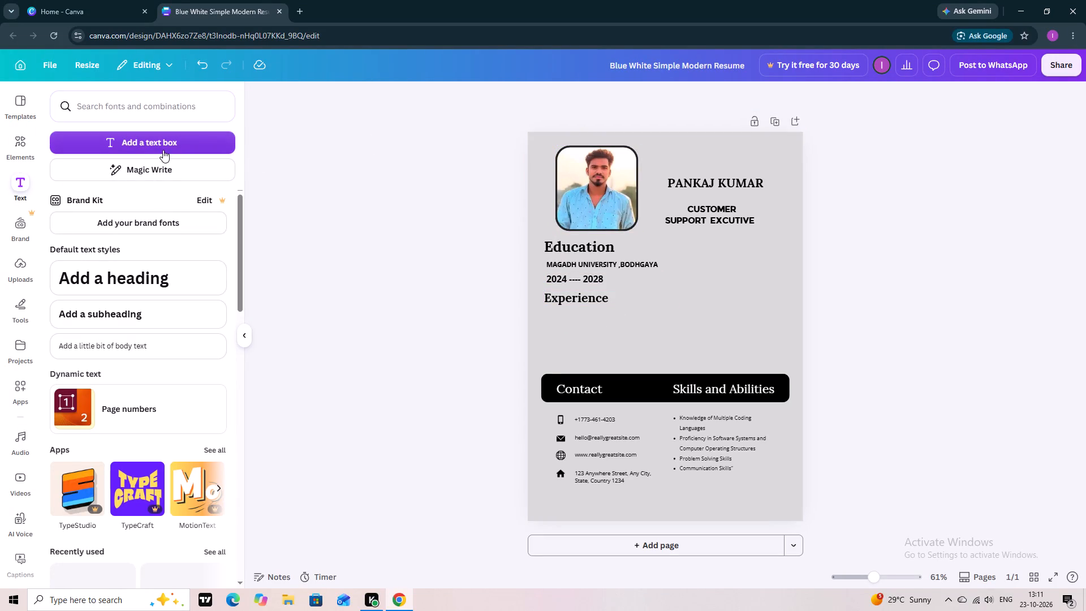
{"action": "left_click", "coordinate": [163, 150]}
{"action": "left_click", "coordinate": [671, 326]}
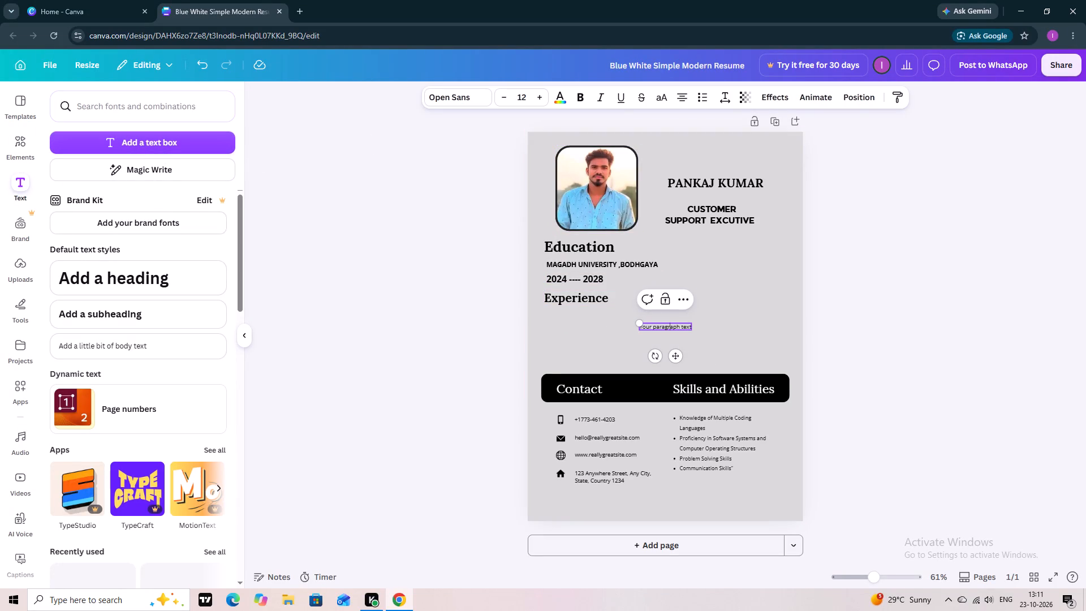
{"action": "left_click", "coordinate": [687, 325]}
{"action": "left_click", "coordinate": [692, 328]}
{"action": "left_click", "coordinate": [689, 329]}
{"action": "key", "text": "BackSpace"}
{"action": "key", "text": "BackSpace"}
{"action": "key", "text": "BackSpace"}
{"action": "key", "text": "BackSpace"}
{"action": "key", "text": "BackSpace"}
{"action": "key", "text": "BackSpace"}
{"action": "key", "text": "BackSpace"}
{"action": "key", "text": "BackSpace"}
{"action": "key", "text": "BackSpace"}
{"action": "key", "text": "BackSpace"}
{"action": "key", "text": "BackSpace"}
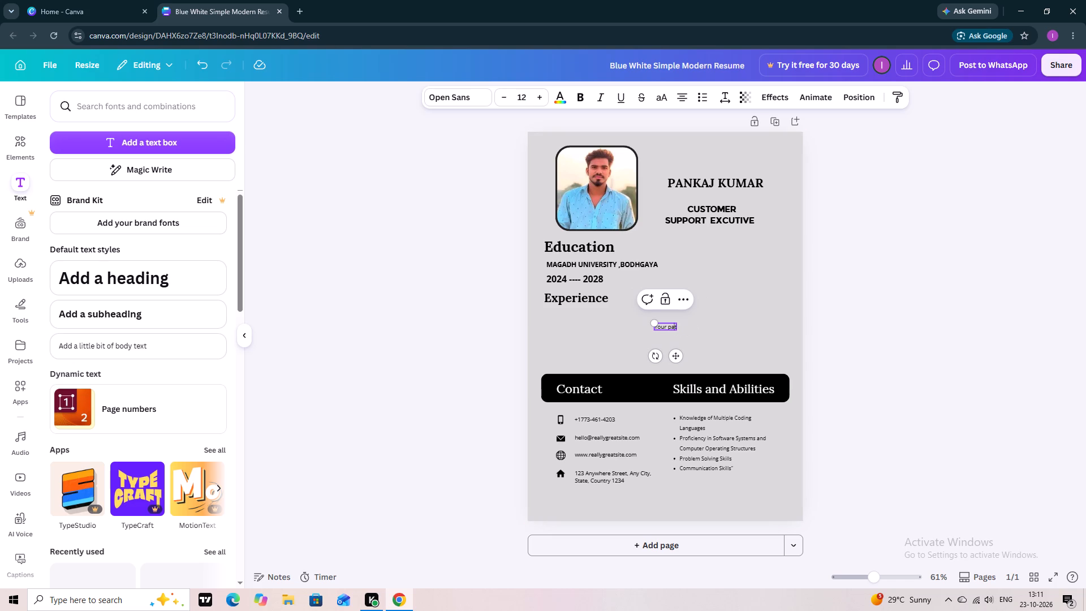
{"action": "left_click_drag", "start_coordinate": [674, 327], "coordinate": [680, 327]}
{"action": "key", "text": "BackSpace"}
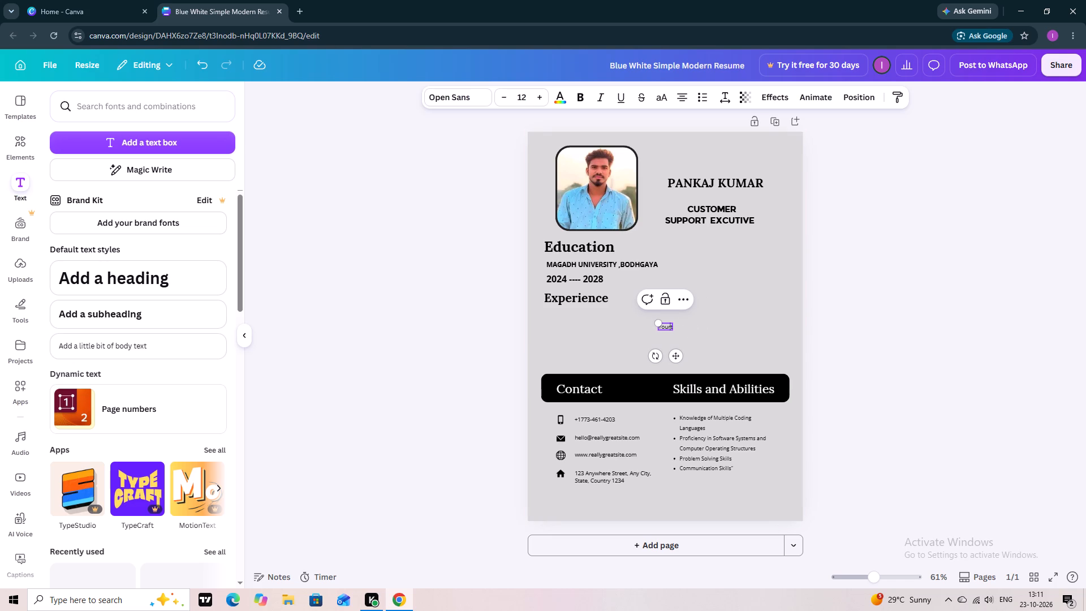
{"action": "key", "text": "BackSpace"}
{"action": "double_click", "coordinate": [670, 325]}
{"action": "key", "text": "BackSpace"}
{"action": "type", "text": "FRESHER"}
{"action": "key", "text": "space"}
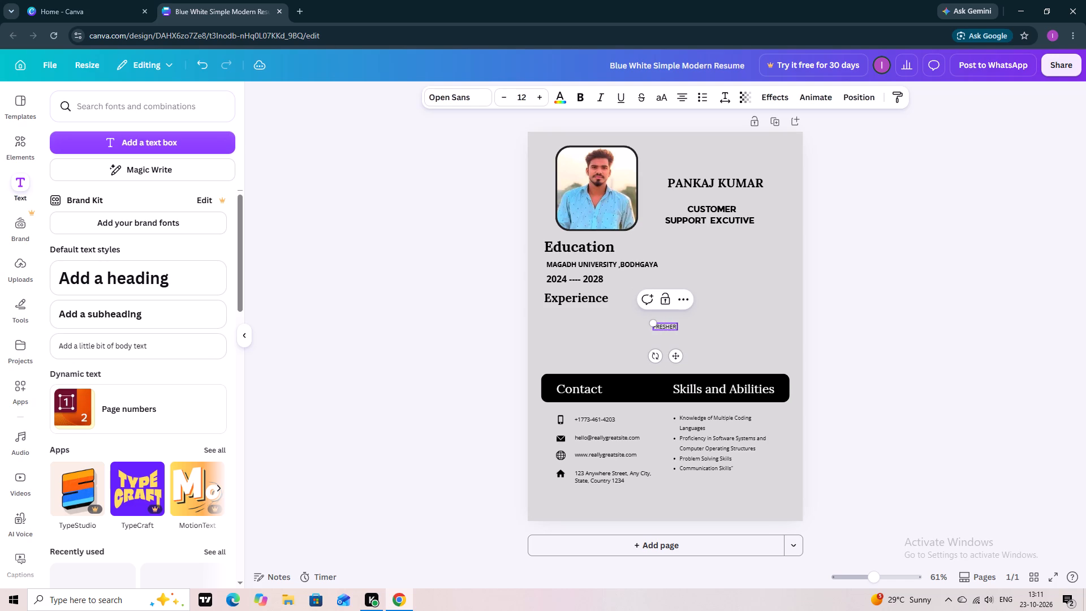
Make the FRESHER text bold and enlarge it, trying size 21 before settling on 16.
{"action": "triple_click", "coordinate": [535, 100]}
{"action": "triple_click", "coordinate": [535, 100]}
{"action": "triple_click", "coordinate": [535, 100]}
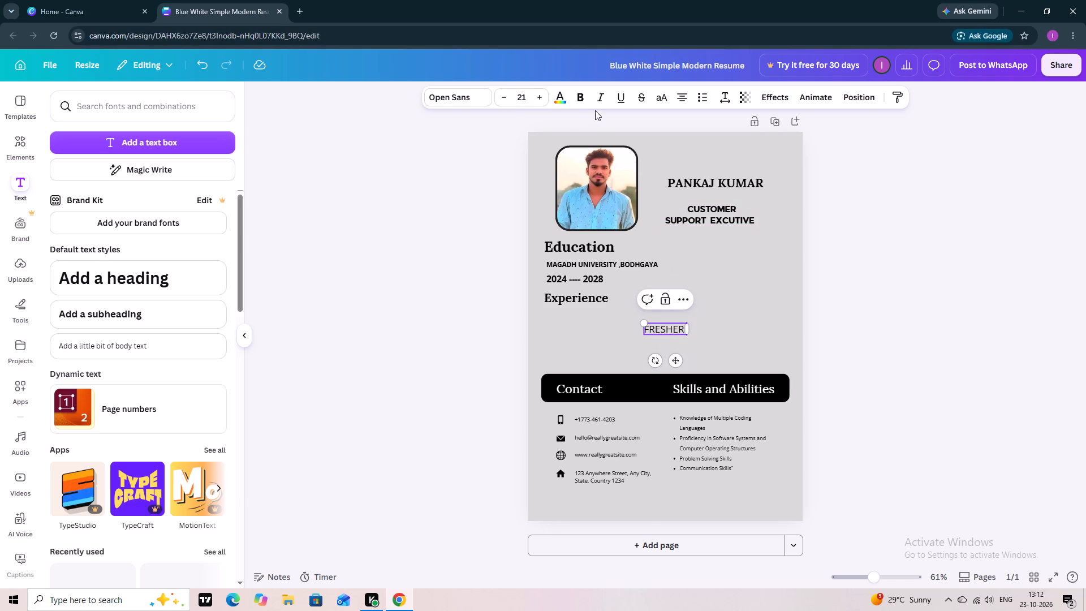
{"action": "left_click", "coordinate": [583, 97]}
{"action": "left_click", "coordinate": [583, 97]}
{"action": "triple_click", "coordinate": [583, 97]}
{"action": "left_click", "coordinate": [373, 207]}
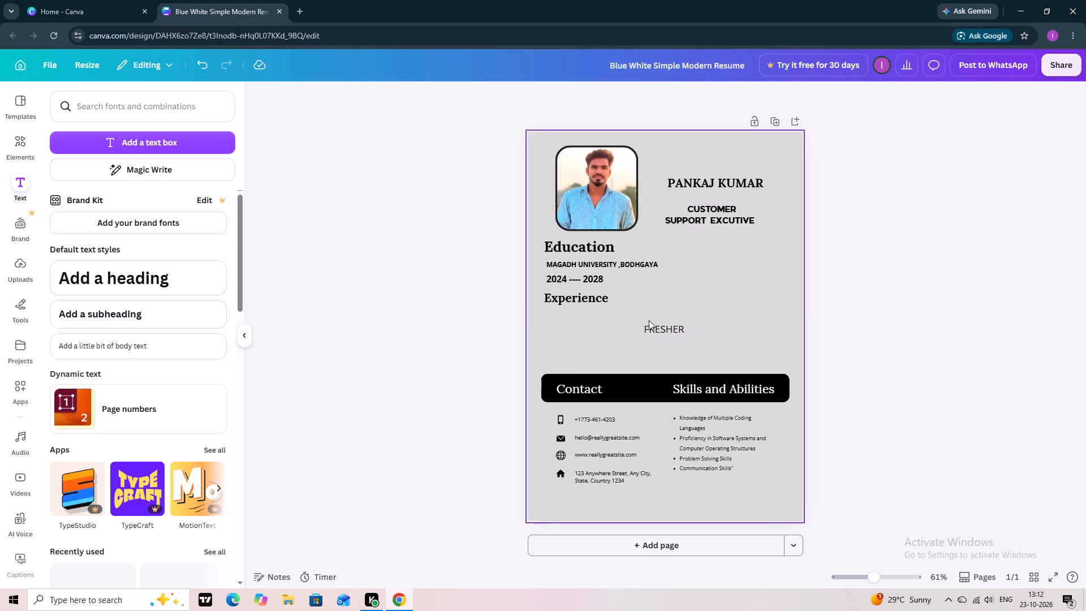
{"action": "left_click", "coordinate": [657, 326]}
{"action": "left_click", "coordinate": [576, 91]}
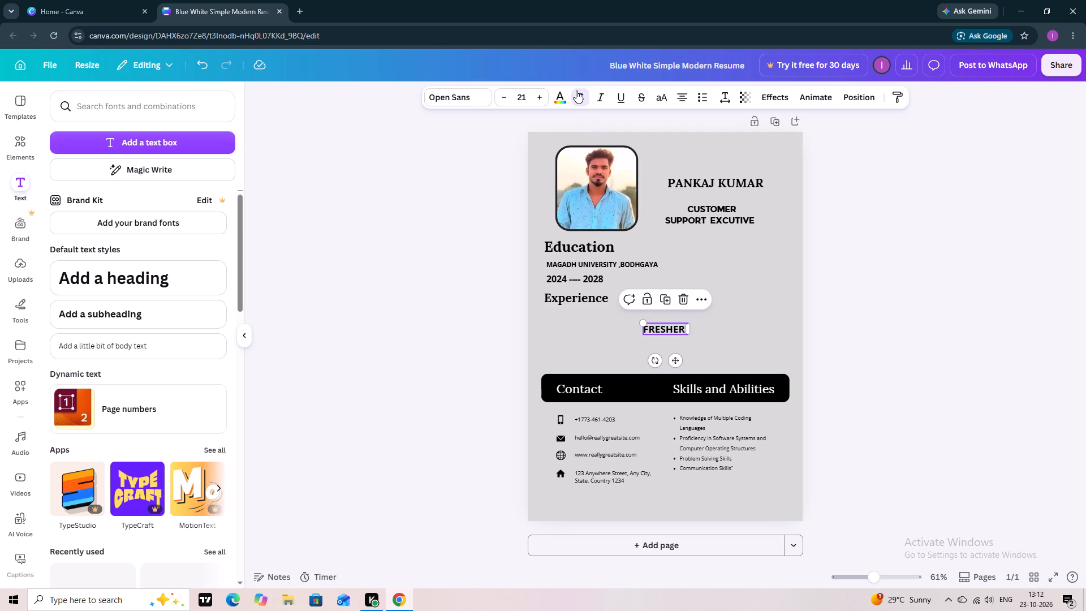
{"action": "left_click", "coordinate": [505, 98]}
{"action": "triple_click", "coordinate": [505, 98]}
{"action": "left_click", "coordinate": [505, 98]}
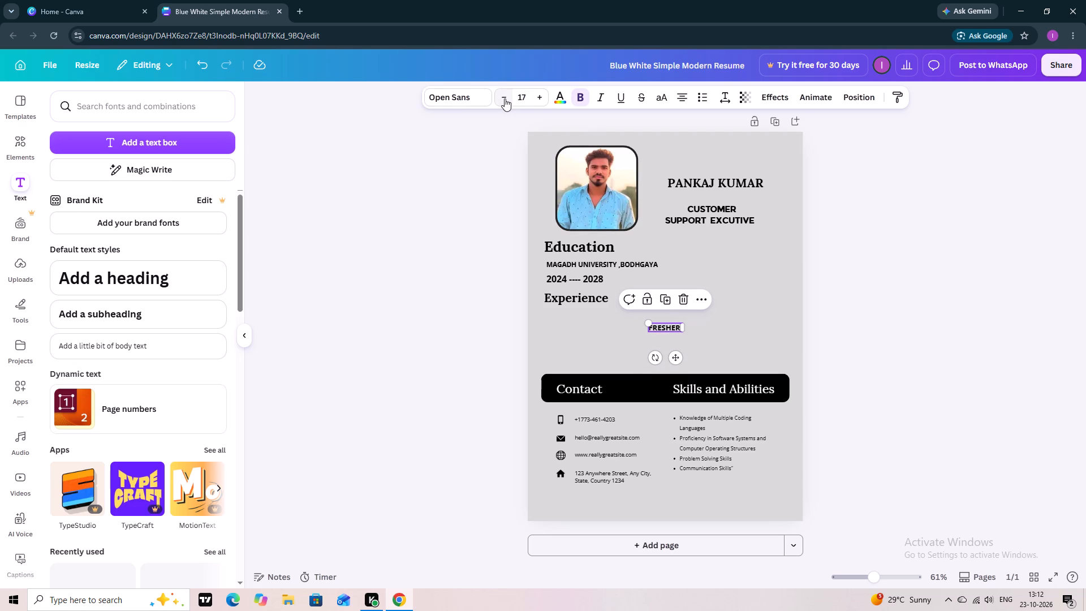
Move the FRESHER text directly beneath the Experience heading, near the heading's left edge.
{"action": "left_click_drag", "start_coordinate": [681, 329], "coordinate": [695, 333]}
{"action": "scroll", "coordinate": [695, 337], "scroll_direction": "down", "scroll_amount": 1}
{"action": "scroll", "coordinate": [695, 337], "scroll_direction": "up", "scroll_amount": 5}
{"action": "scroll", "coordinate": [687, 337], "scroll_direction": "down", "scroll_amount": 1}
{"action": "left_click_drag", "start_coordinate": [687, 337], "coordinate": [643, 325]}
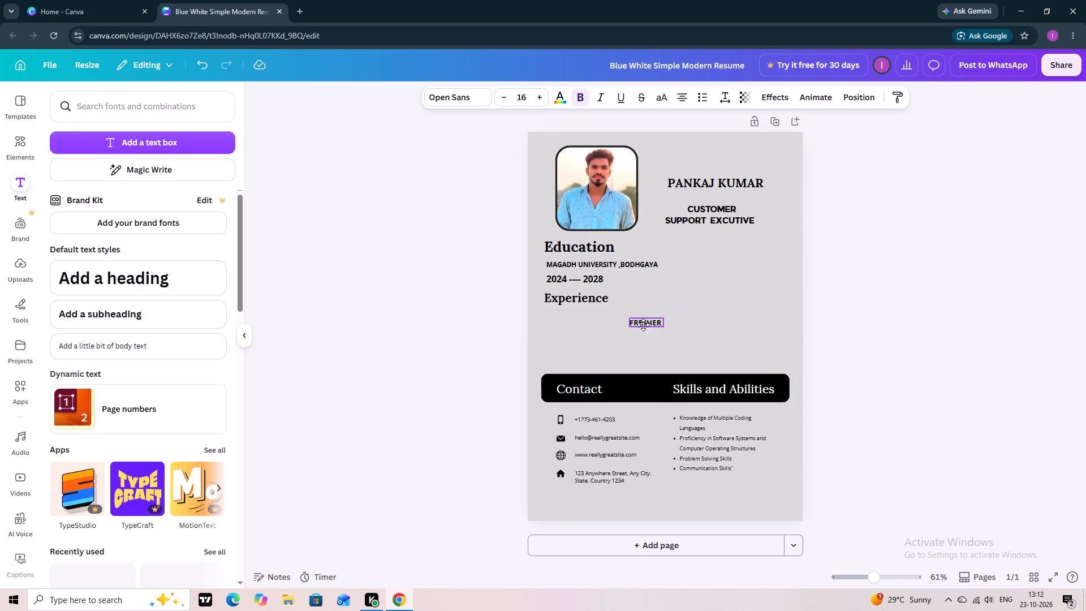
{"action": "left_click_drag", "start_coordinate": [643, 325], "coordinate": [574, 322]}
{"action": "left_click", "coordinate": [479, 326]}
{"action": "left_click", "coordinate": [576, 321]}
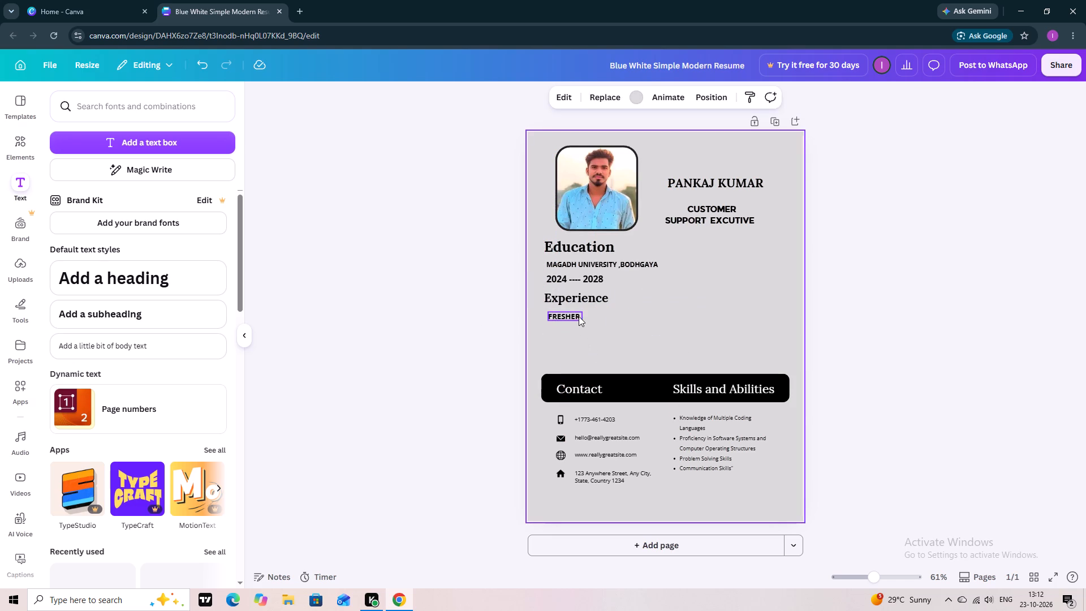
{"action": "left_click", "coordinate": [579, 316]}
{"action": "left_click", "coordinate": [458, 322]}
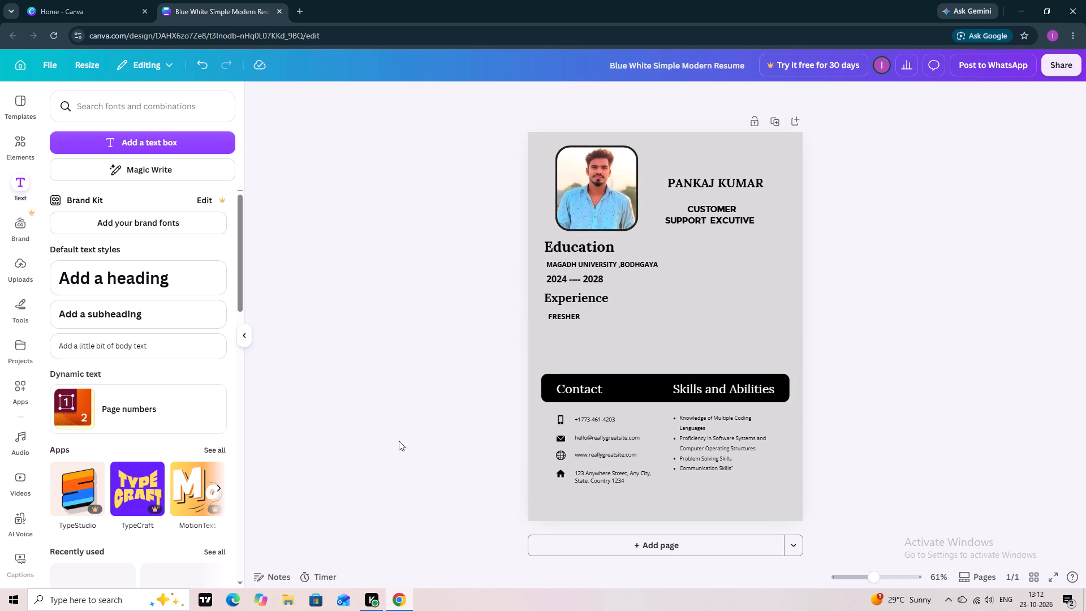
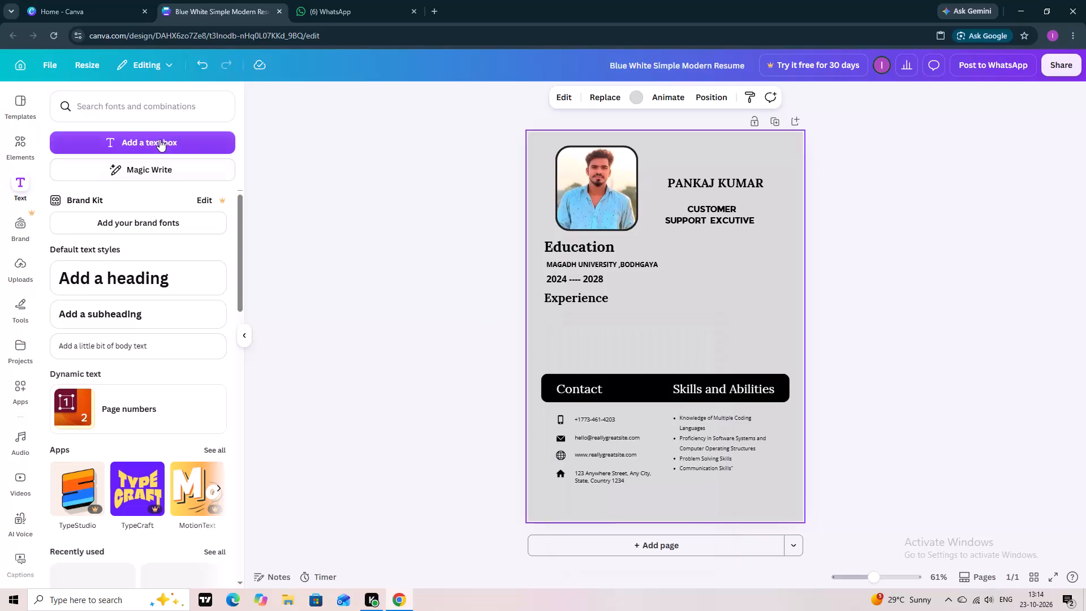
Paste the copied Customer Care Executive experience text onto the page as its own text box.
{"action": "left_click", "coordinate": [160, 139]}
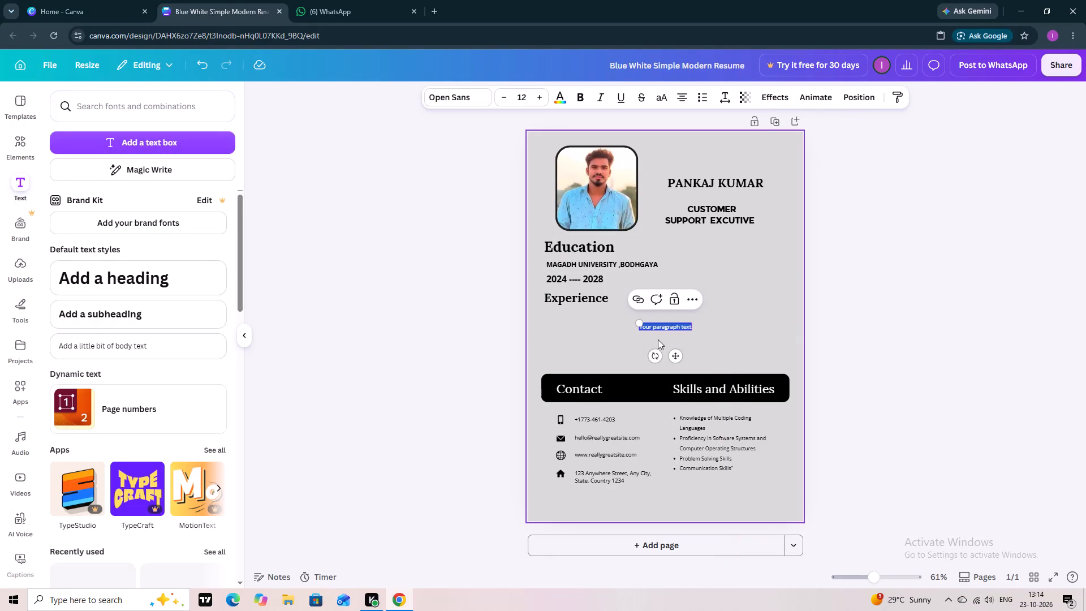
{"action": "key", "text": "BackSpace"}
{"action": "right_click", "coordinate": [640, 332]}
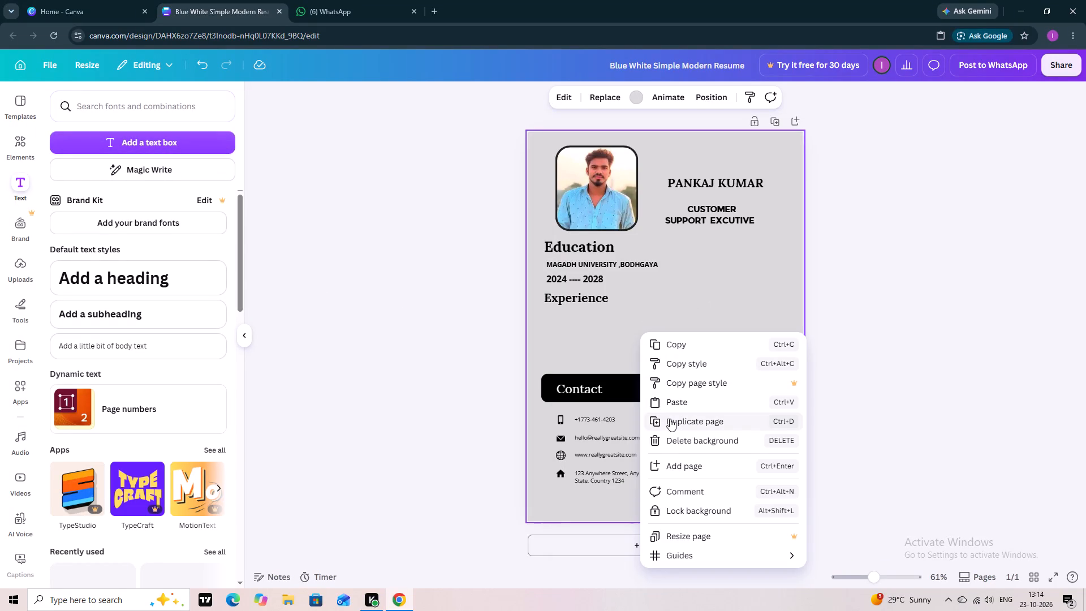
{"action": "left_click", "coordinate": [678, 405]}
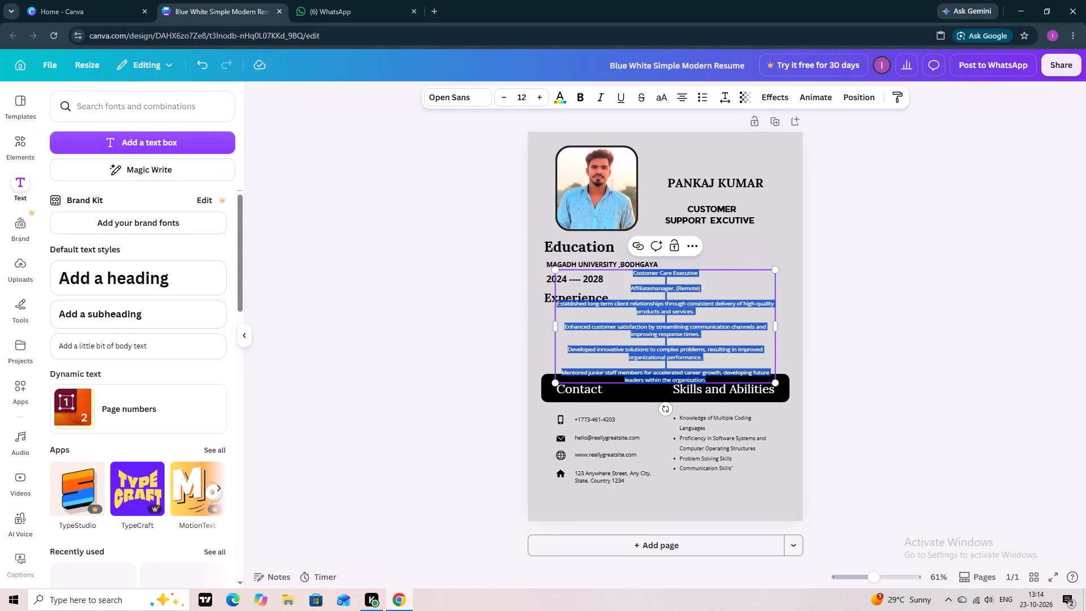
{"action": "left_click", "coordinate": [736, 253]}
Shrink the pasted experience text to about size 8.3 and position it around the Experience heading, above the black Contact bar.
{"action": "left_click_drag", "start_coordinate": [691, 307], "coordinate": [648, 325]}
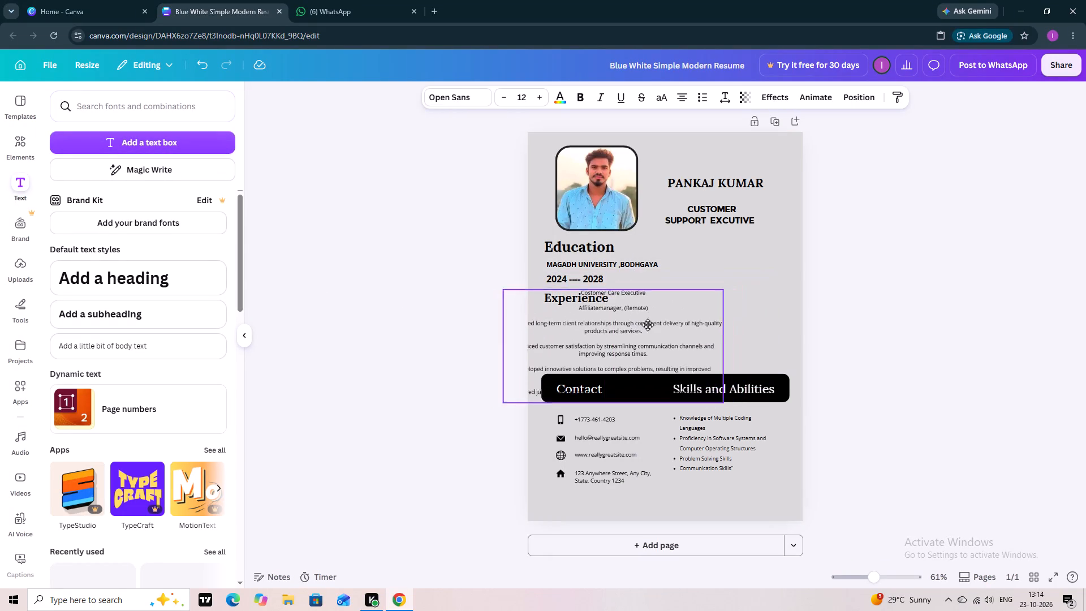
{"action": "left_click_drag", "start_coordinate": [648, 325], "coordinate": [681, 302]}
{"action": "left_click_drag", "start_coordinate": [764, 376], "coordinate": [747, 364]}
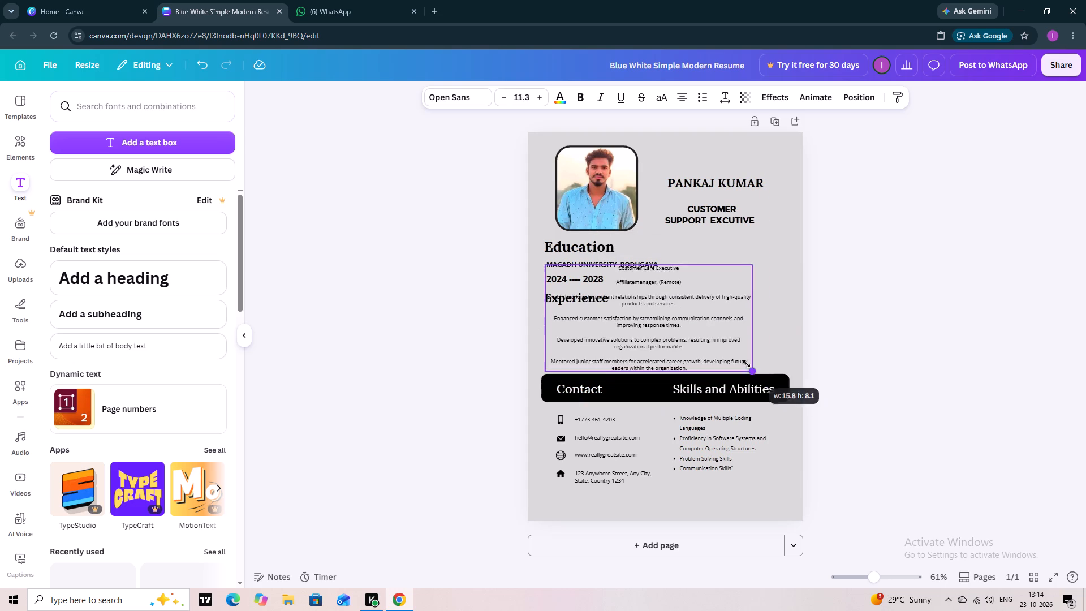
{"action": "left_click_drag", "start_coordinate": [747, 364], "coordinate": [722, 341]}
{"action": "left_click_drag", "start_coordinate": [637, 305], "coordinate": [651, 328]}
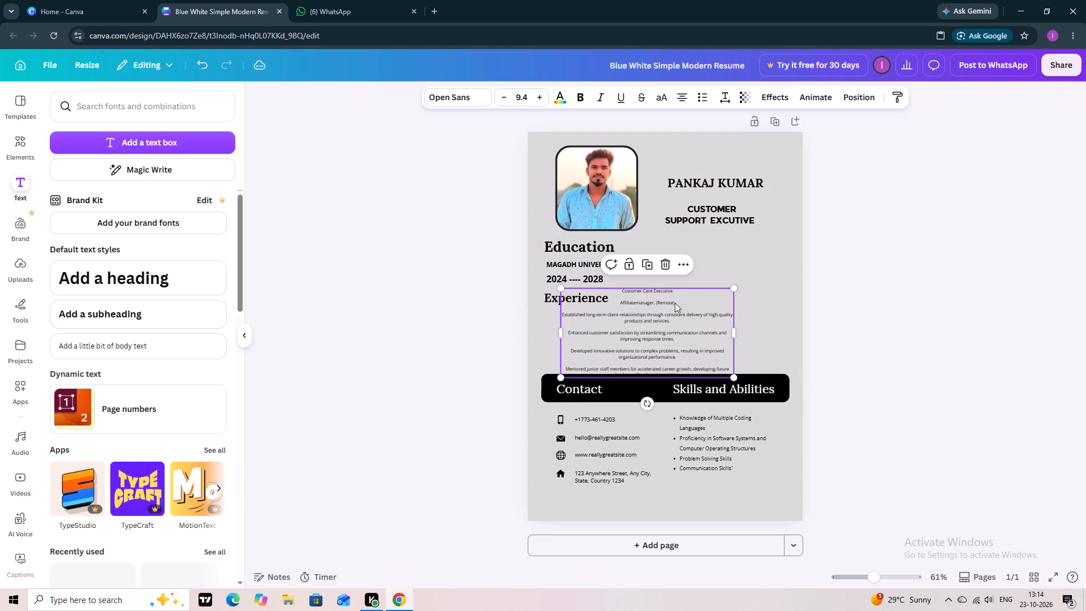
{"action": "left_click_drag", "start_coordinate": [734, 287], "coordinate": [715, 307]}
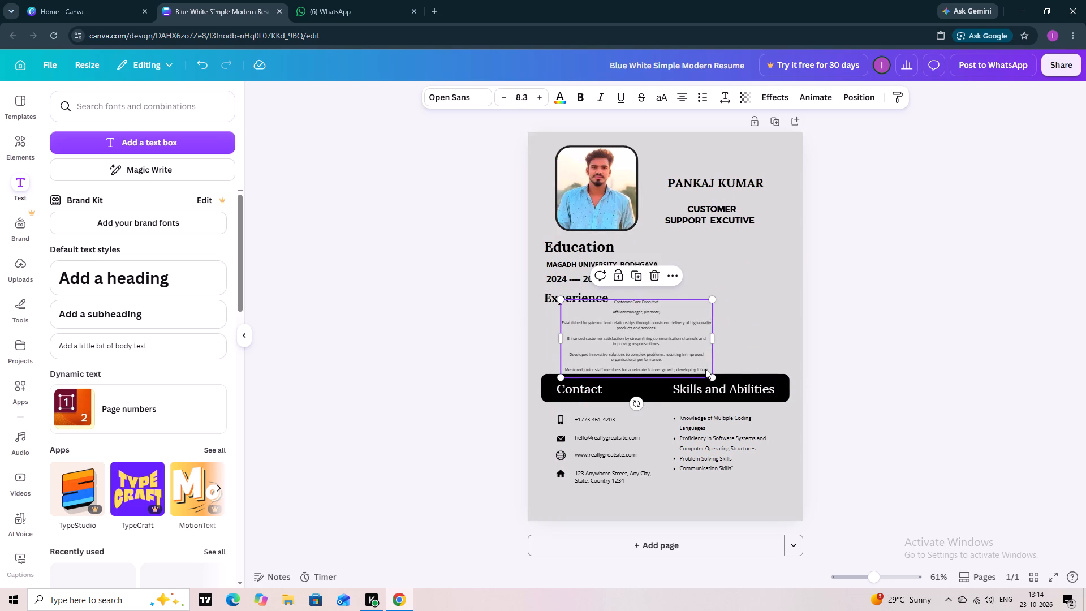
{"action": "left_click_drag", "start_coordinate": [652, 338], "coordinate": [642, 344]}
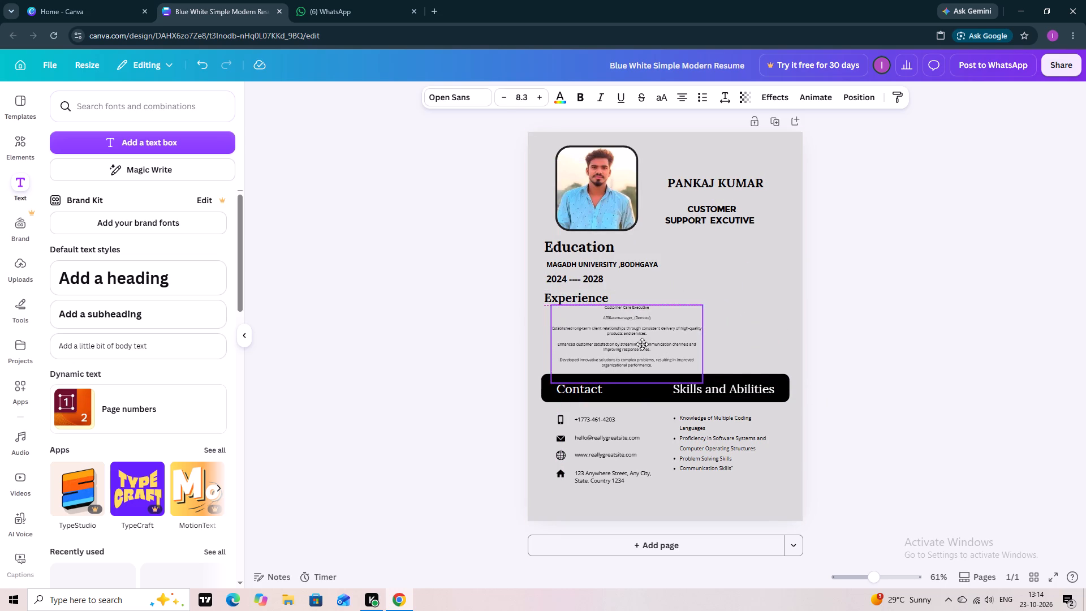
{"action": "left_click_drag", "start_coordinate": [642, 344], "coordinate": [639, 326]}
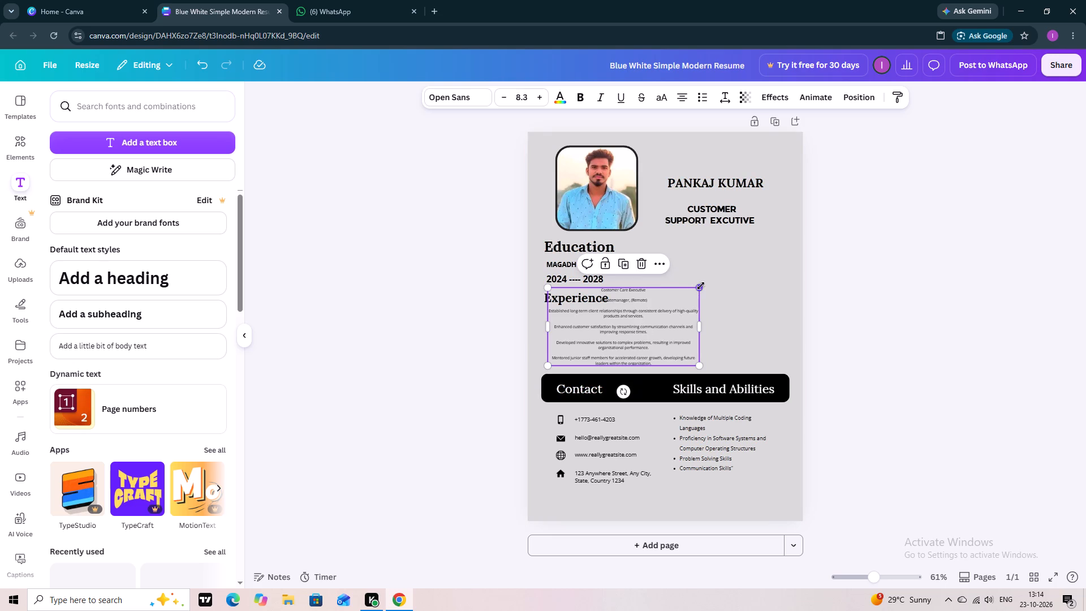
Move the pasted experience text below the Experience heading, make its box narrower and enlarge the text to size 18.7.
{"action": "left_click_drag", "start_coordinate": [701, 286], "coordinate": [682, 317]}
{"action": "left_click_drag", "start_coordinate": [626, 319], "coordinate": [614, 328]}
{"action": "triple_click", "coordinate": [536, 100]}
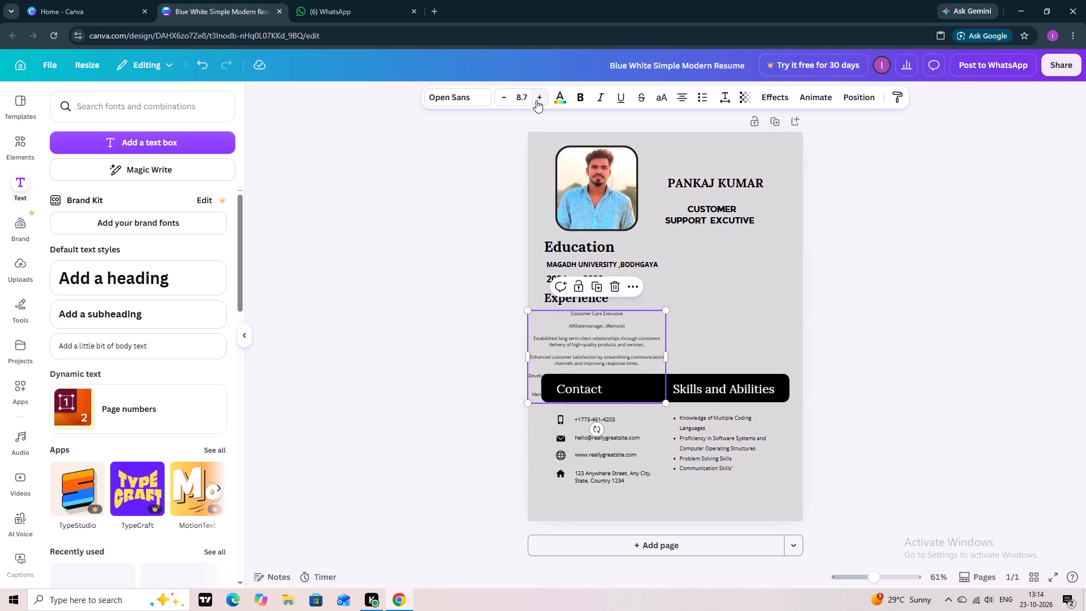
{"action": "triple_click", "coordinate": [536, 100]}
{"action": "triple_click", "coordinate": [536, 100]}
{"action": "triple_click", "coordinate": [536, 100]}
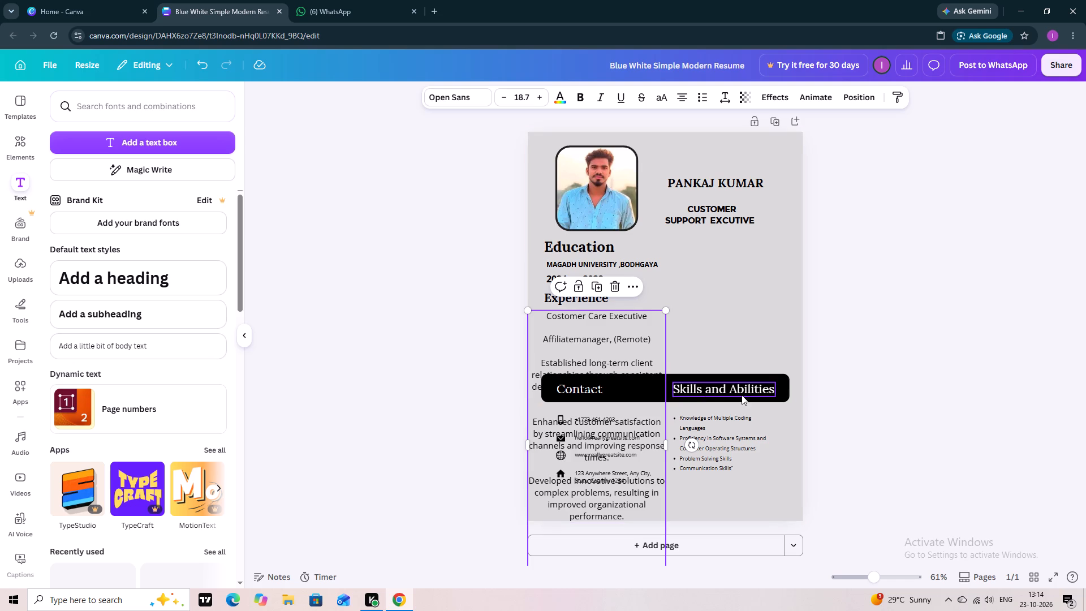
Move the enlarged experience text box completely off the resume page to clear the space under the Experience heading.
{"action": "left_click", "coordinate": [779, 382]}
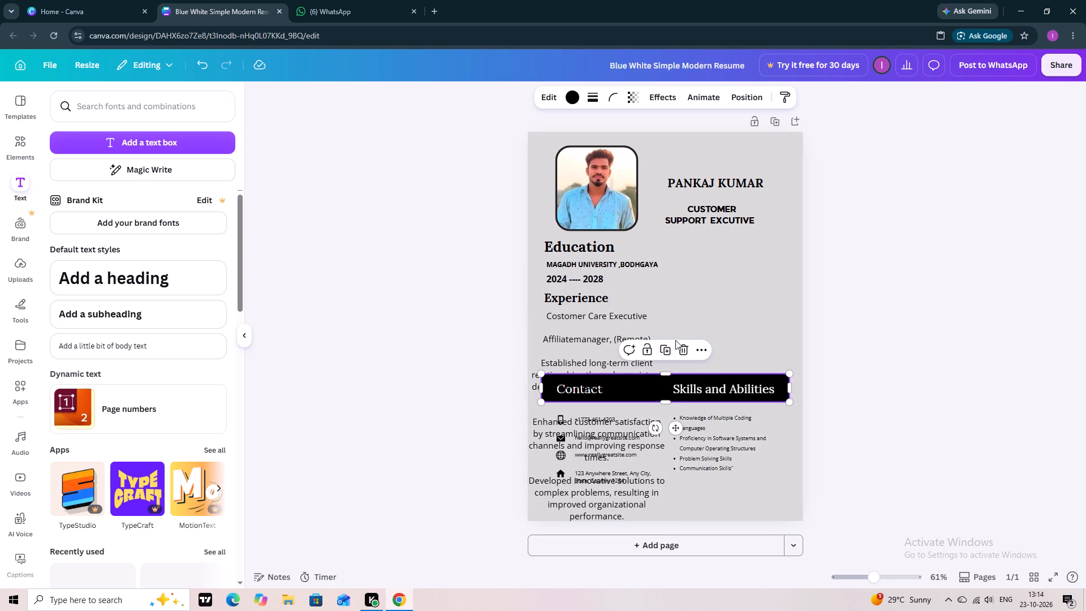
{"action": "left_click", "coordinate": [742, 309]}
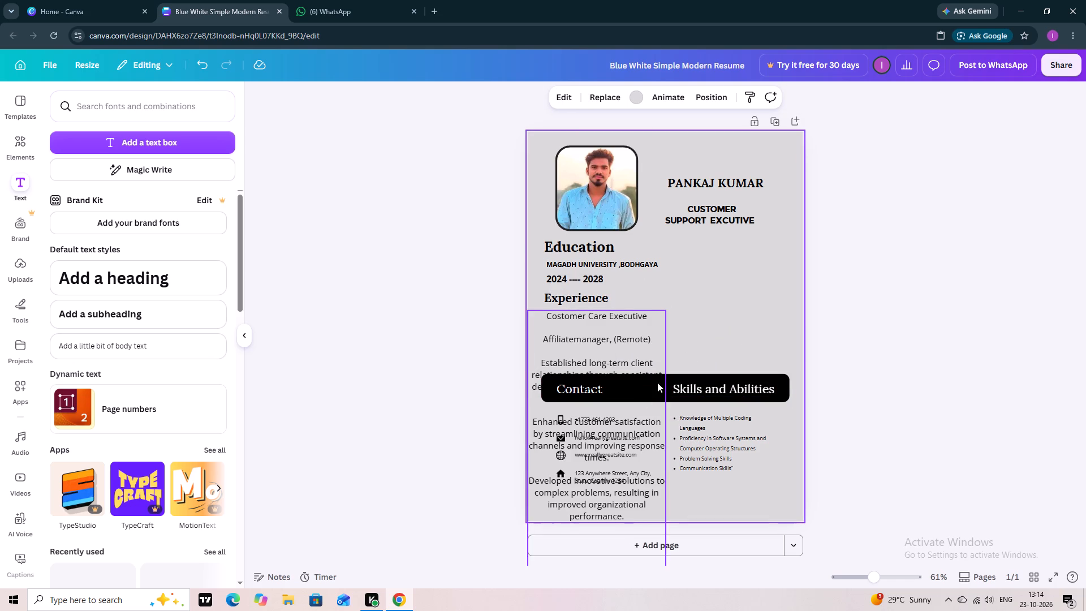
{"action": "left_click_drag", "start_coordinate": [615, 351], "coordinate": [682, 249]}
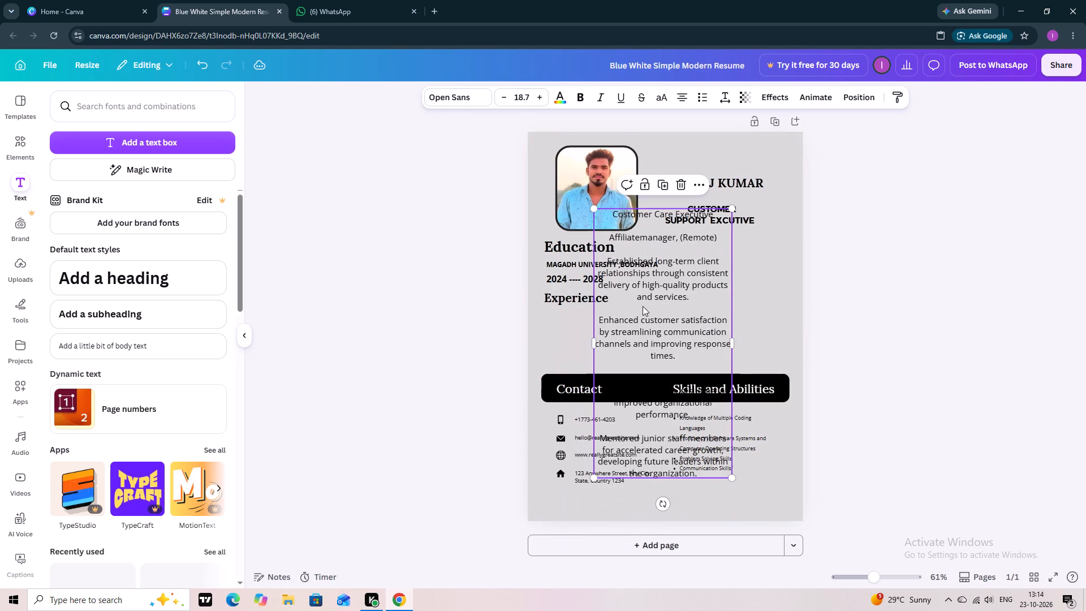
{"action": "left_click_drag", "start_coordinate": [643, 306], "coordinate": [429, 292]}
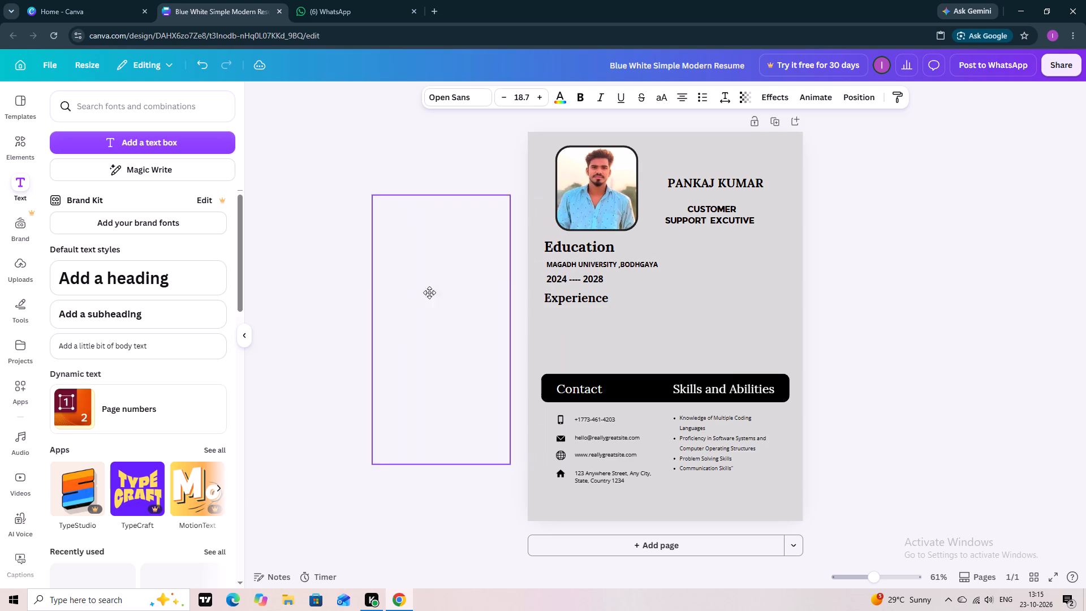
{"action": "left_click_drag", "start_coordinate": [429, 292], "coordinate": [360, 336]}
{"action": "left_click", "coordinate": [360, 336]}
{"action": "left_click_drag", "start_coordinate": [361, 352], "coordinate": [411, 350]}
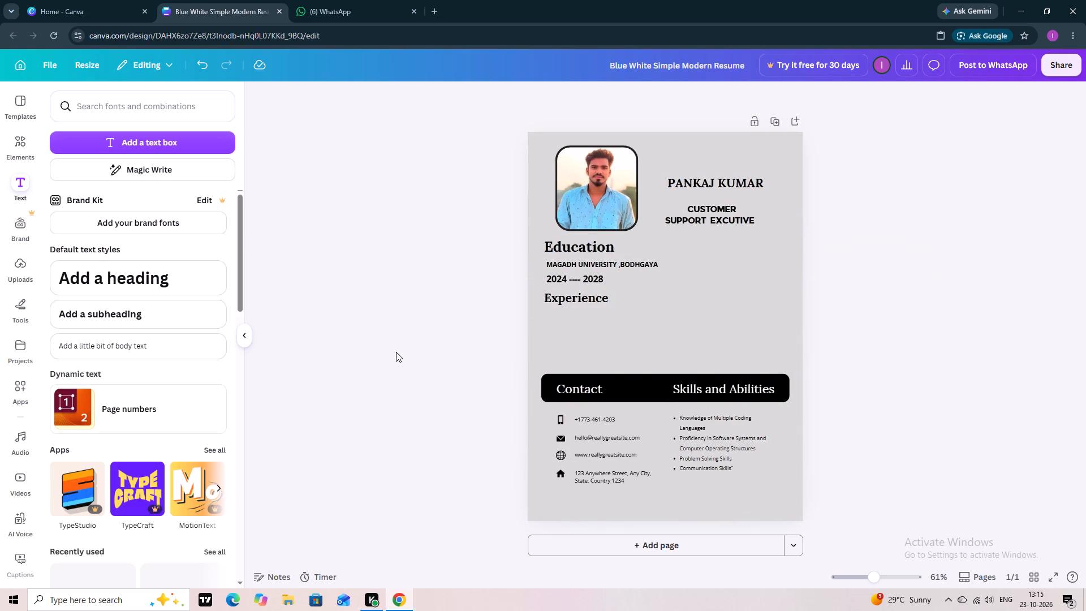
Add a new body text box in the empty area between the Experience heading and the black Contact bar.
{"action": "left_click", "coordinate": [571, 316]}
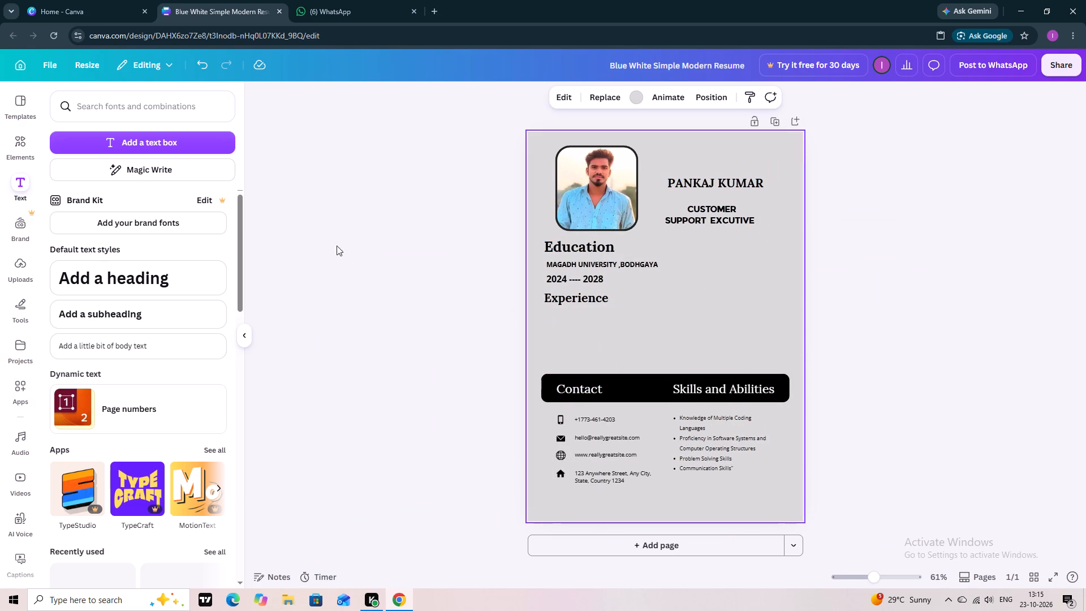
{"action": "left_click", "coordinate": [186, 146]}
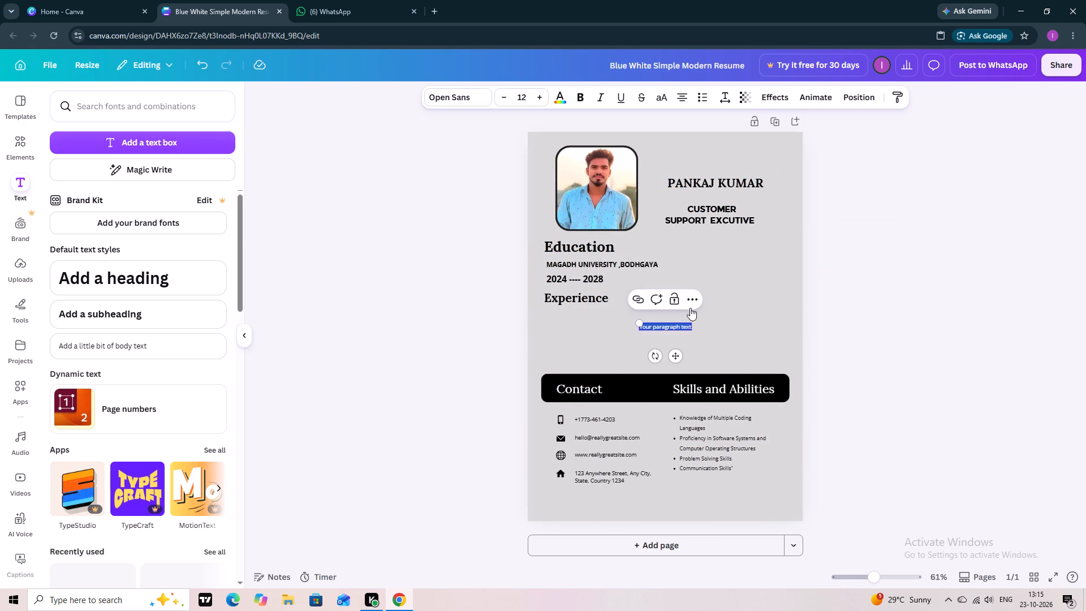
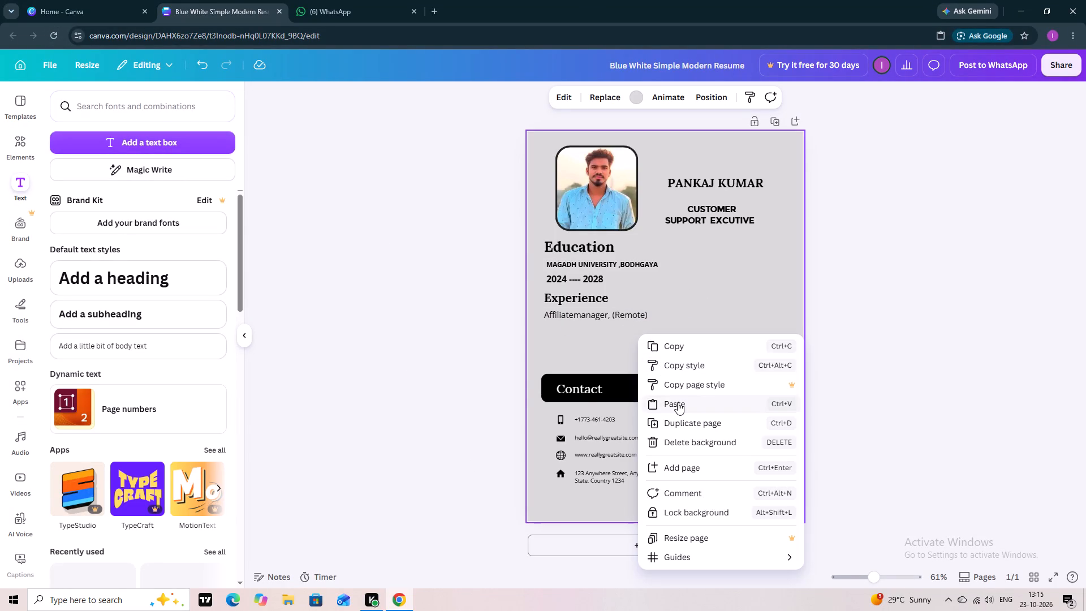
Paste the copied "Established long-term client relationships" sentence and place it just beneath Affiliatemanager, (Remote), aligned with the Contact bar's left edge.
{"action": "left_click", "coordinate": [678, 402]}
{"action": "left_click_drag", "start_coordinate": [670, 326], "coordinate": [658, 329]}
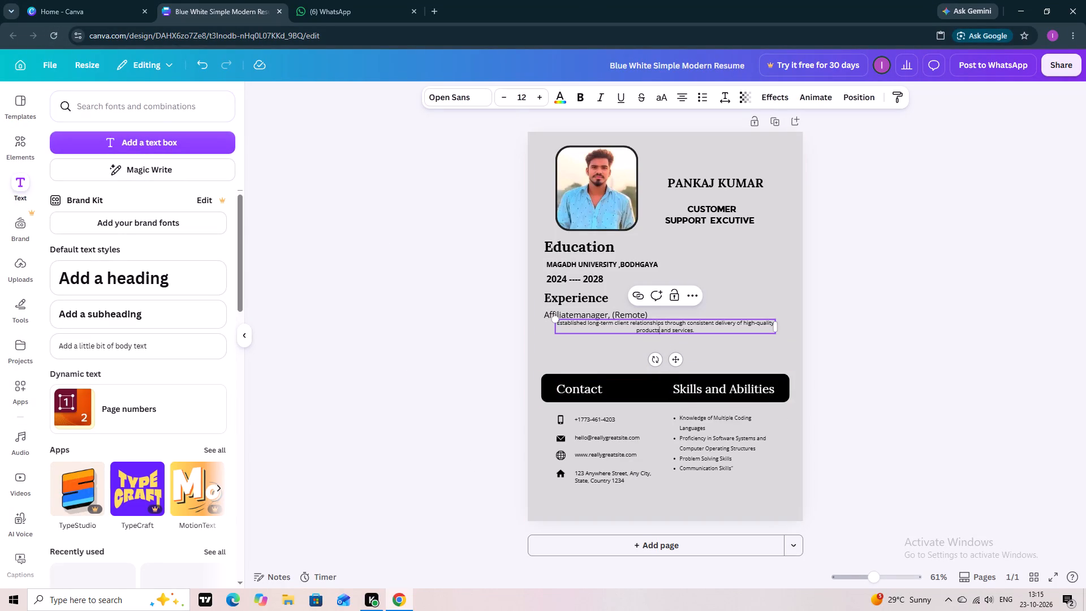
{"action": "left_click_drag", "start_coordinate": [658, 329], "coordinate": [639, 313]}
{"action": "left_click", "coordinate": [703, 327]}
{"action": "left_click_drag", "start_coordinate": [717, 329], "coordinate": [717, 340]}
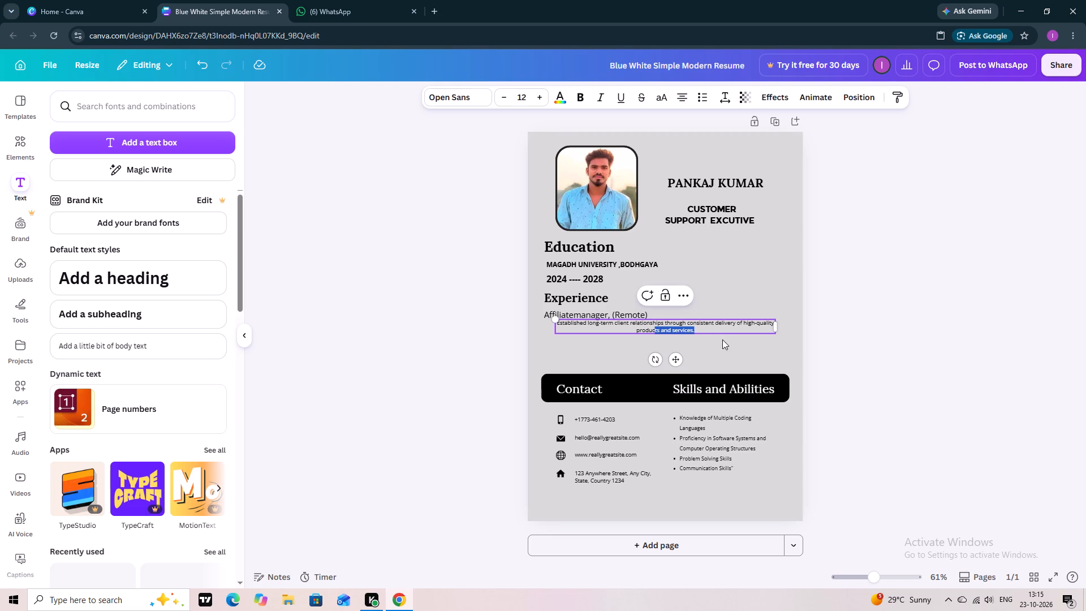
{"action": "left_click", "coordinate": [722, 339]}
{"action": "left_click_drag", "start_coordinate": [727, 331], "coordinate": [712, 331]}
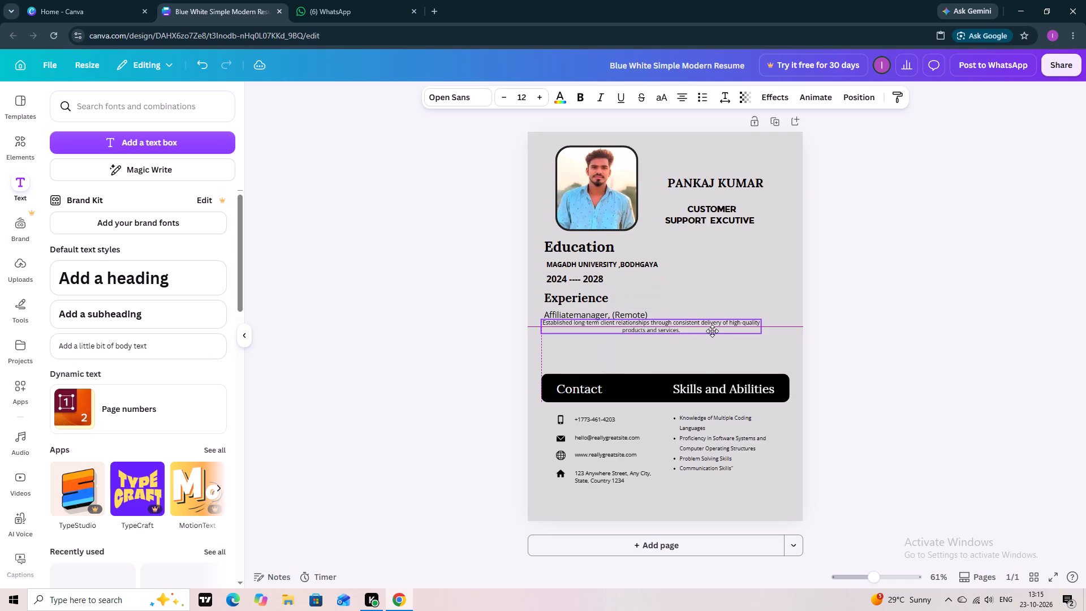
Enlarge the client relationships sentence to size 18 and position it directly beneath the "Affiliatemanager, (Remote)" line.
{"action": "left_click_drag", "start_coordinate": [712, 331], "coordinate": [714, 336]}
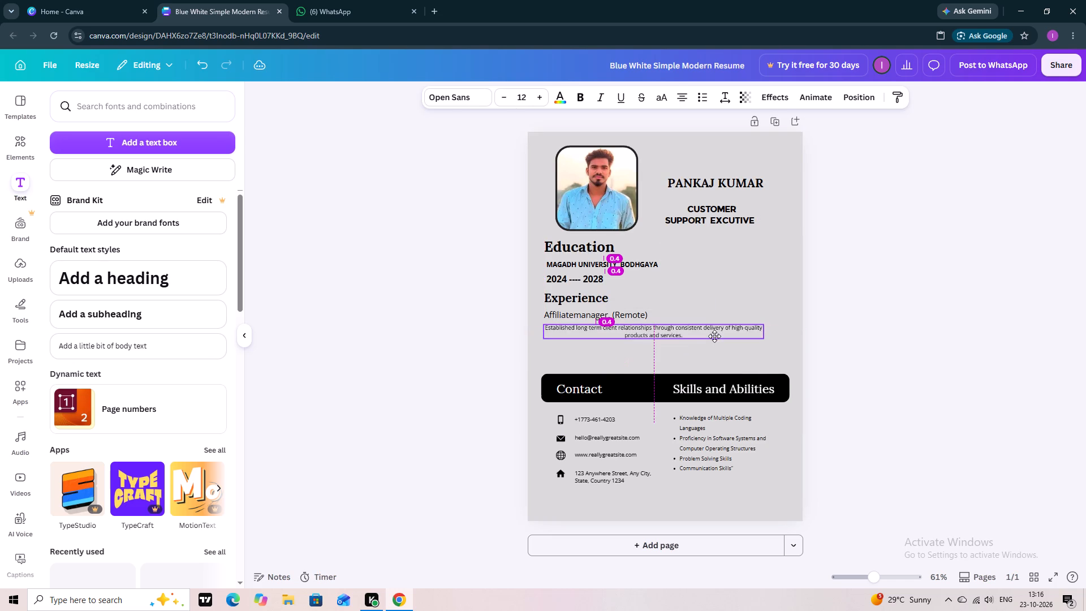
{"action": "left_click_drag", "start_coordinate": [714, 336], "coordinate": [717, 336]}
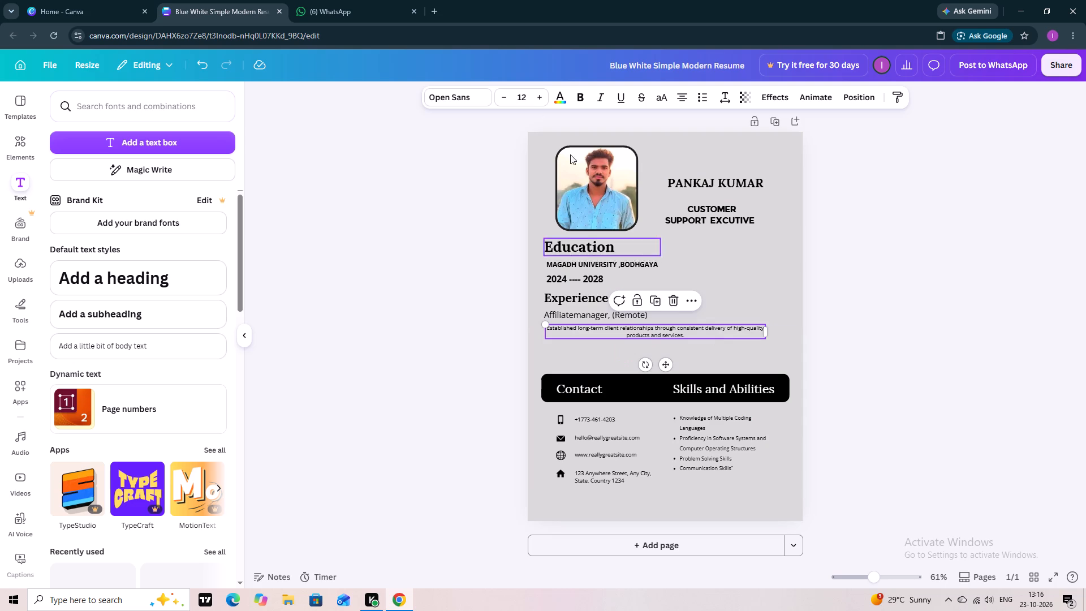
{"action": "triple_click", "coordinate": [544, 96]}
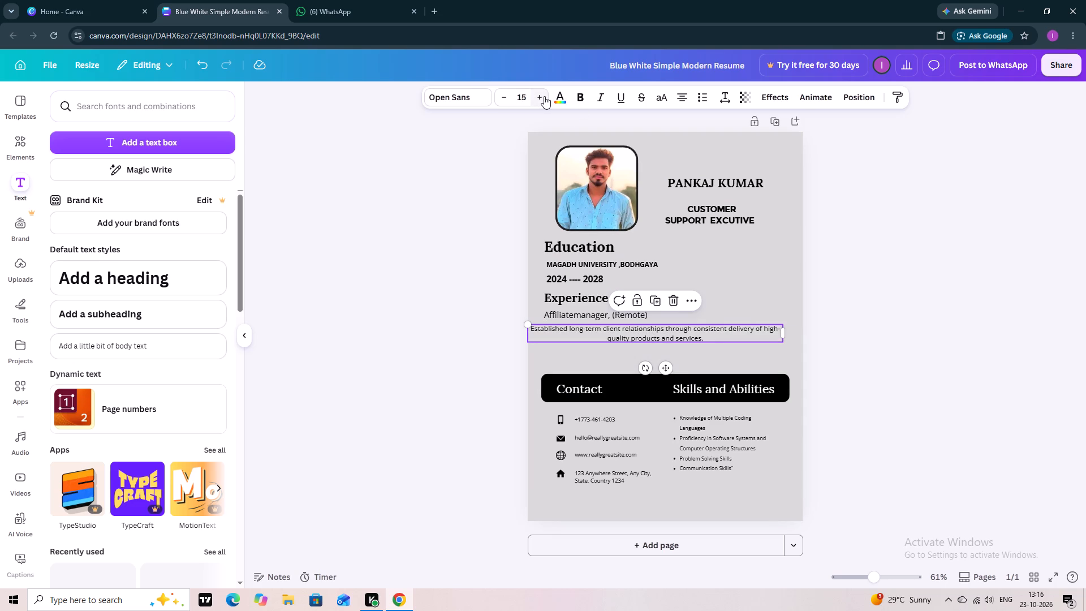
{"action": "triple_click", "coordinate": [544, 96]}
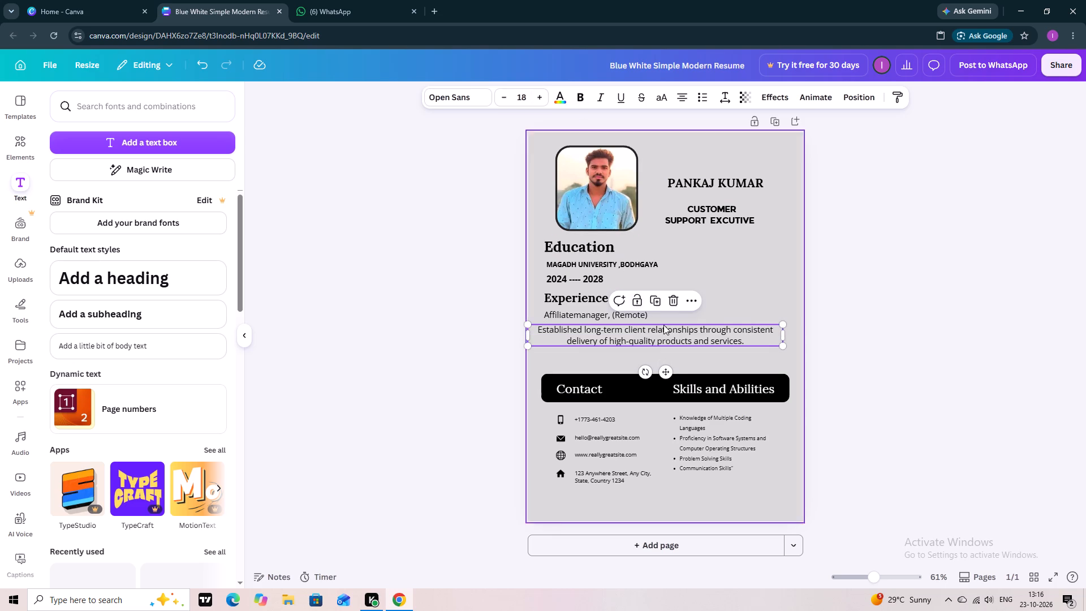
{"action": "left_click_drag", "start_coordinate": [705, 346], "coordinate": [723, 348]}
{"action": "left_click_drag", "start_coordinate": [723, 348], "coordinate": [753, 354]}
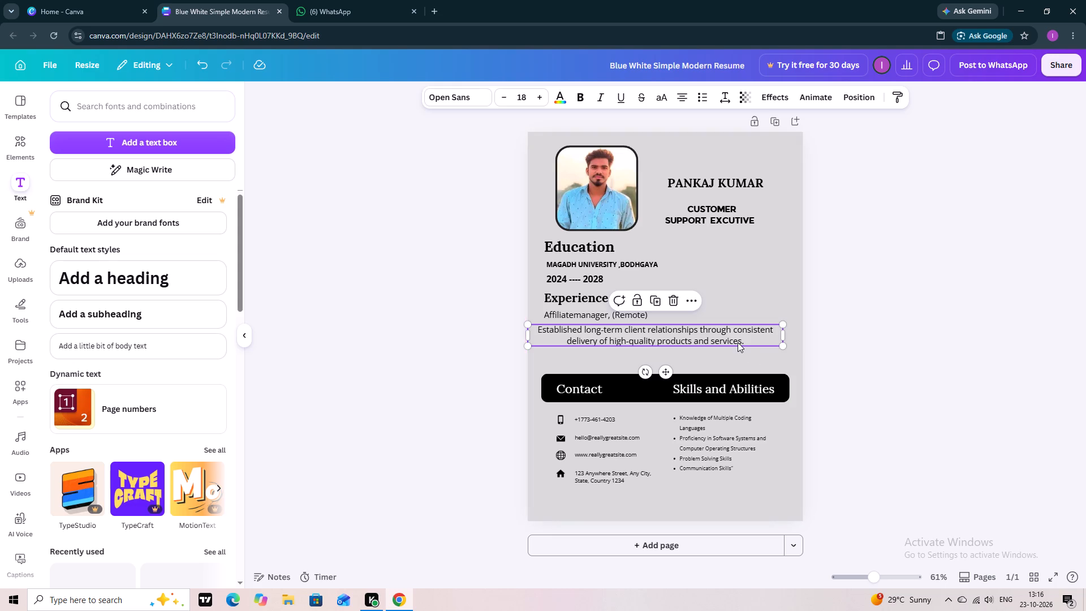
{"action": "left_click_drag", "start_coordinate": [737, 342], "coordinate": [741, 338]}
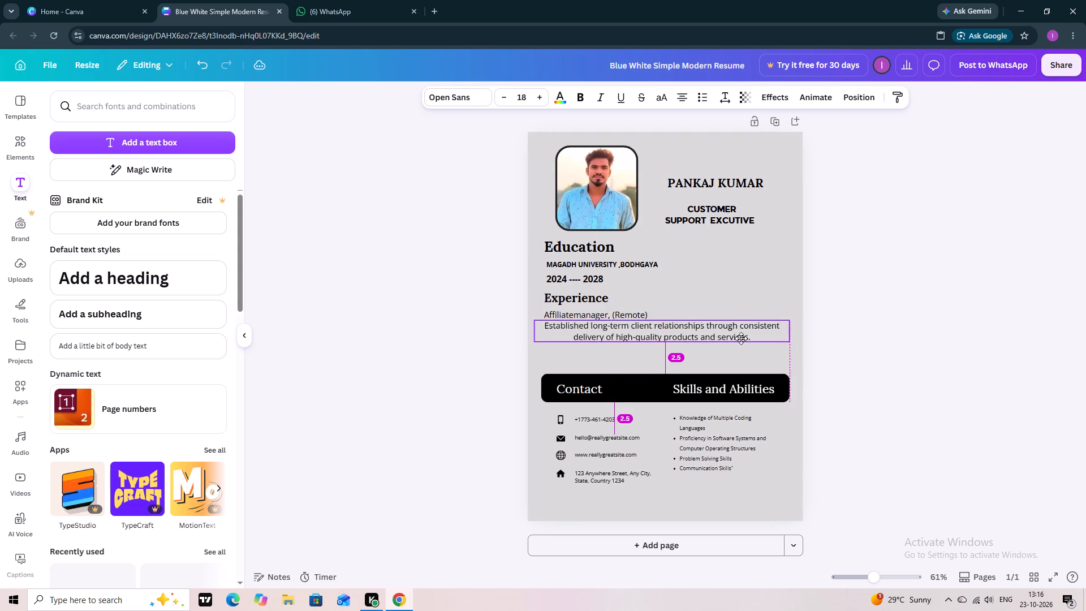
{"action": "left_click_drag", "start_coordinate": [741, 338], "coordinate": [744, 341]}
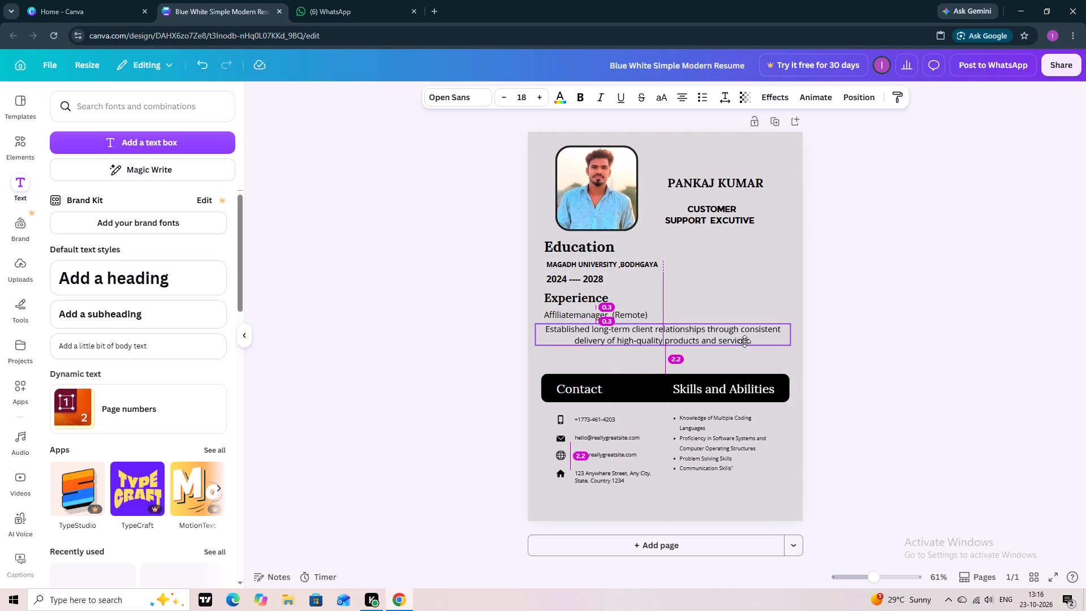
{"action": "left_click_drag", "start_coordinate": [744, 341], "coordinate": [744, 341]}
{"action": "left_click", "coordinate": [779, 271]}
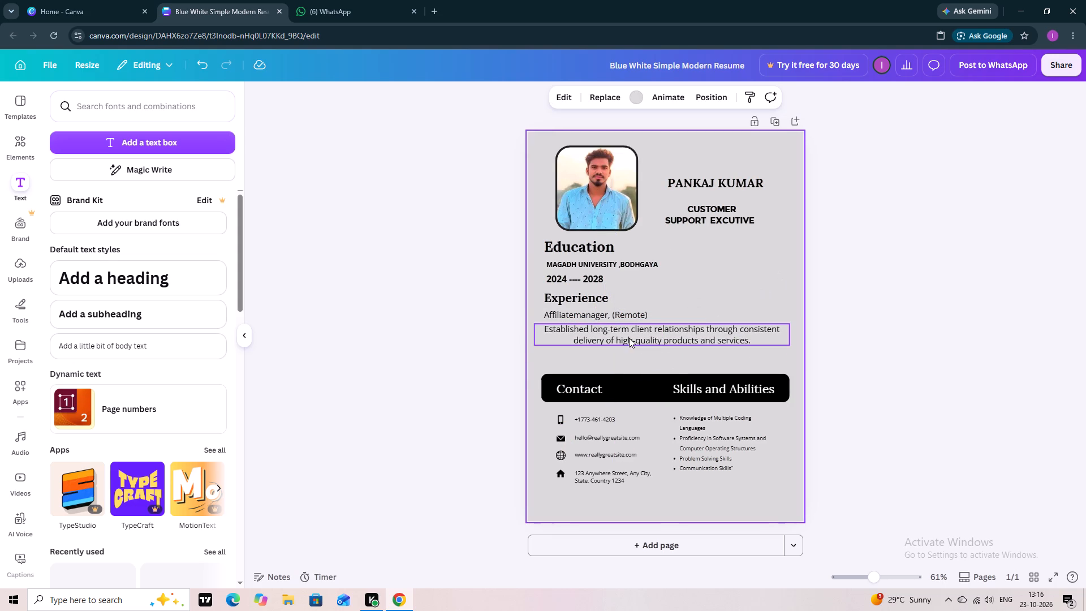
{"action": "left_click", "coordinate": [598, 341]}
{"action": "left_click", "coordinate": [486, 320]}
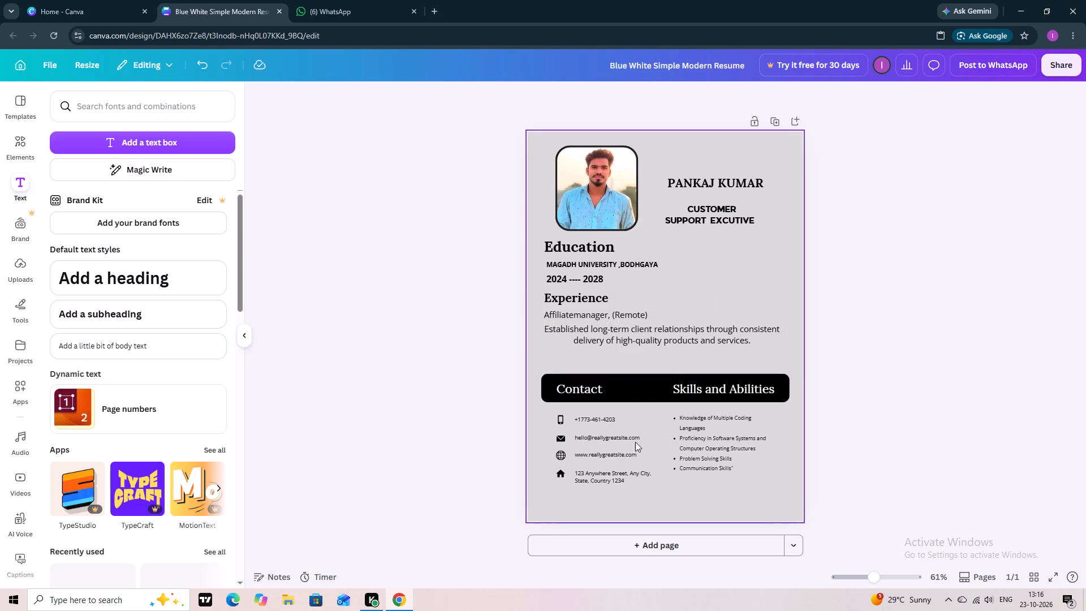
Delete the whole Contact and Skills and Abilities section, including its black bar, icons and texts.
{"action": "left_click", "coordinate": [604, 437]}
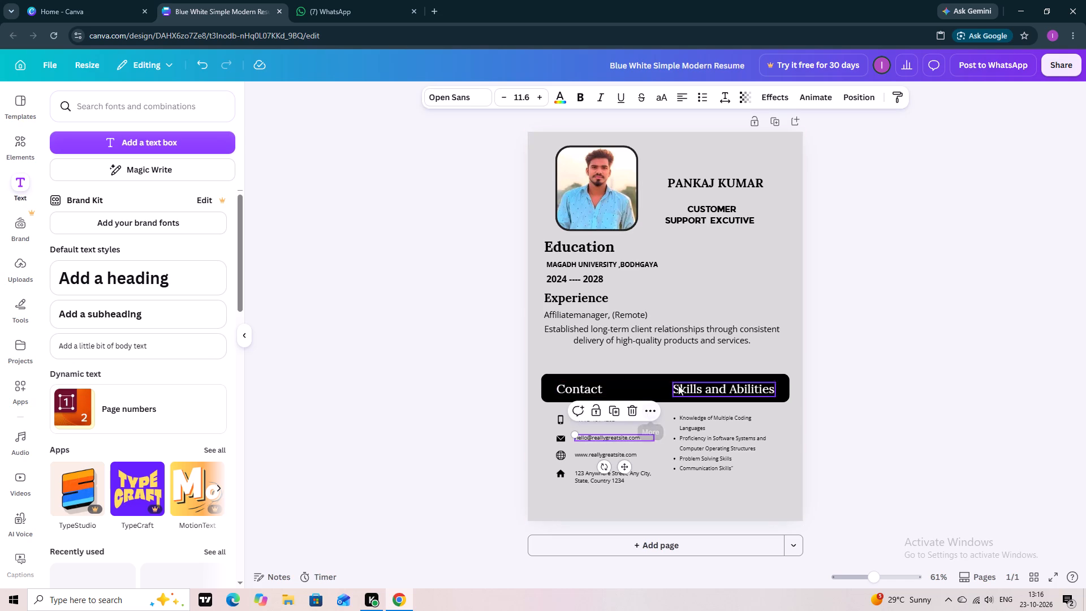
{"action": "left_click_drag", "start_coordinate": [539, 350], "coordinate": [782, 506]}
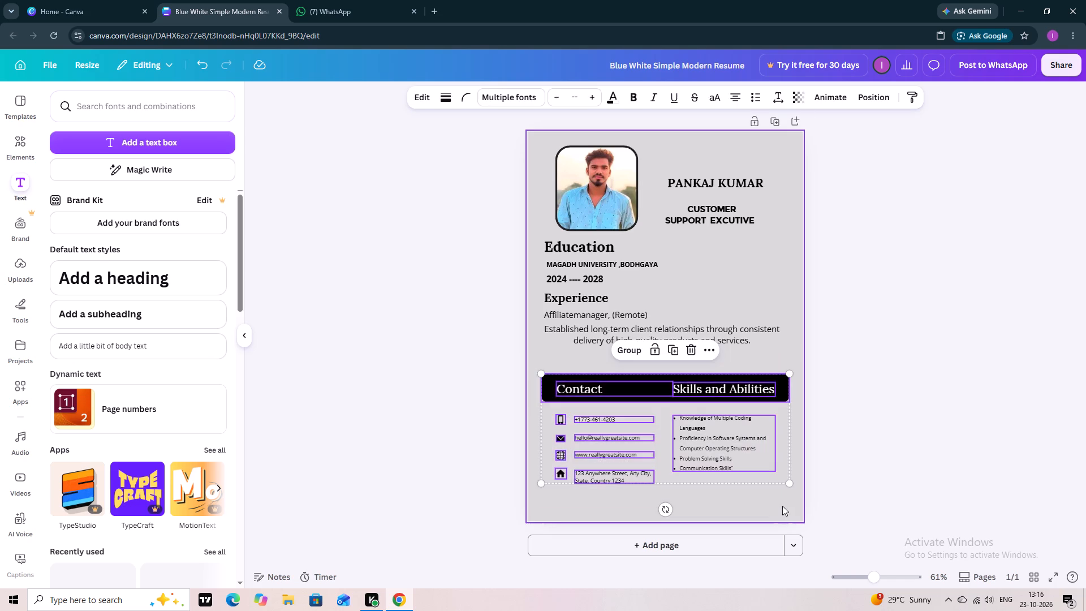
{"action": "key", "text": "BackSpace"}
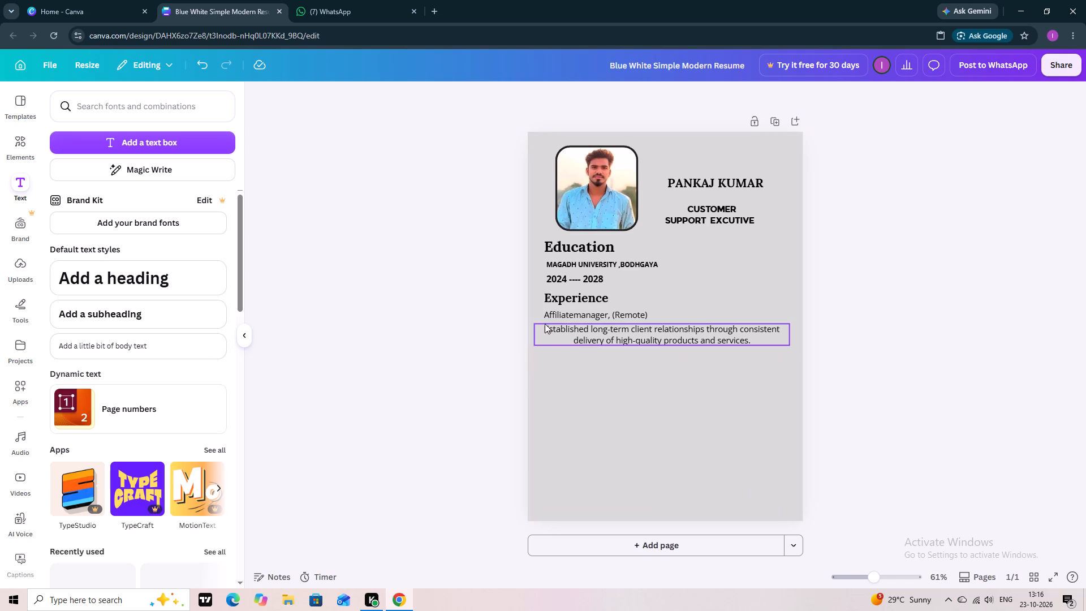
Add a text box in the empty area below the experience text and make it read "1.".
{"action": "left_click", "coordinate": [175, 149]}
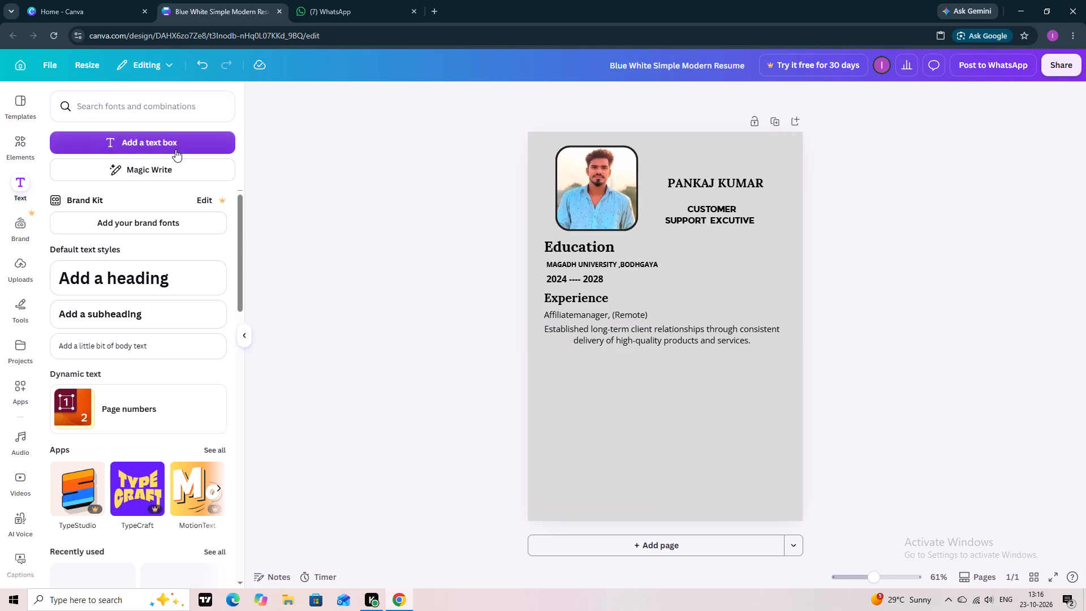
{"action": "left_click_drag", "start_coordinate": [669, 326], "coordinate": [635, 423]}
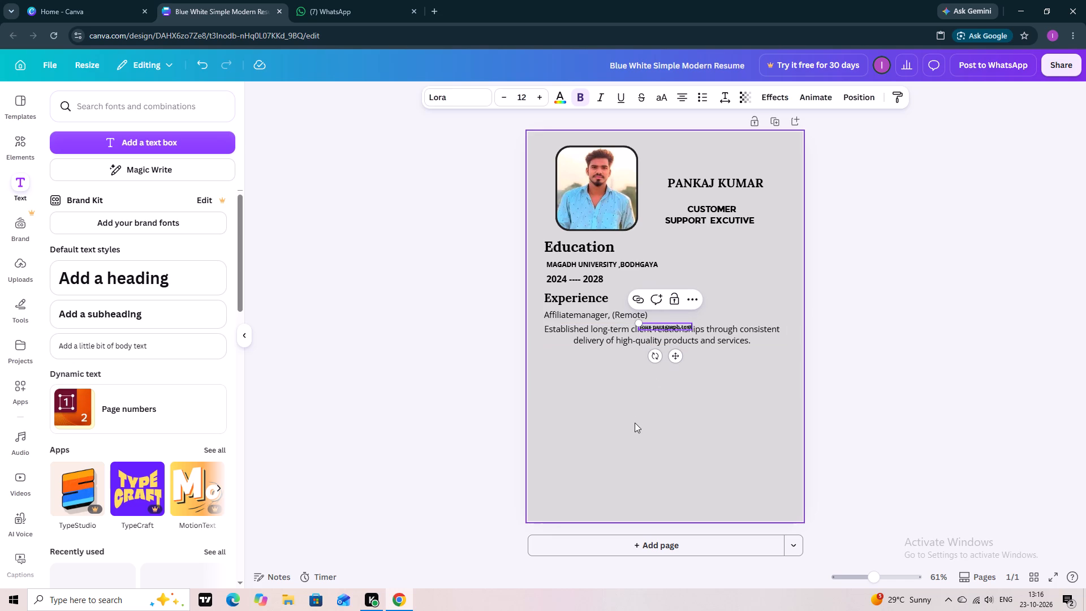
{"action": "left_click_drag", "start_coordinate": [635, 423], "coordinate": [637, 415]}
{"action": "left_click_drag", "start_coordinate": [679, 322], "coordinate": [618, 389]}
{"action": "left_click", "coordinate": [607, 393]}
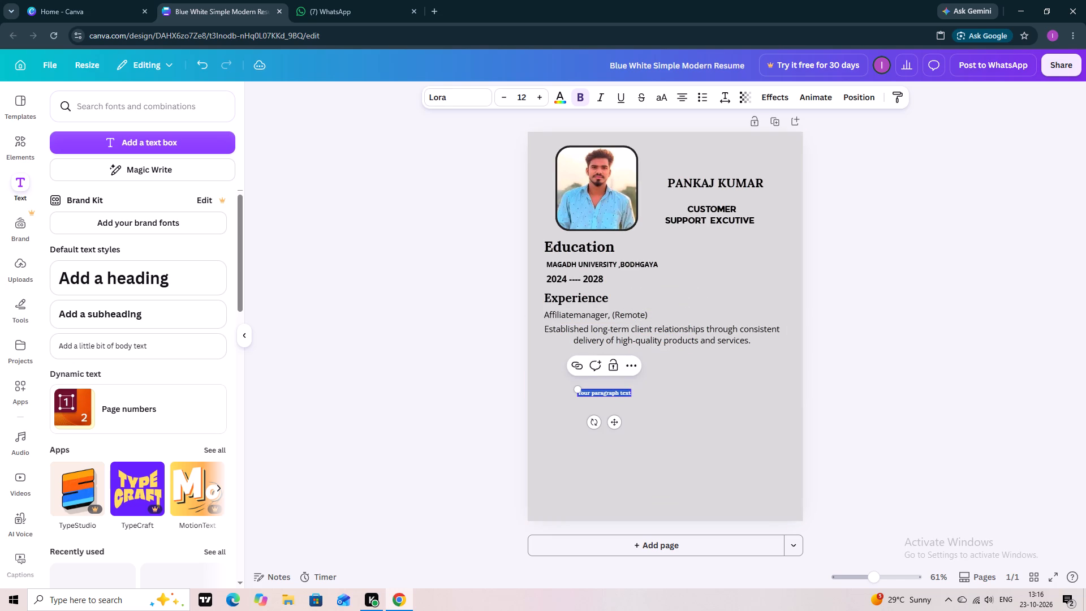
{"action": "key", "text": "BackSpace"}
{"action": "key", "text": "1"}
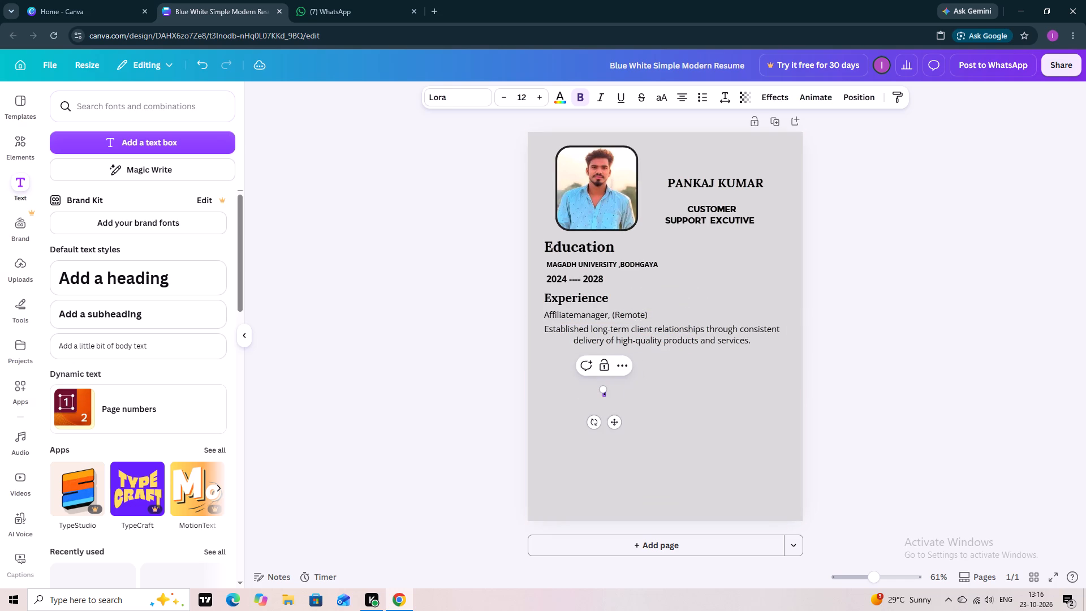
{"action": "key", "text": "period"}
{"action": "left_click", "coordinate": [689, 440]}
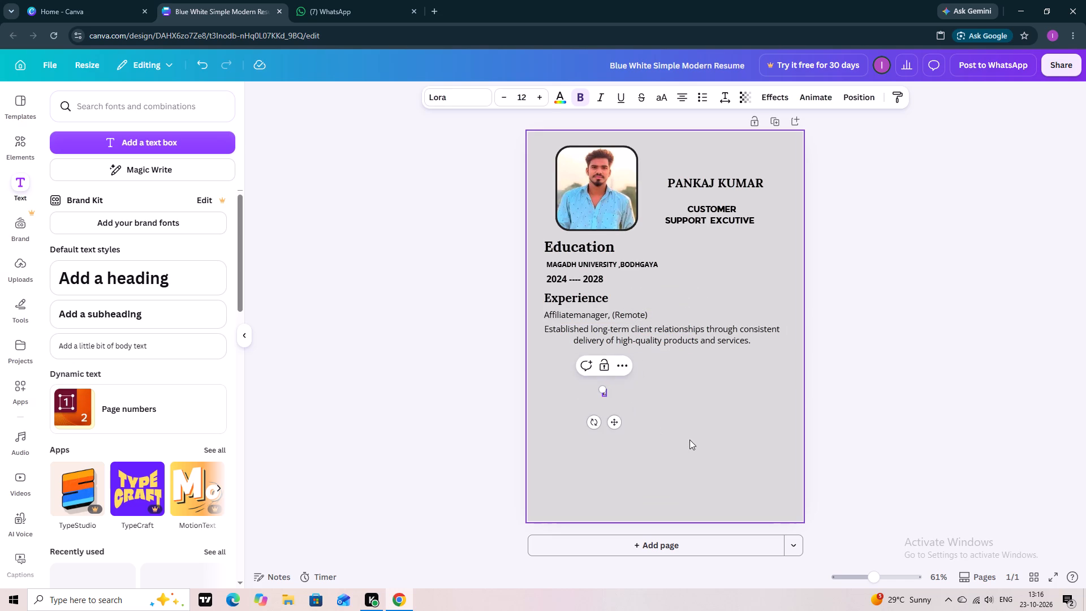
Resize the "1." text to about size 15.3 and place it just before the "Affiliatemanager, (Remote)" line.
{"action": "left_click", "coordinate": [605, 395]}
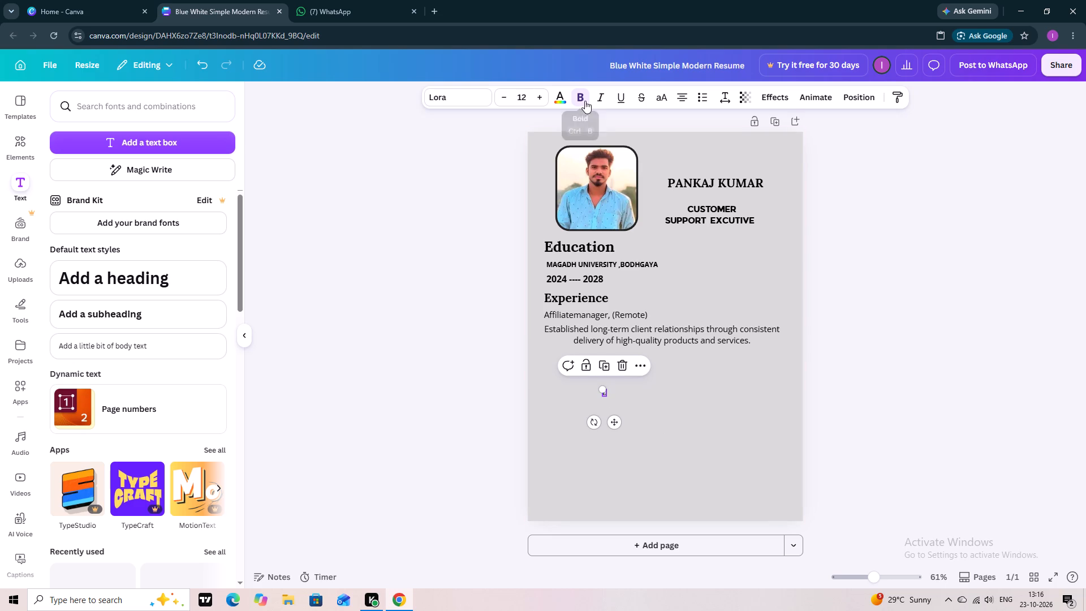
{"action": "triple_click", "coordinate": [536, 99]}
{"action": "triple_click", "coordinate": [536, 99]}
{"action": "left_click", "coordinate": [536, 99]}
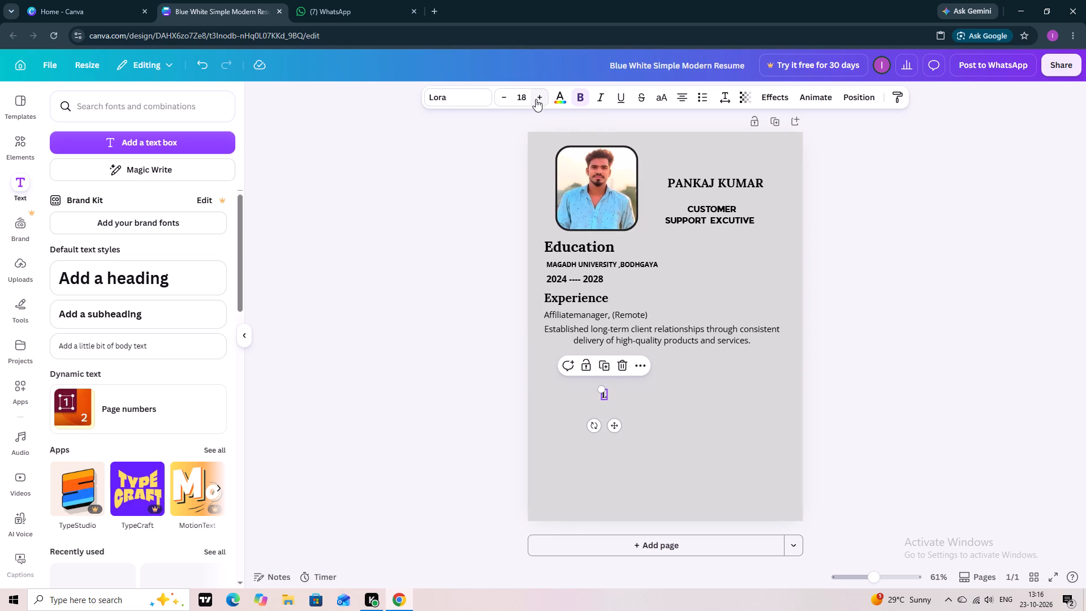
{"action": "left_click", "coordinate": [589, 101]}
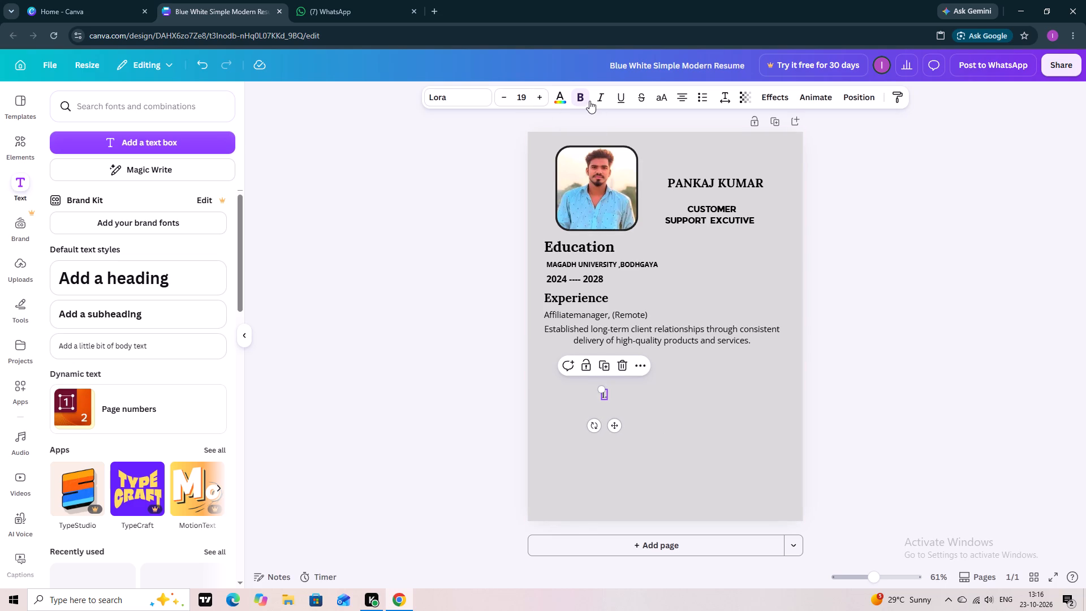
{"action": "left_click", "coordinate": [589, 101]}
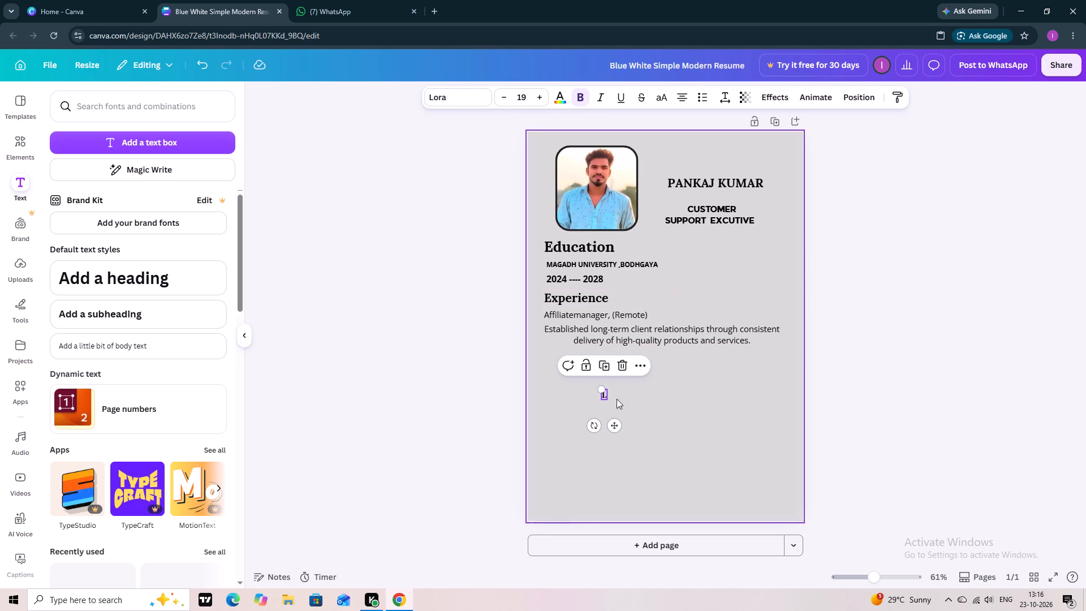
{"action": "left_click_drag", "start_coordinate": [604, 397], "coordinate": [551, 328]}
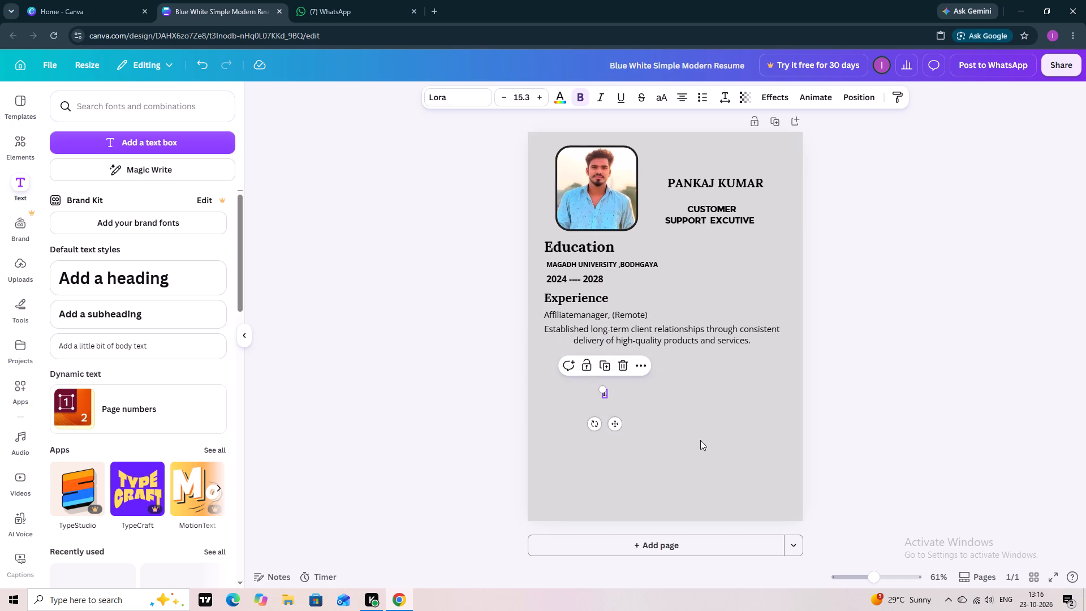
{"action": "left_click", "coordinate": [700, 440]}
{"action": "left_click_drag", "start_coordinate": [604, 396], "coordinate": [533, 316]}
{"action": "left_click", "coordinate": [552, 393]}
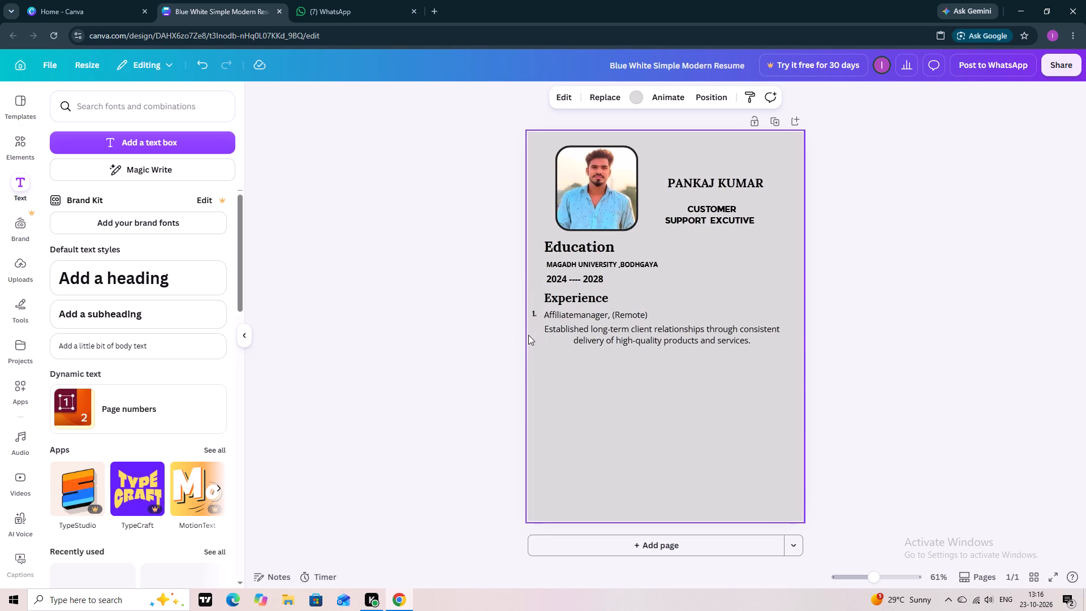
{"action": "left_click", "coordinate": [534, 309]}
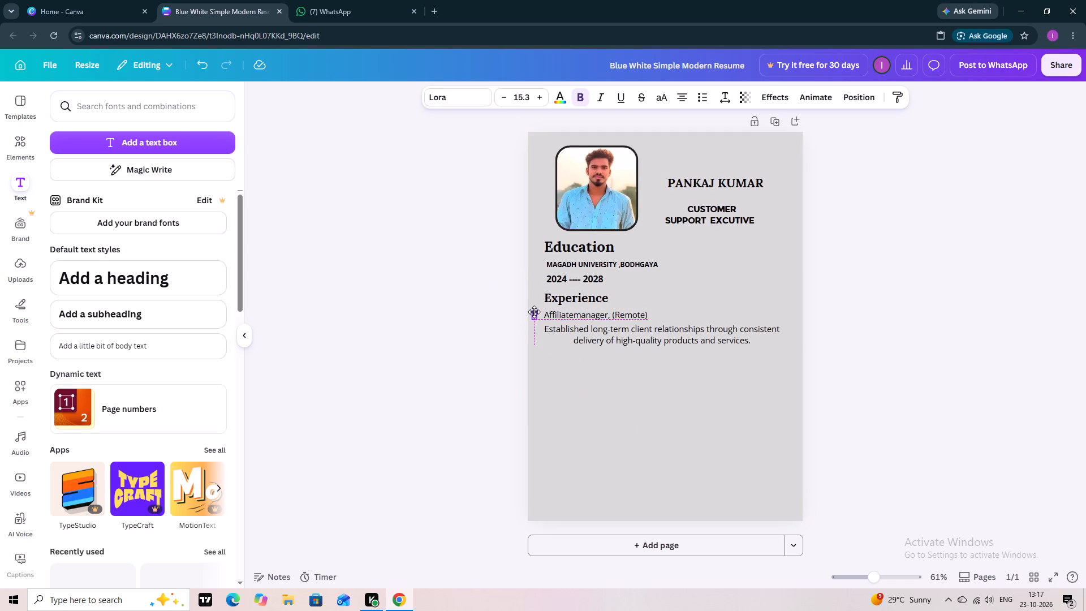
{"action": "left_click", "coordinate": [503, 344]}
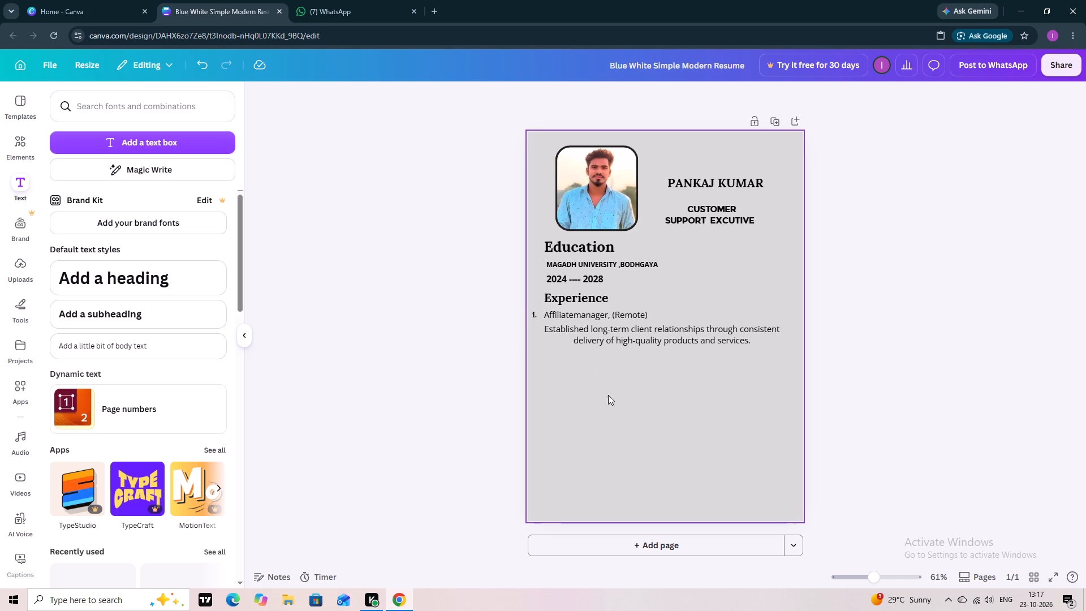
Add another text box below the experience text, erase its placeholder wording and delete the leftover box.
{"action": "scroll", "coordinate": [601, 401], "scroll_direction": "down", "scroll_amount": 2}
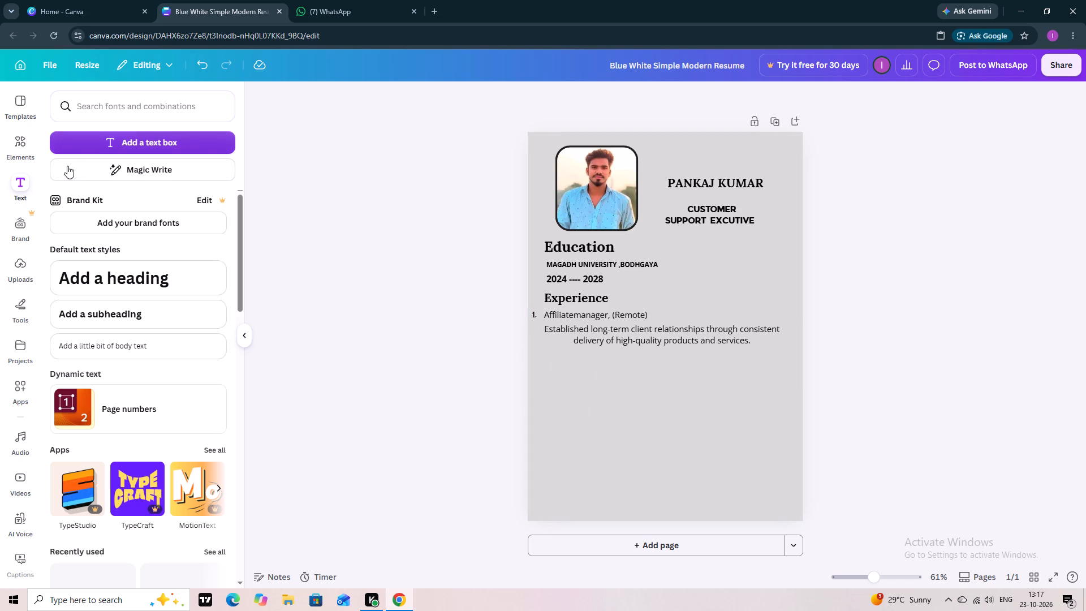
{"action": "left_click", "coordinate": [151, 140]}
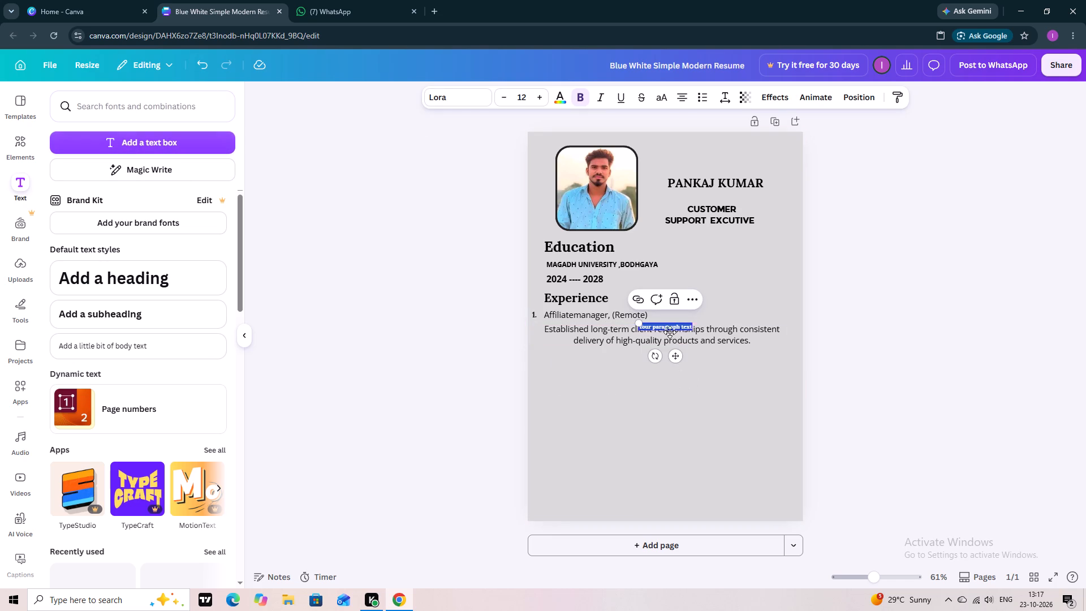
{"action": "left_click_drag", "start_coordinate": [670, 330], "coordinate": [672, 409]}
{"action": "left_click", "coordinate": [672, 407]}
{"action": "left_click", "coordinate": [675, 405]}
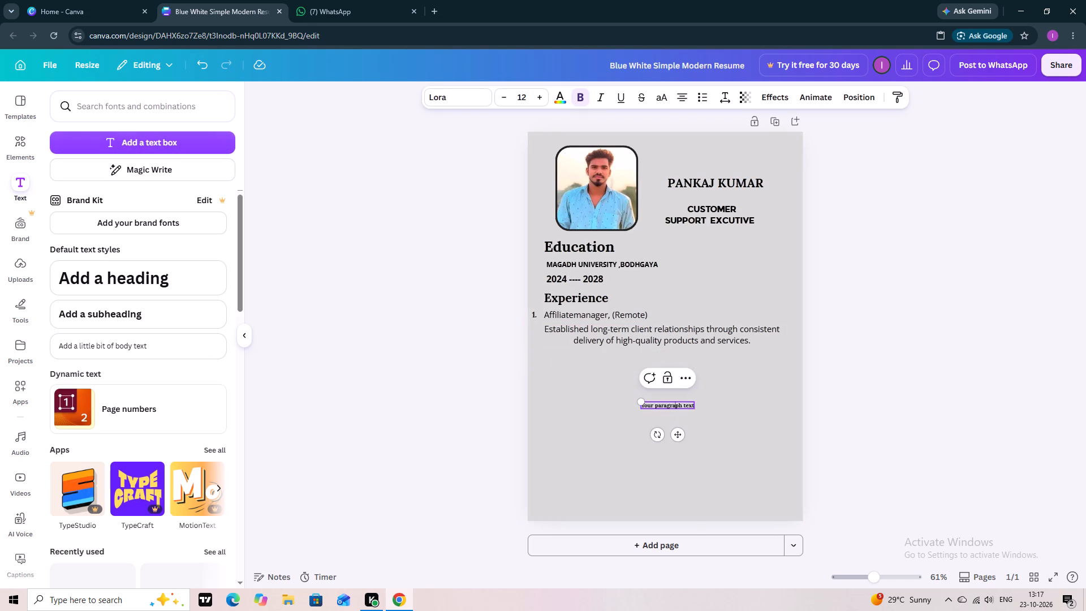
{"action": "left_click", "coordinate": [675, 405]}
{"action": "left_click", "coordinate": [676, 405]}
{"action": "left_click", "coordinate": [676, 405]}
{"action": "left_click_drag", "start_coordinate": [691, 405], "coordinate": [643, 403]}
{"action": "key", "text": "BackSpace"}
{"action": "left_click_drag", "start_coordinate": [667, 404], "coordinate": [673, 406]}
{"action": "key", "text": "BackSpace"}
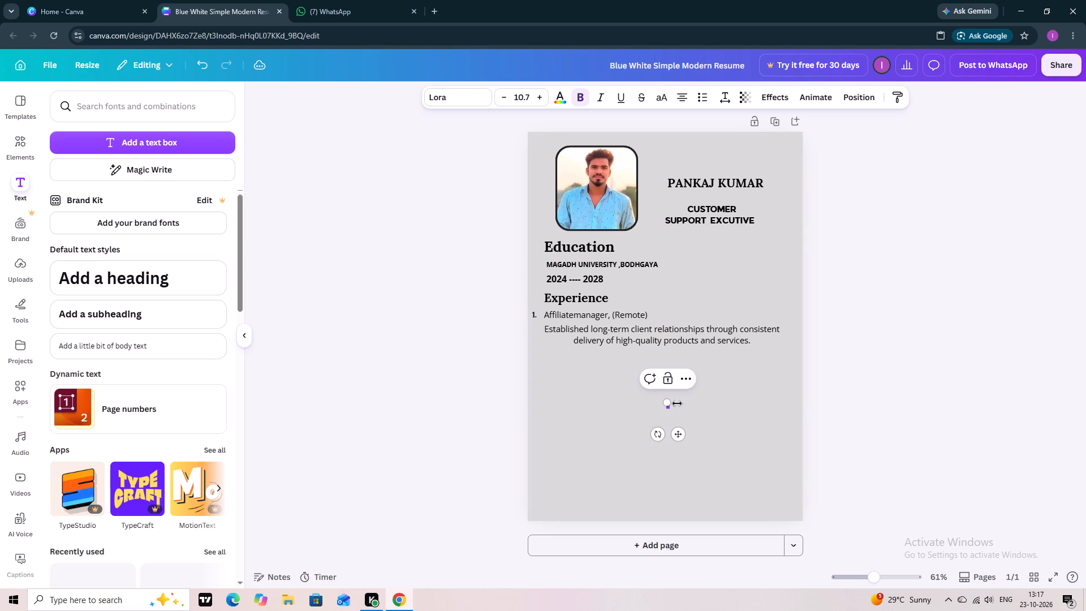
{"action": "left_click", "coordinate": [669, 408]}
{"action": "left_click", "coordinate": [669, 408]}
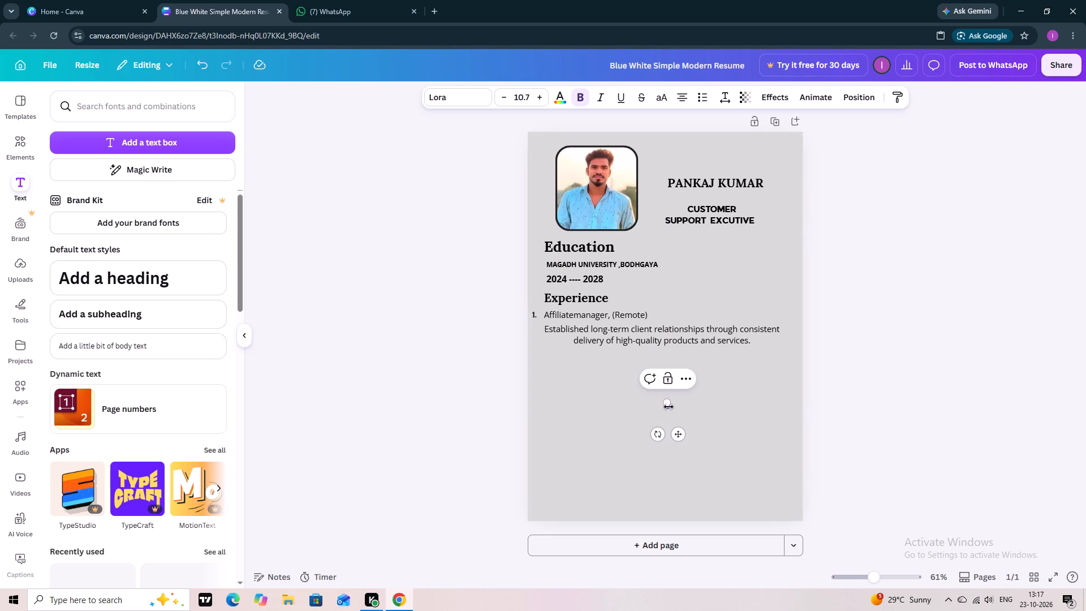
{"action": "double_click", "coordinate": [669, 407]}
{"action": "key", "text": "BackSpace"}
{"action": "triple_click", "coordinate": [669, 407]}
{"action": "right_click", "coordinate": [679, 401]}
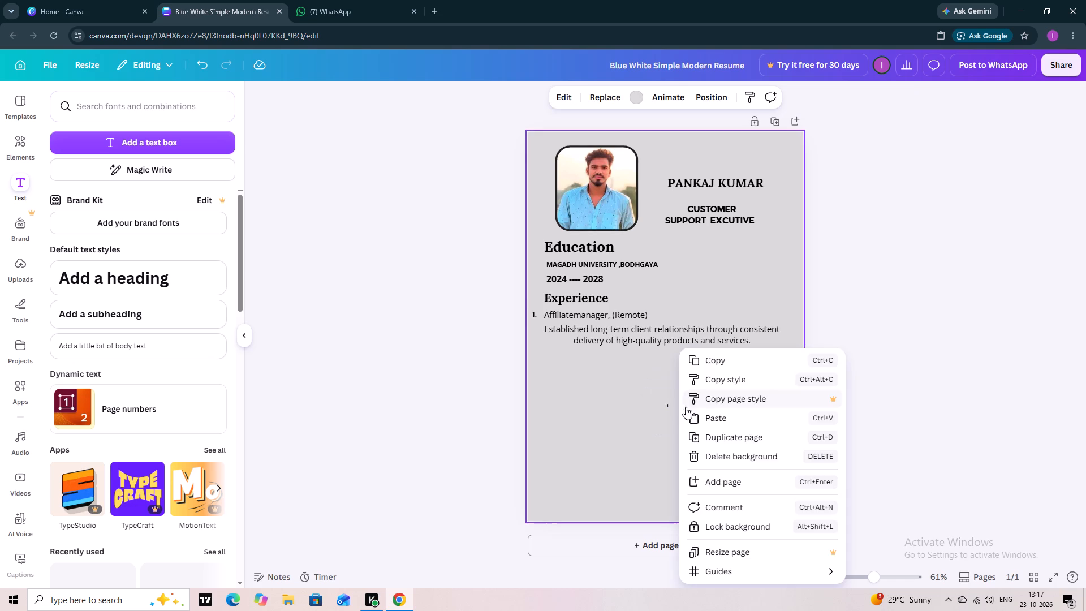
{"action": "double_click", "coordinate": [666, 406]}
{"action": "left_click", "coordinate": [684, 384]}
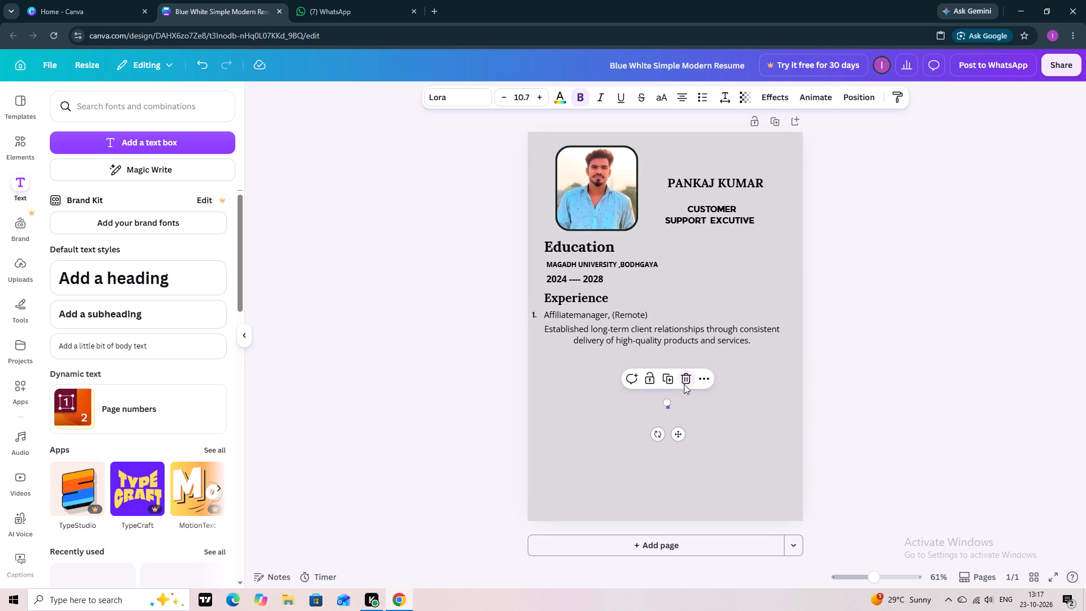
{"action": "left_click", "coordinate": [179, 148]}
{"action": "left_click", "coordinate": [656, 412]}
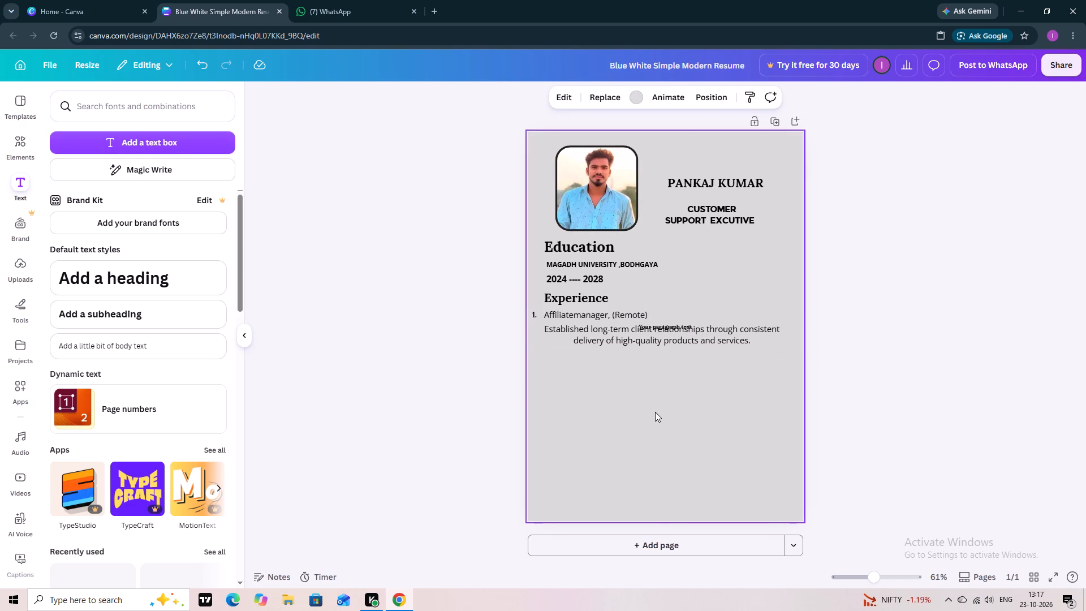
{"action": "left_click_drag", "start_coordinate": [666, 327], "coordinate": [640, 409]}
{"action": "left_click", "coordinate": [640, 409]}
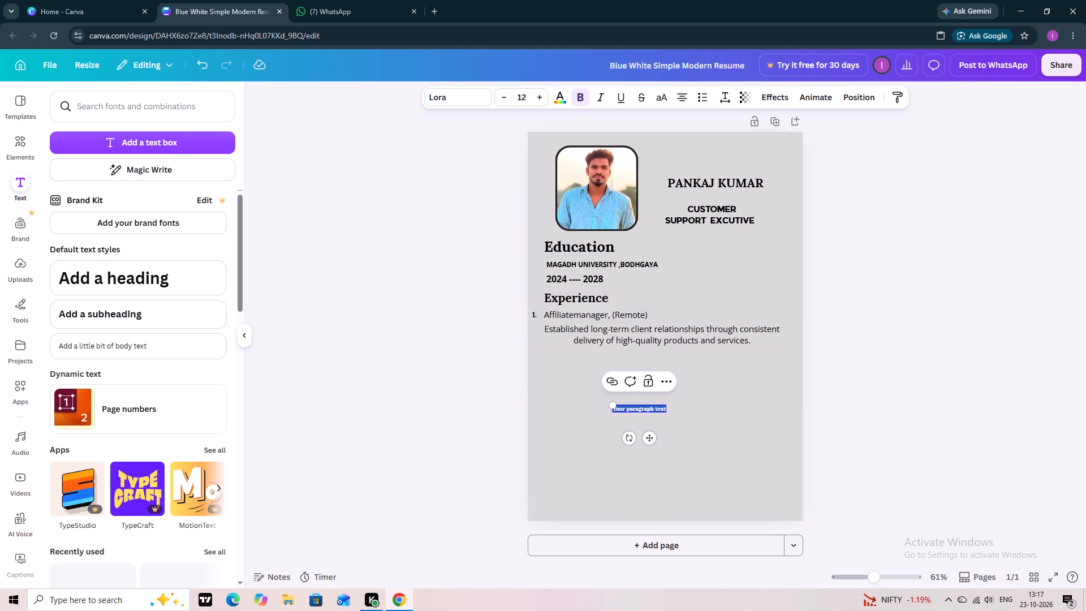
{"action": "key", "text": "BackSpace"}
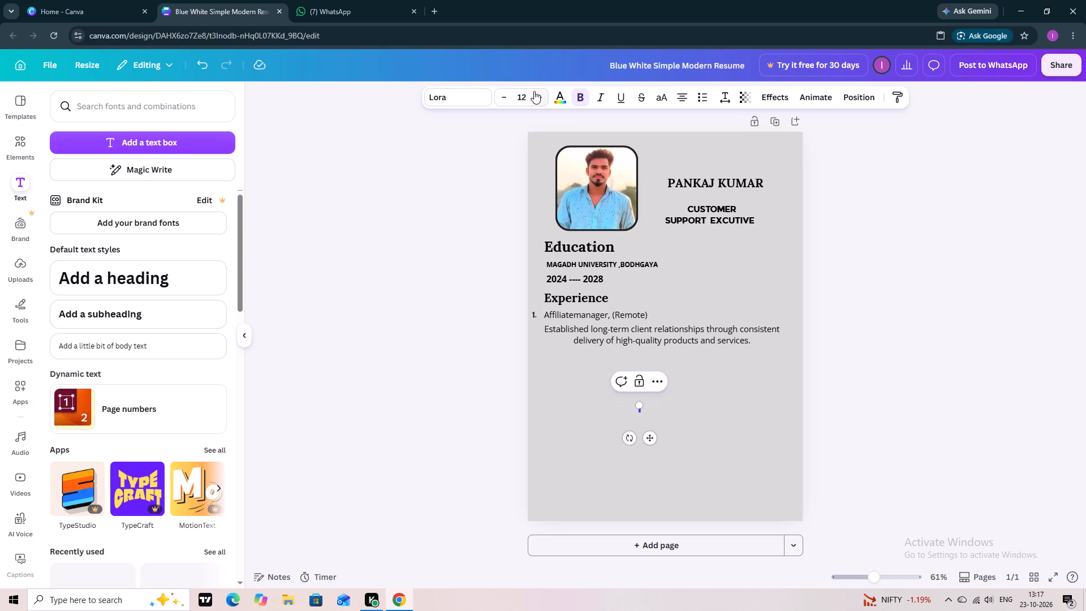
{"action": "key", "text": "2"}
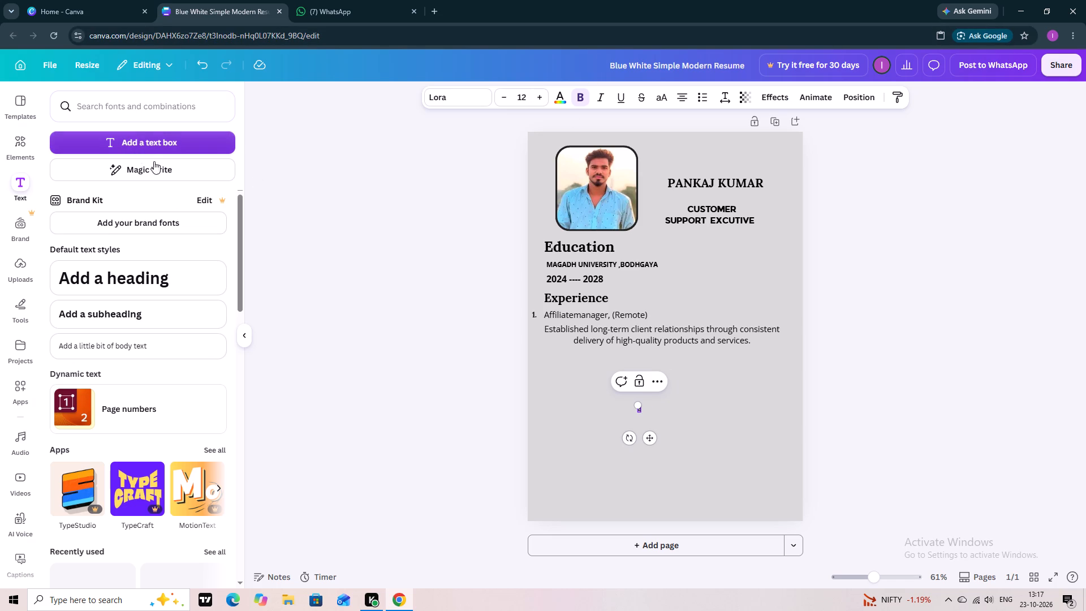
{"action": "type", "text": "./"}
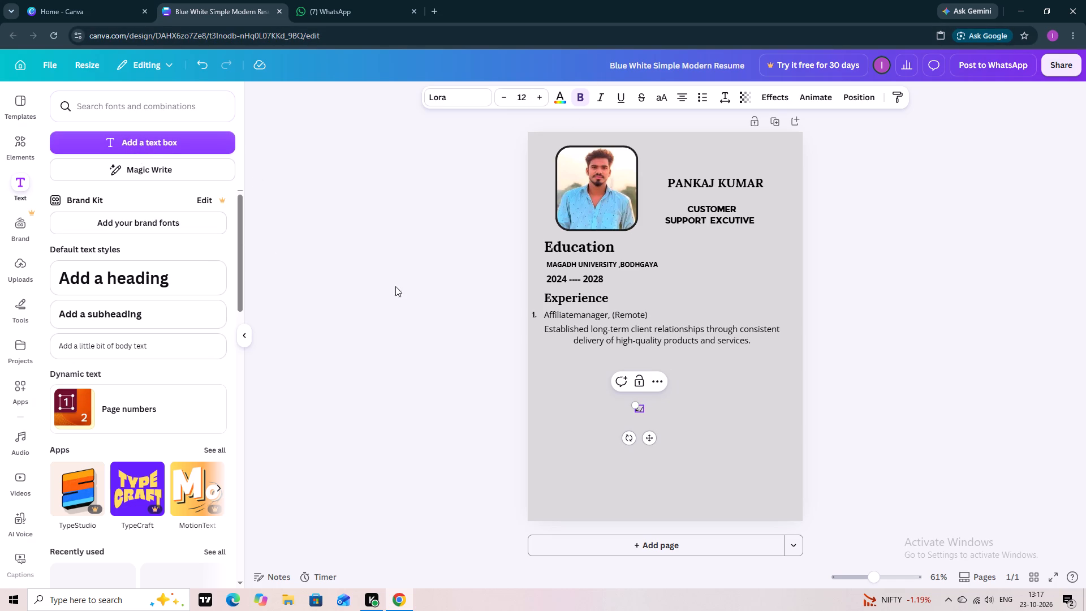
{"action": "key", "text": "BackSpace"}
Enlarge the "2." text to size 19 and toggle its bold formatting.
{"action": "triple_click", "coordinate": [535, 98]}
{"action": "triple_click", "coordinate": [535, 98]}
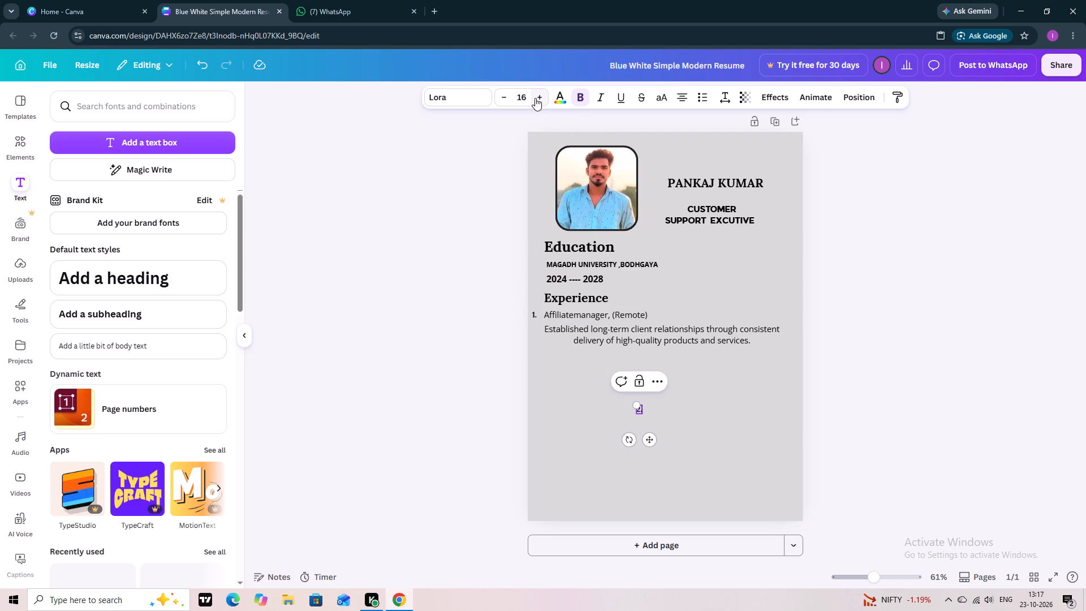
{"action": "left_click", "coordinate": [535, 98]}
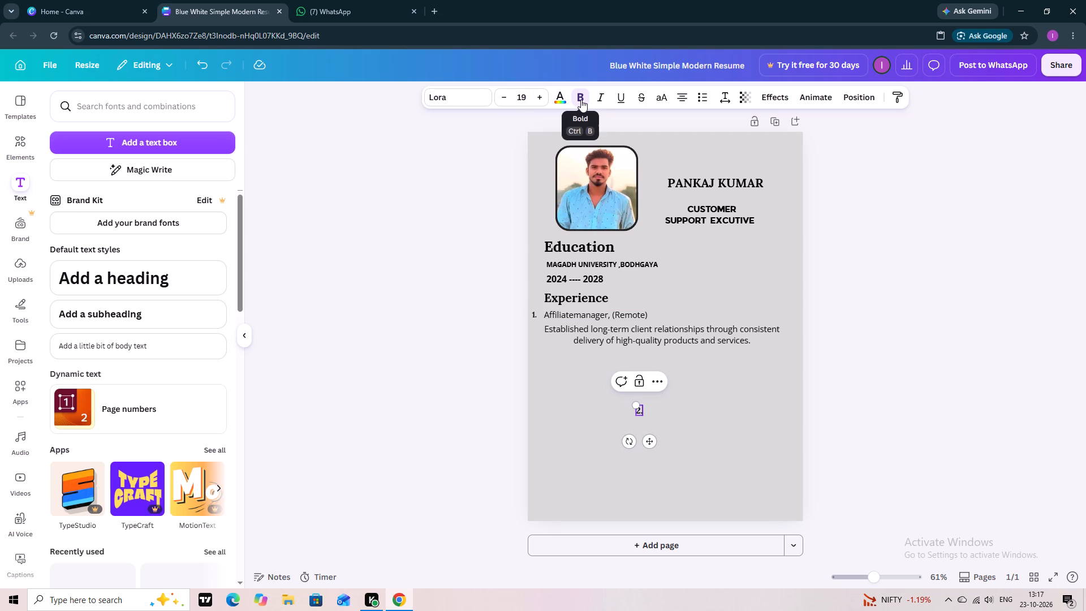
{"action": "left_click", "coordinate": [581, 100]}
{"action": "left_click", "coordinate": [581, 100]}
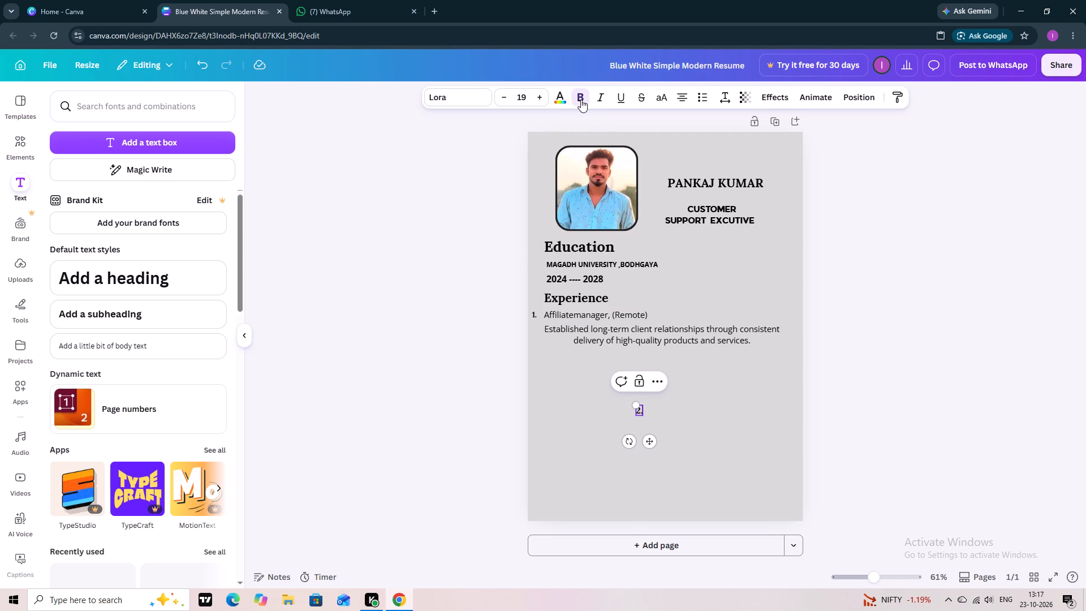
{"action": "left_click", "coordinate": [581, 100]}
Place the "2." just before the "Established long-term client relationships" line, below the "1.".
{"action": "left_click_drag", "start_coordinate": [639, 410], "coordinate": [633, 409]}
{"action": "left_click_drag", "start_coordinate": [633, 409], "coordinate": [596, 387]}
{"action": "left_click", "coordinate": [598, 394]}
{"action": "left_click_drag", "start_coordinate": [638, 415], "coordinate": [567, 380]}
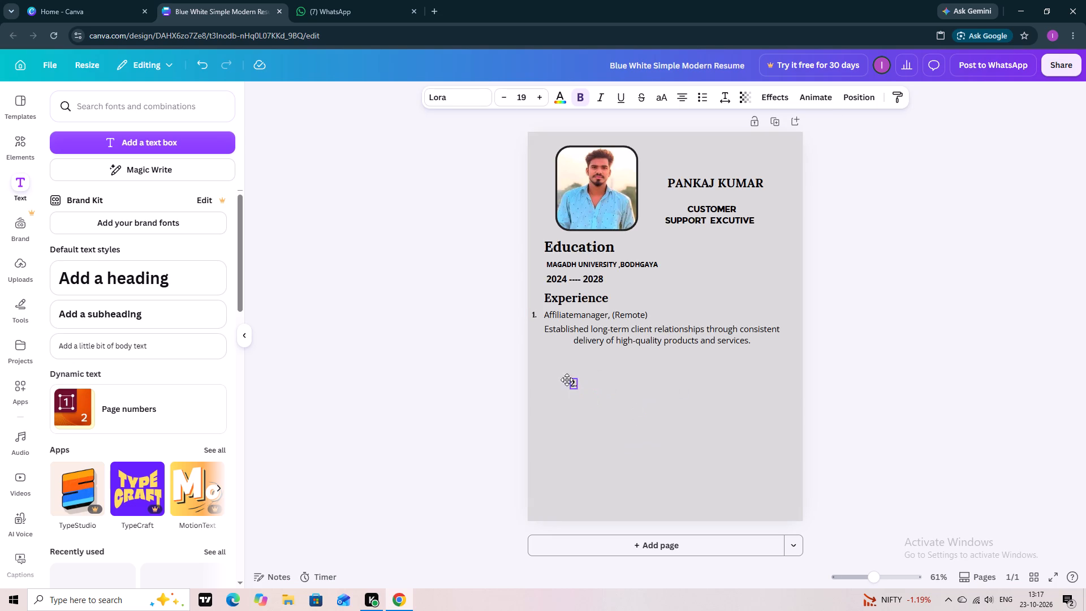
{"action": "left_click_drag", "start_coordinate": [567, 380], "coordinate": [534, 335]}
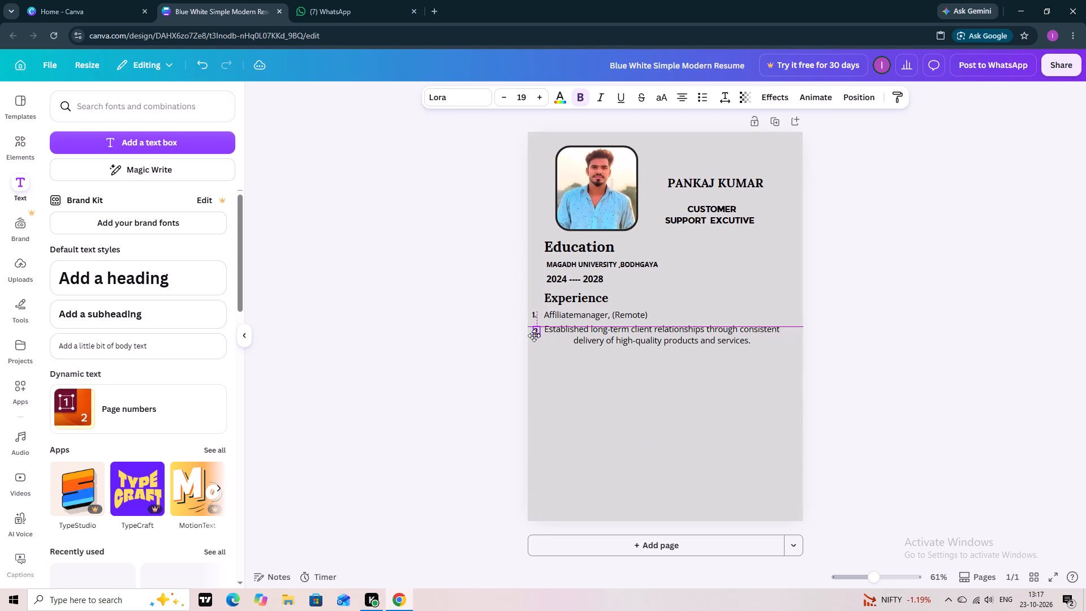
{"action": "left_click_drag", "start_coordinate": [534, 335], "coordinate": [534, 333]}
{"action": "left_click", "coordinate": [486, 344]}
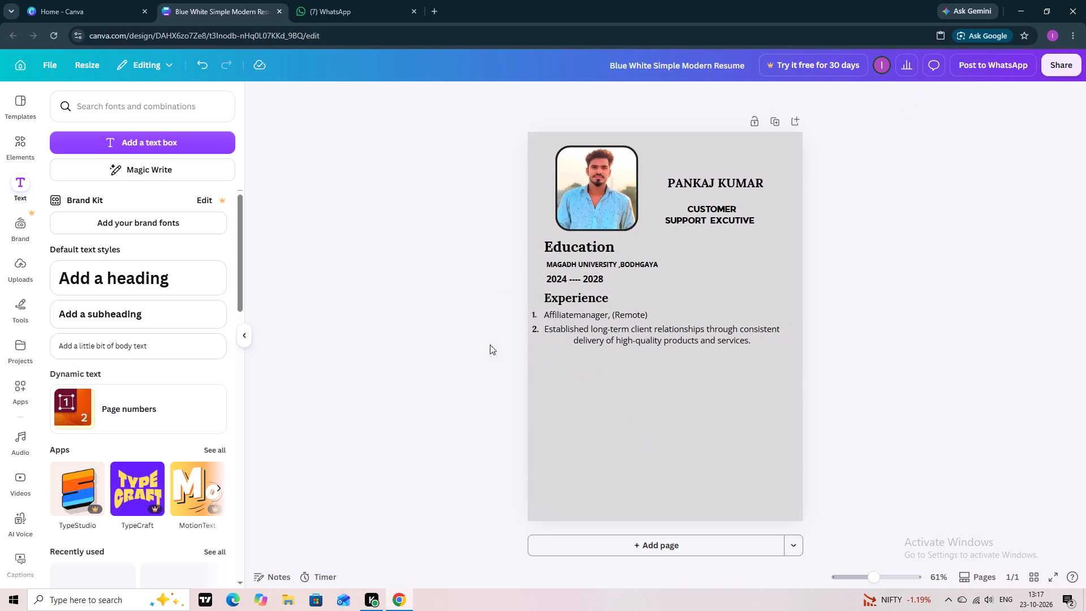
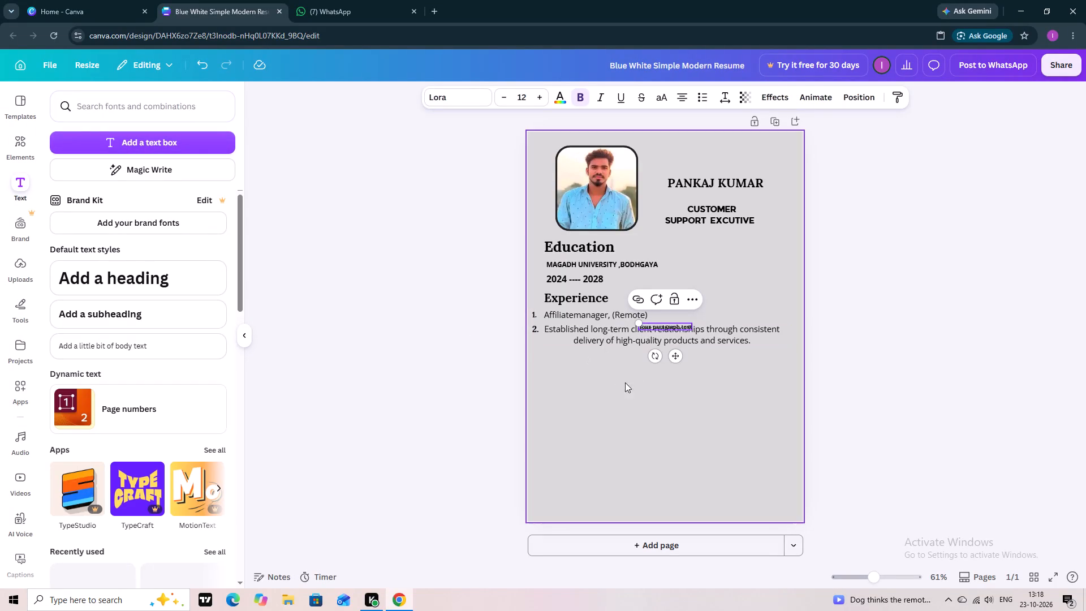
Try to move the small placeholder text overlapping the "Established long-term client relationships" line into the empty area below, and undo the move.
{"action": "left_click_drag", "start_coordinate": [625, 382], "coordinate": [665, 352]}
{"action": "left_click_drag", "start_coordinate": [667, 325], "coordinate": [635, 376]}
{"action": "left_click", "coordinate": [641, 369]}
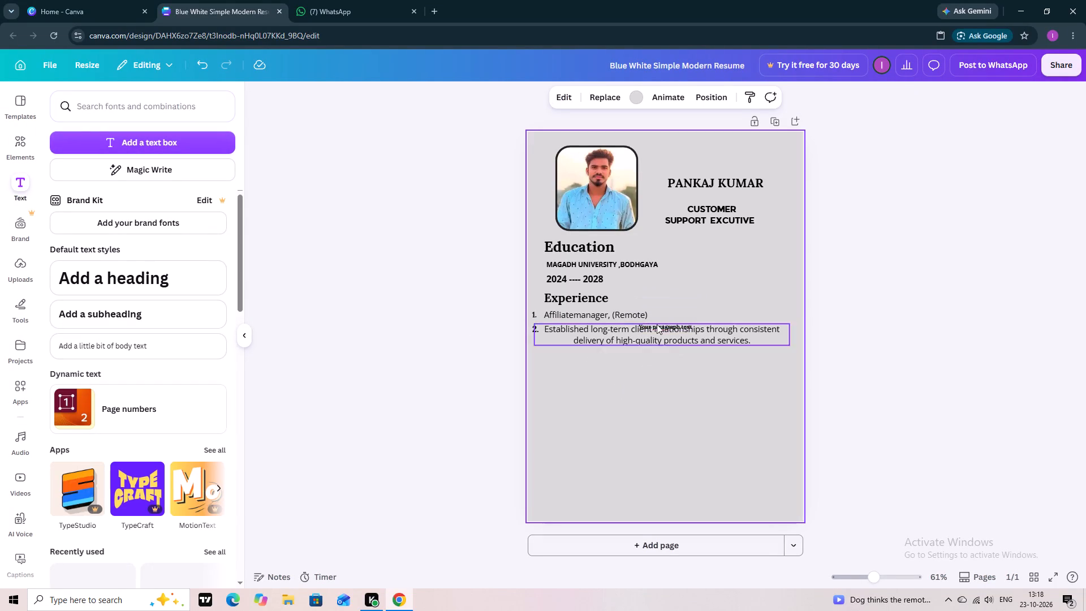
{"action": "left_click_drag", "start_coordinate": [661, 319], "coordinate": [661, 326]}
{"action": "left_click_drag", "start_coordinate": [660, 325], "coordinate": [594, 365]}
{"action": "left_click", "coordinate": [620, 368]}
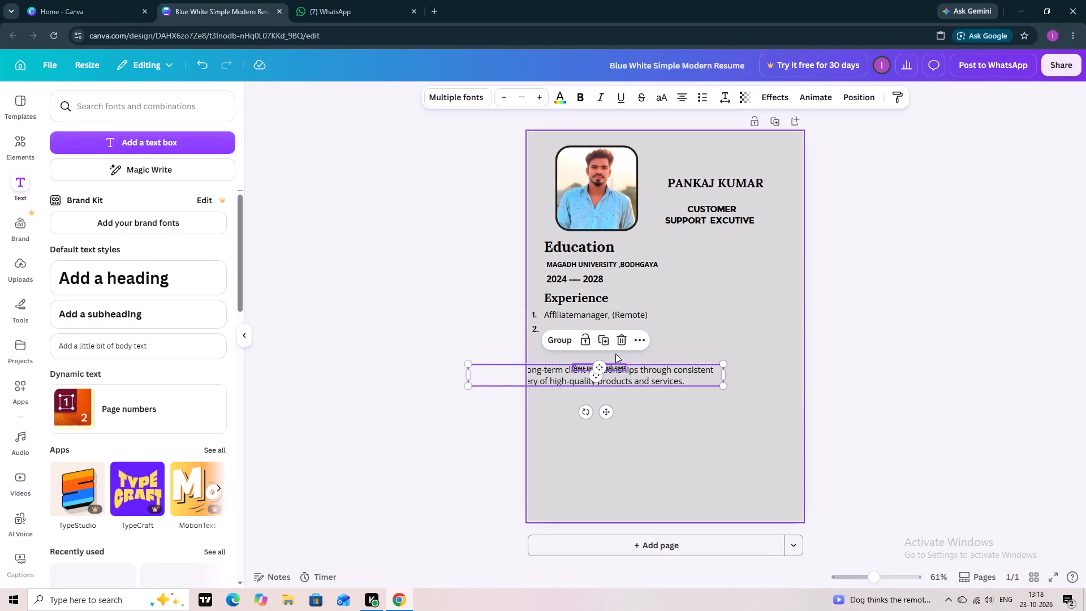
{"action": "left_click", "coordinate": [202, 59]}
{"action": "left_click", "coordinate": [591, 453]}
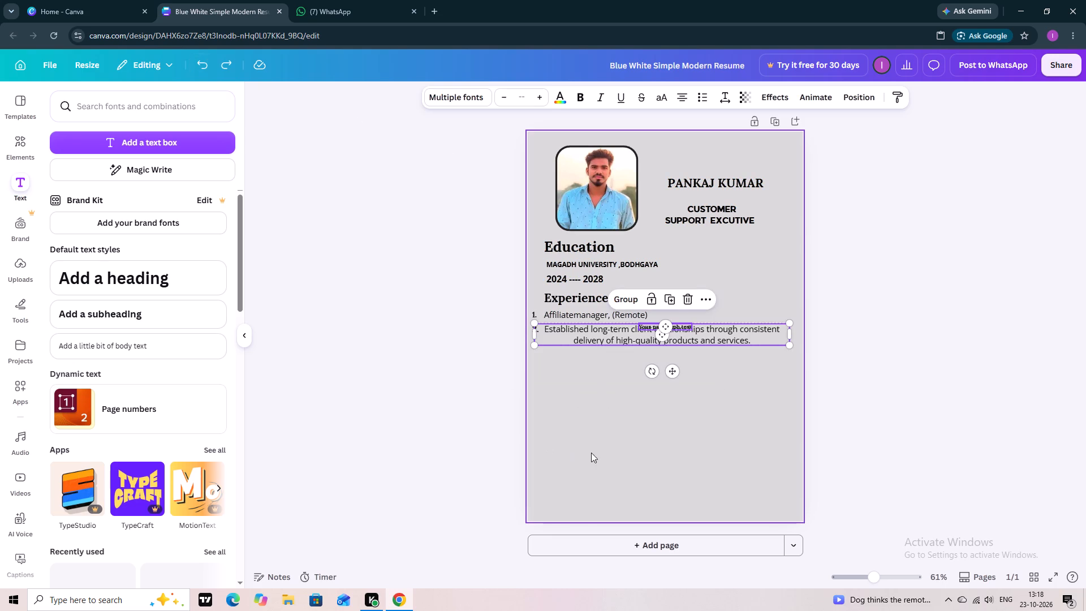
Replace the new box's placeholder with the copied "Enhanced customer satisfaction by streamlining communication channels and improving response times." and place it below the second experience entry.
{"action": "left_click_drag", "start_coordinate": [671, 329], "coordinate": [601, 384]}
{"action": "left_click", "coordinate": [601, 384]}
{"action": "key", "text": "BackSpace"}
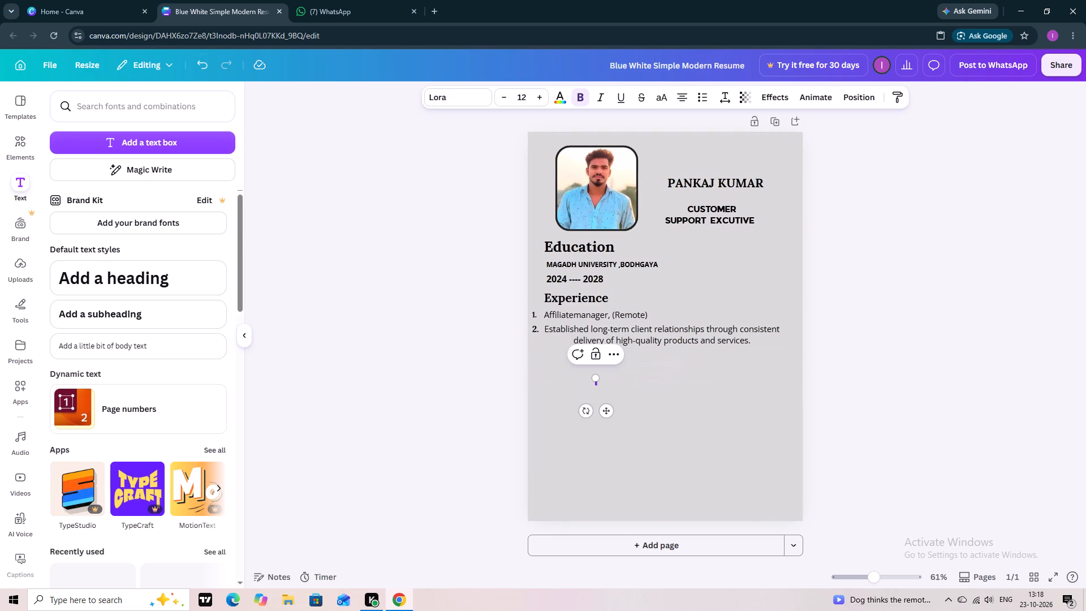
{"action": "right_click", "coordinate": [601, 382]}
{"action": "left_click", "coordinate": [638, 405]}
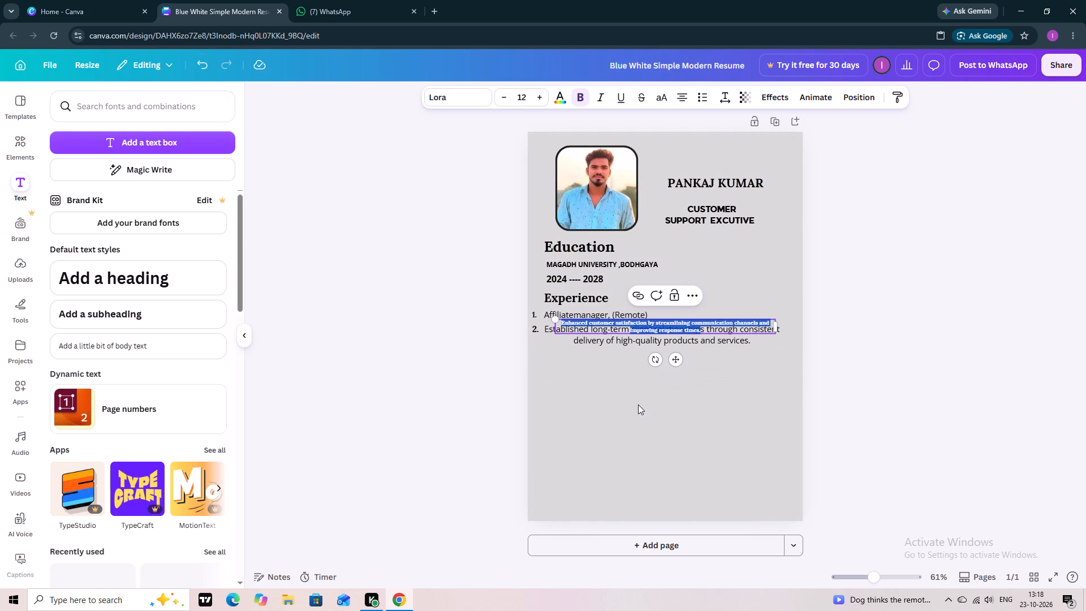
{"action": "left_click", "coordinate": [738, 442]}
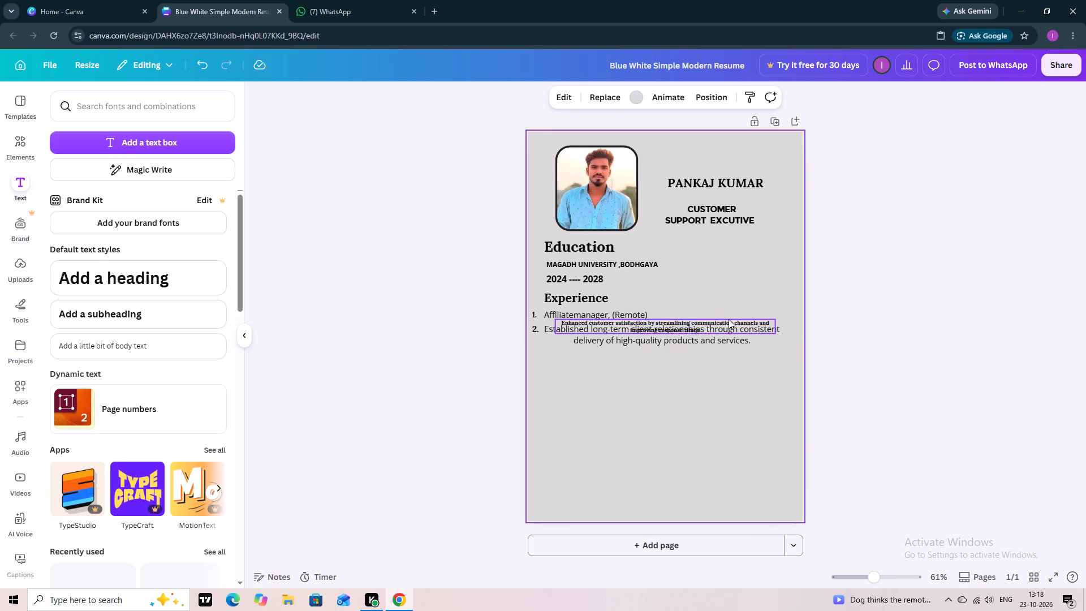
{"action": "left_click_drag", "start_coordinate": [729, 319], "coordinate": [718, 356]}
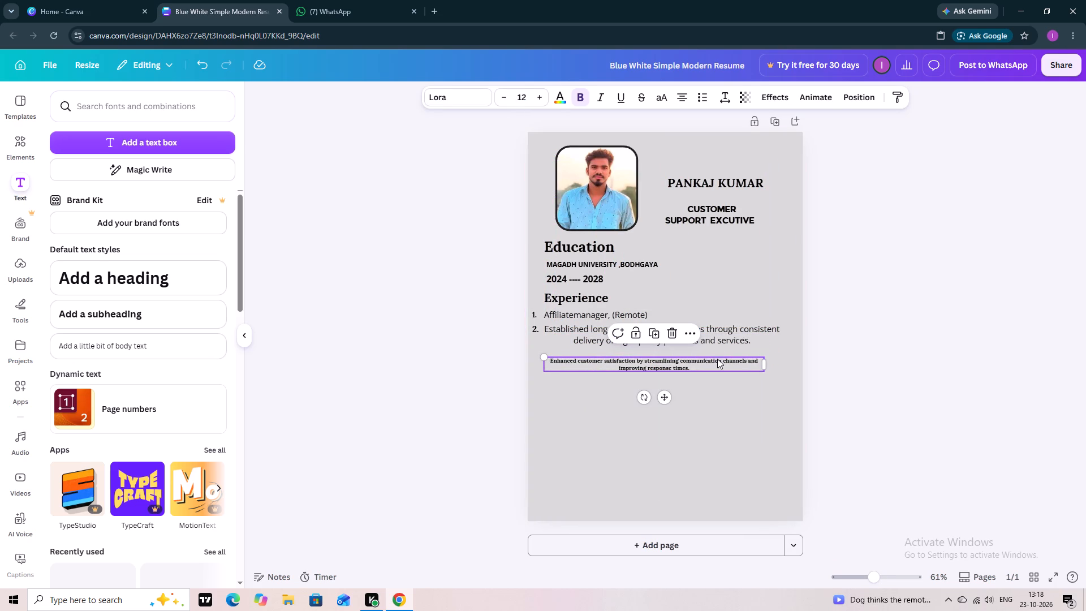
Set the "Enhanced customer satisfaction" text to size 18, remove its bold formatting and align it below the second entry.
{"action": "triple_click", "coordinate": [542, 99]}
{"action": "triple_click", "coordinate": [542, 99]}
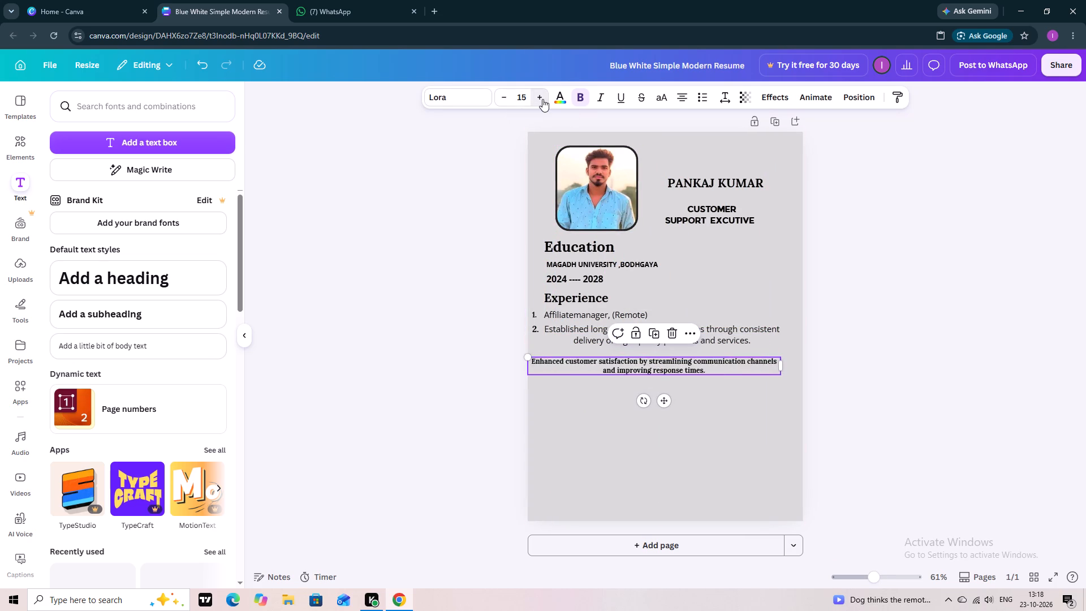
{"action": "left_click", "coordinate": [586, 98]}
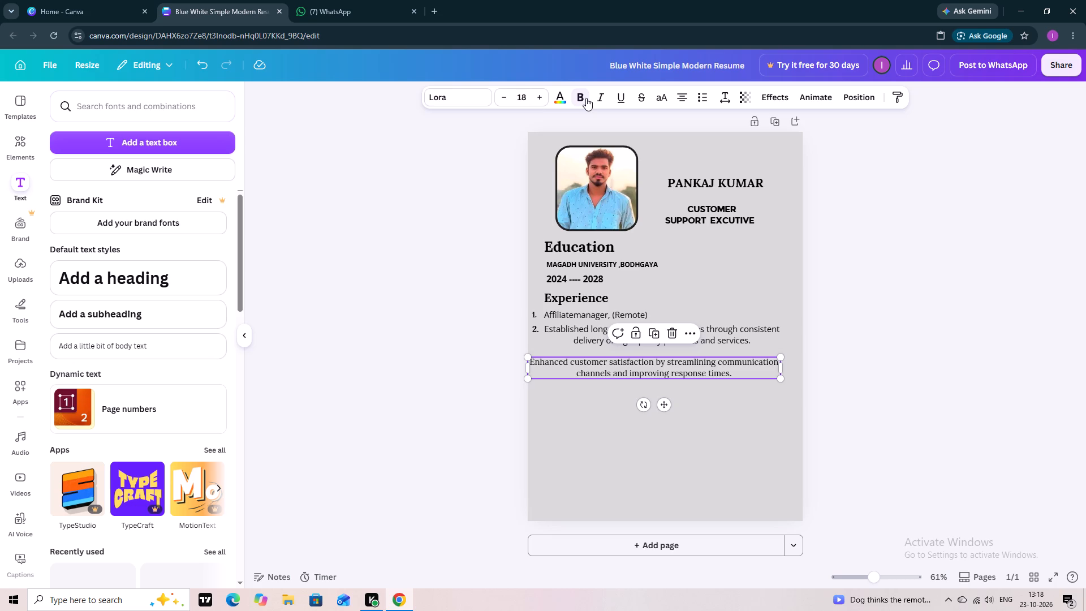
{"action": "left_click_drag", "start_coordinate": [627, 362], "coordinate": [643, 359]}
{"action": "left_click", "coordinate": [616, 455]}
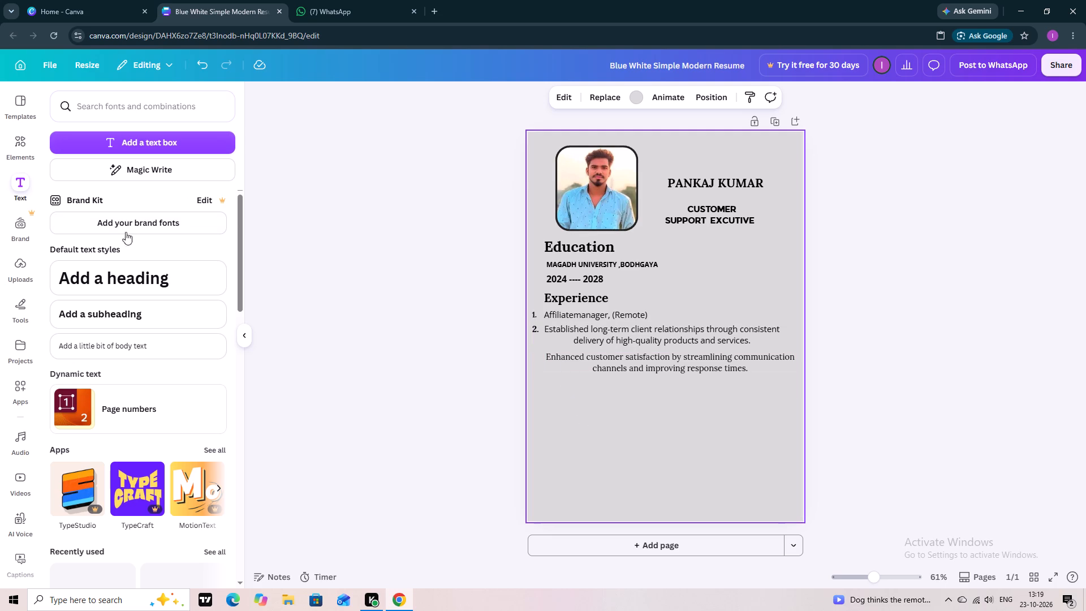
Add a text box, move it into the empty area below the experience text and make it read "3.".
{"action": "left_click", "coordinate": [140, 143]}
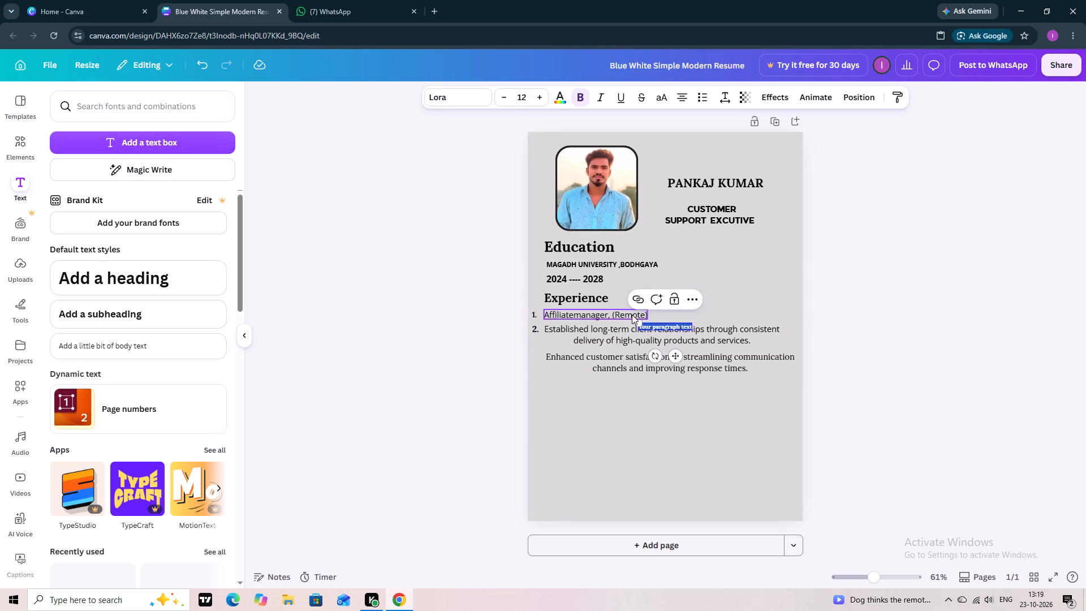
{"action": "left_click_drag", "start_coordinate": [658, 331], "coordinate": [645, 417]}
{"action": "left_click", "coordinate": [646, 412]}
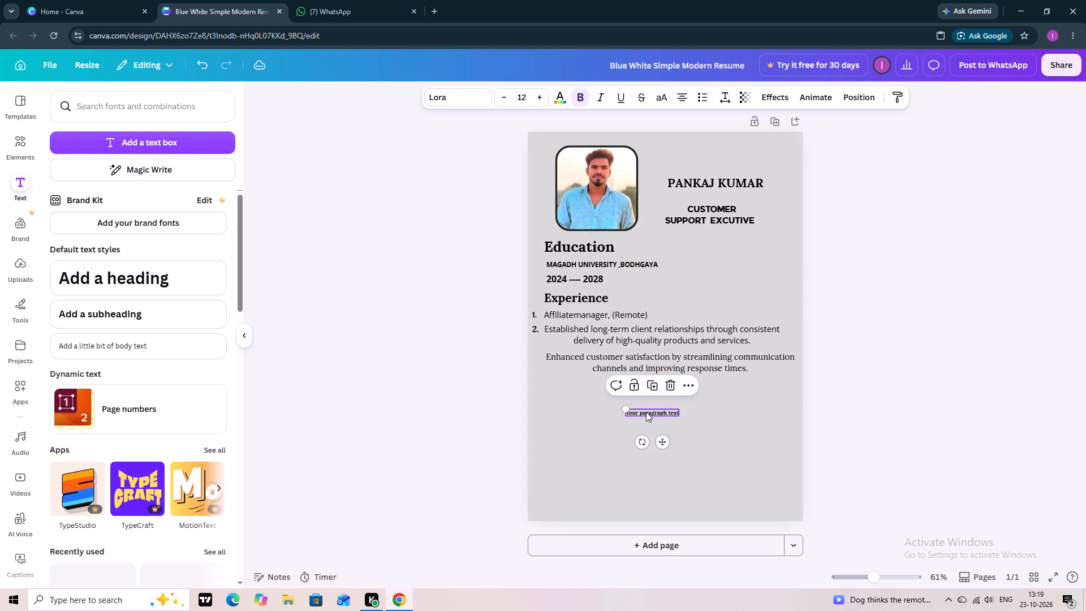
{"action": "key", "text": "BackSpace"}
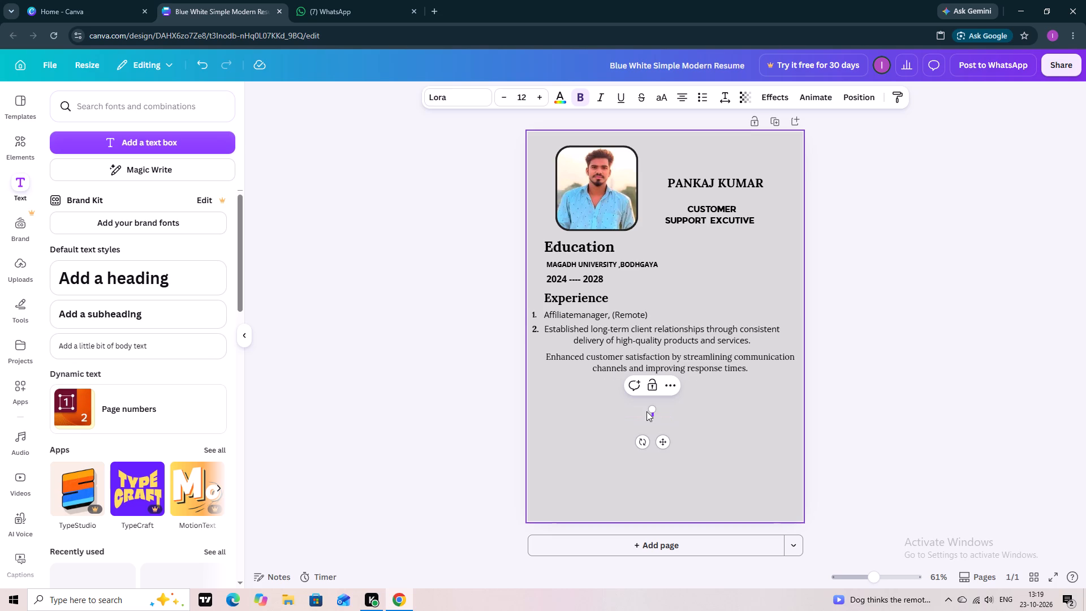
{"action": "key", "text": "3"}
{"action": "key", "text": "period"}
Enlarge the "3." text to size 17, toggle its bold formatting off and on, and scale it up to size 22.1.
{"action": "triple_click", "coordinate": [542, 94]}
{"action": "left_click", "coordinate": [542, 94]}
{"action": "left_click", "coordinate": [542, 94]}
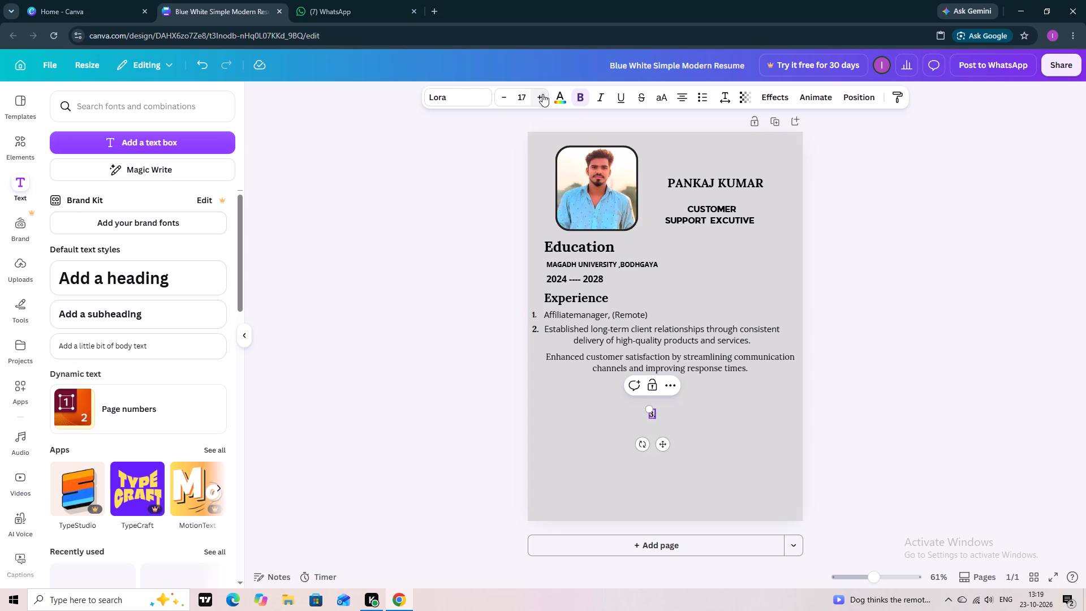
{"action": "left_click", "coordinate": [585, 97]}
{"action": "left_click", "coordinate": [585, 97]}
{"action": "left_click_drag", "start_coordinate": [651, 417], "coordinate": [584, 394]}
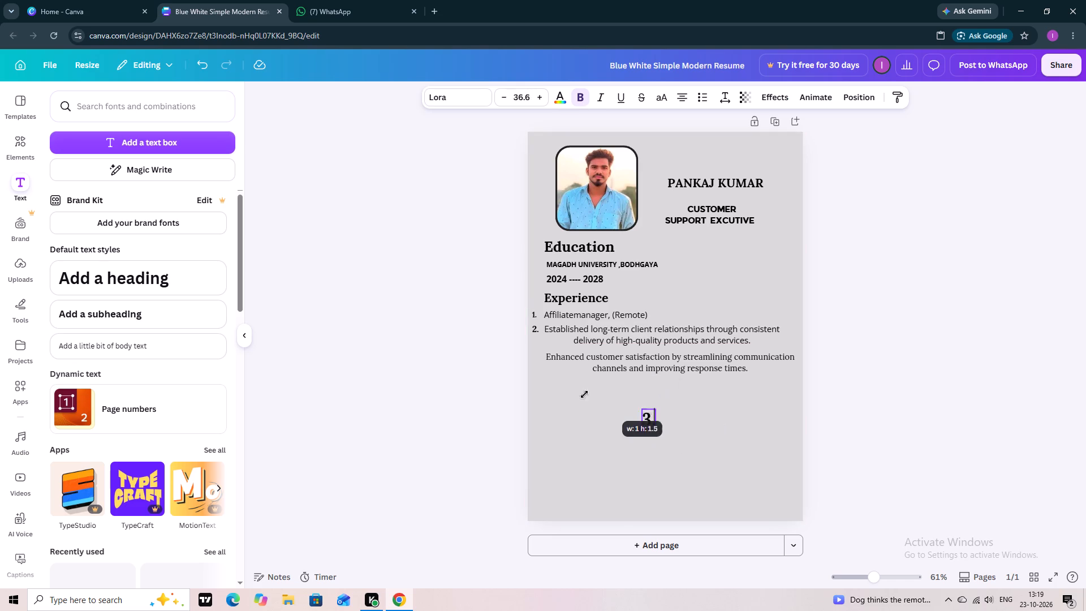
{"action": "left_click_drag", "start_coordinate": [584, 394], "coordinate": [559, 361]}
Place the "3." just before the "Enhanced customer satisfaction" line, below the "2.".
{"action": "left_click", "coordinate": [671, 422]}
{"action": "left_click_drag", "start_coordinate": [651, 415], "coordinate": [543, 359]}
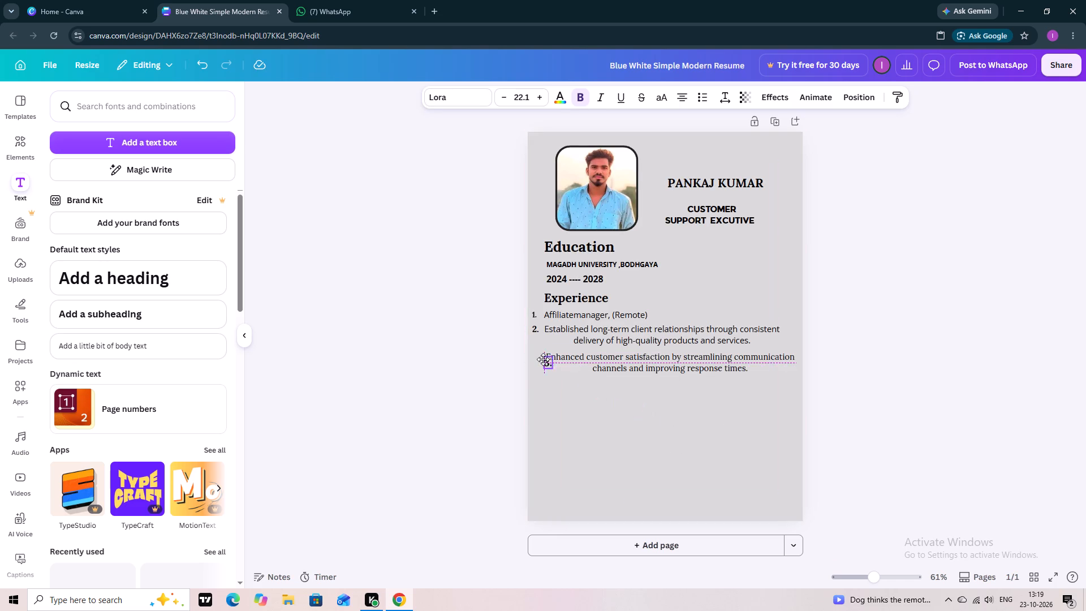
{"action": "left_click_drag", "start_coordinate": [543, 359], "coordinate": [536, 356]}
{"action": "left_click", "coordinate": [579, 394]}
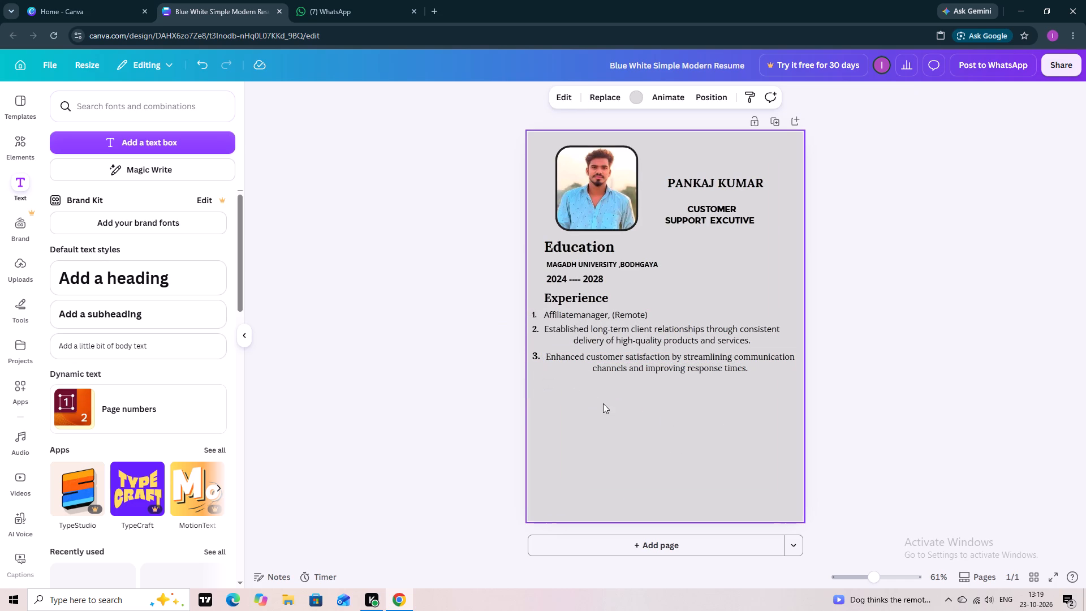
Reduce the "3." to size 20.1 and realign it with the "Enhanced customer satisfaction" line.
{"action": "left_click", "coordinate": [535, 359]}
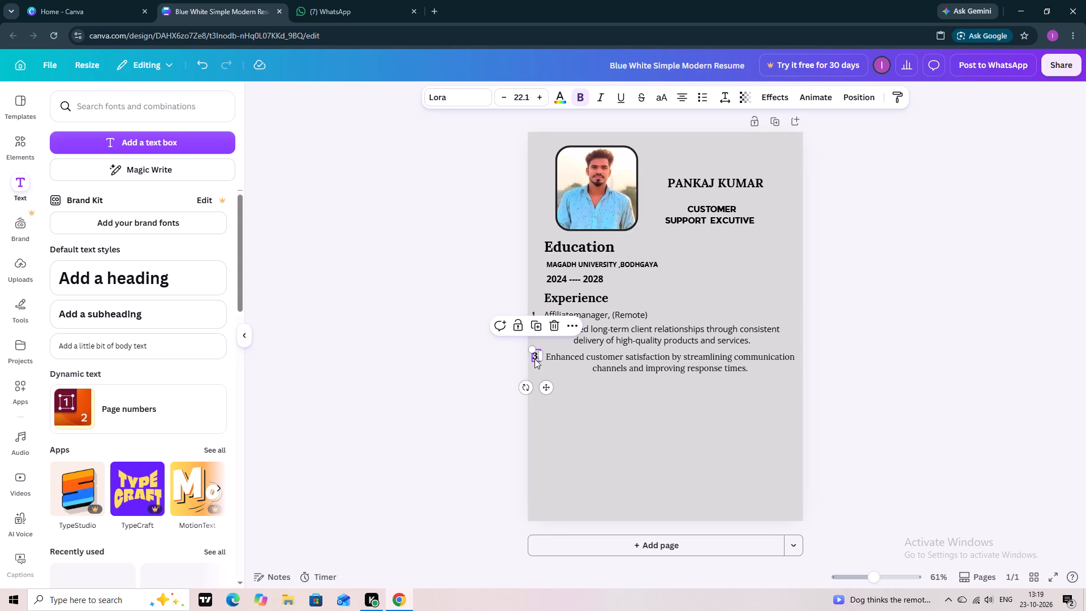
{"action": "left_click", "coordinate": [506, 93]}
{"action": "left_click", "coordinate": [506, 93]}
{"action": "left_click", "coordinate": [653, 424]}
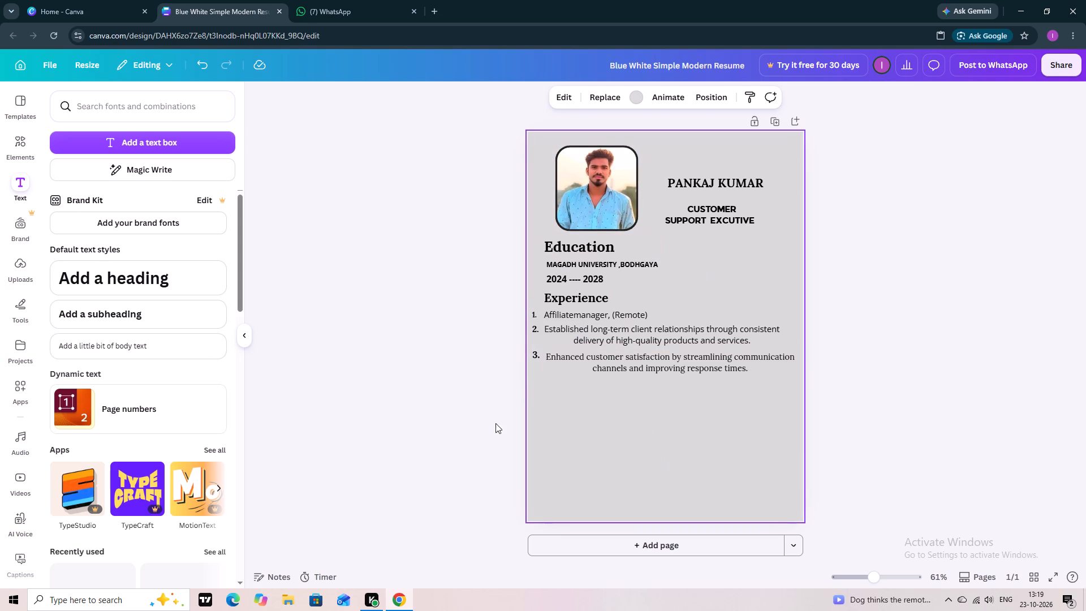
{"action": "left_click", "coordinate": [534, 356]}
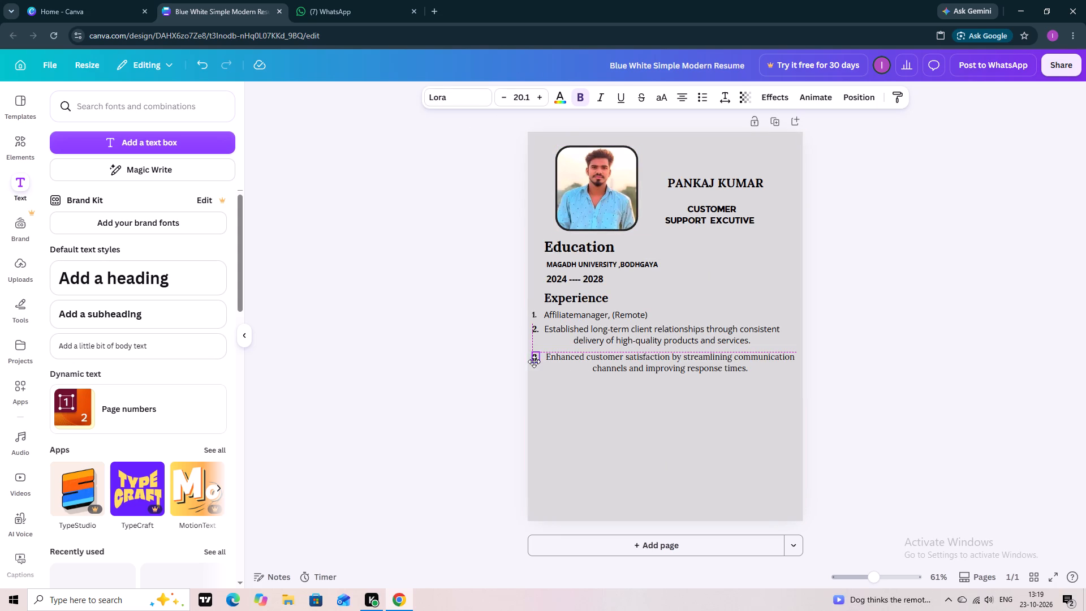
{"action": "left_click", "coordinate": [554, 392]}
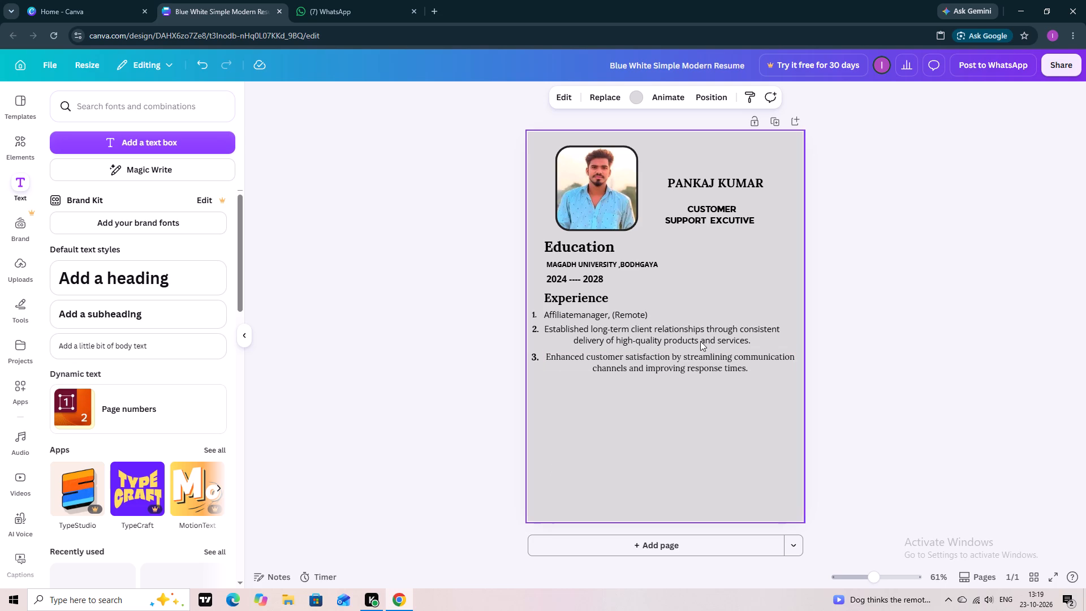
Add three spaces after the word "Experience" in its section heading.
{"action": "left_click", "coordinate": [643, 297]}
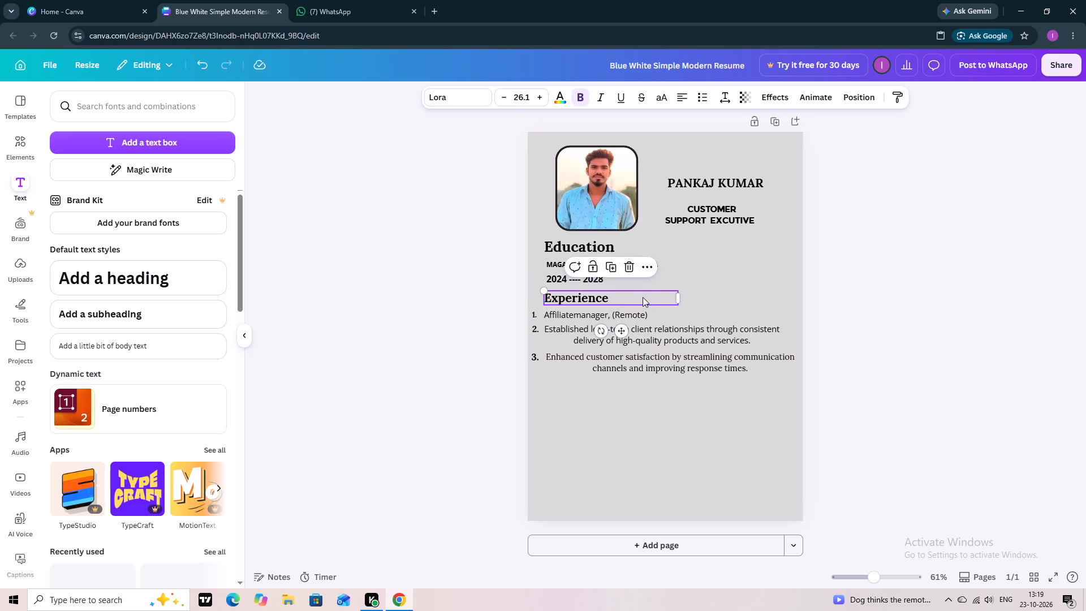
{"action": "left_click", "coordinate": [621, 297]}
{"action": "left_click", "coordinate": [615, 296]}
{"action": "left_click", "coordinate": [615, 296]}
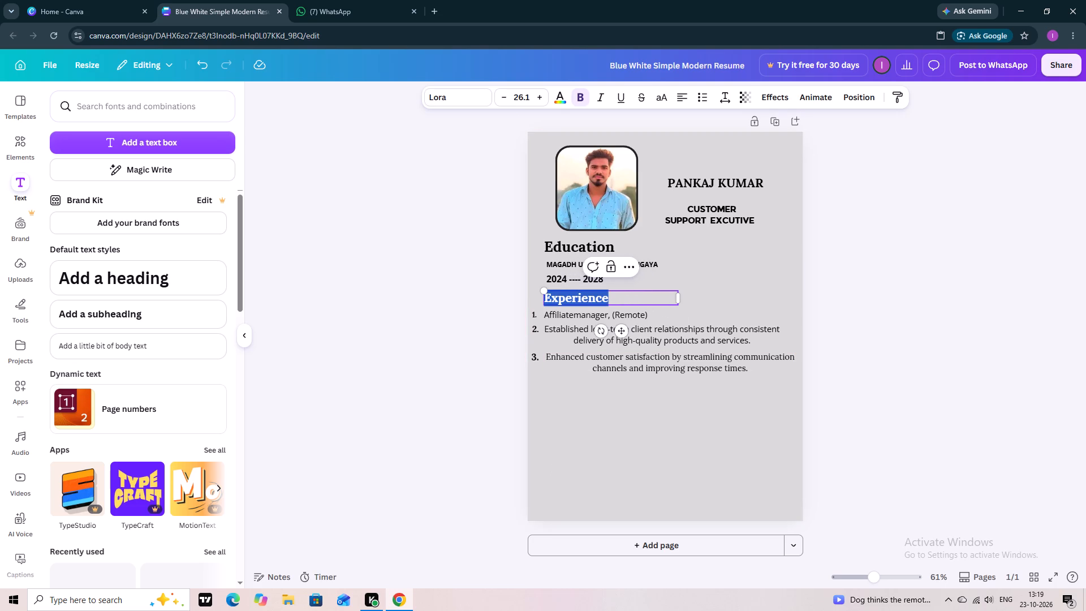
{"action": "left_click", "coordinate": [616, 296]}
{"action": "left_click", "coordinate": [616, 296]}
{"action": "key", "text": "space"}
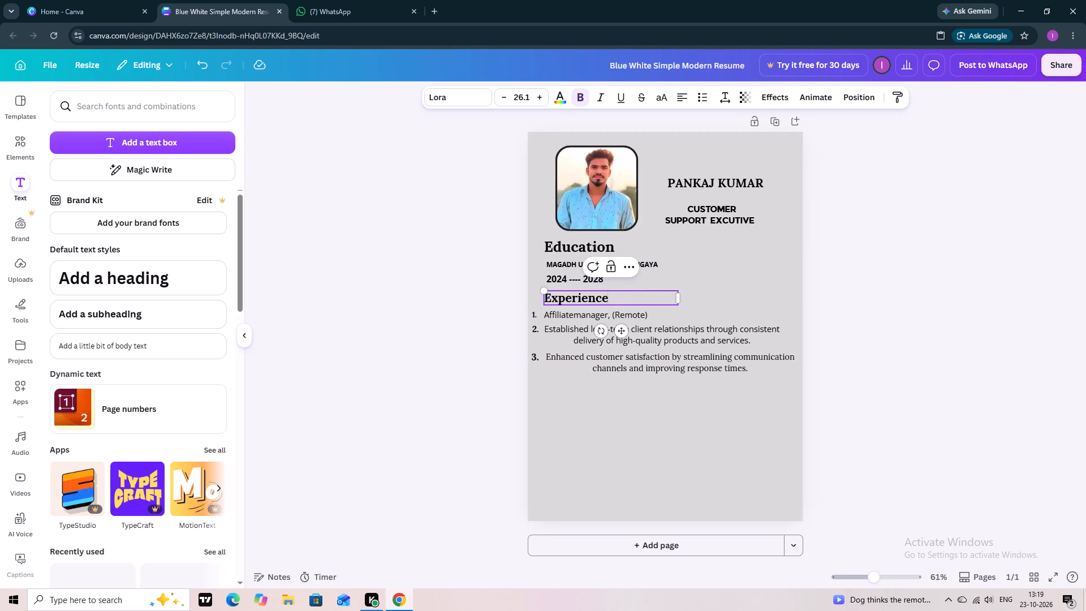
{"action": "key", "text": "space"}
{"action": "key", "text": "space"}
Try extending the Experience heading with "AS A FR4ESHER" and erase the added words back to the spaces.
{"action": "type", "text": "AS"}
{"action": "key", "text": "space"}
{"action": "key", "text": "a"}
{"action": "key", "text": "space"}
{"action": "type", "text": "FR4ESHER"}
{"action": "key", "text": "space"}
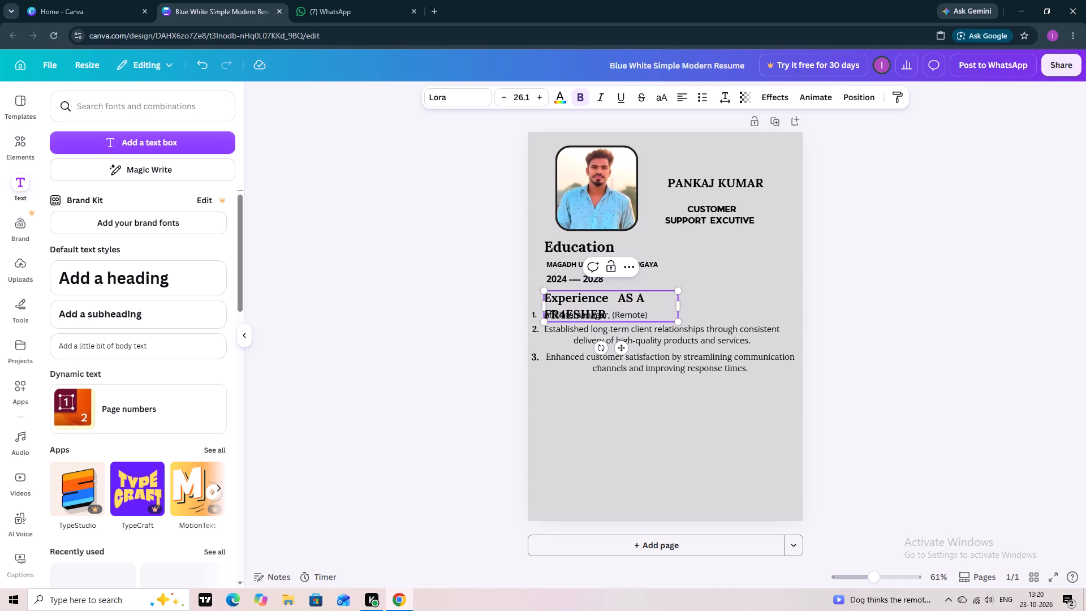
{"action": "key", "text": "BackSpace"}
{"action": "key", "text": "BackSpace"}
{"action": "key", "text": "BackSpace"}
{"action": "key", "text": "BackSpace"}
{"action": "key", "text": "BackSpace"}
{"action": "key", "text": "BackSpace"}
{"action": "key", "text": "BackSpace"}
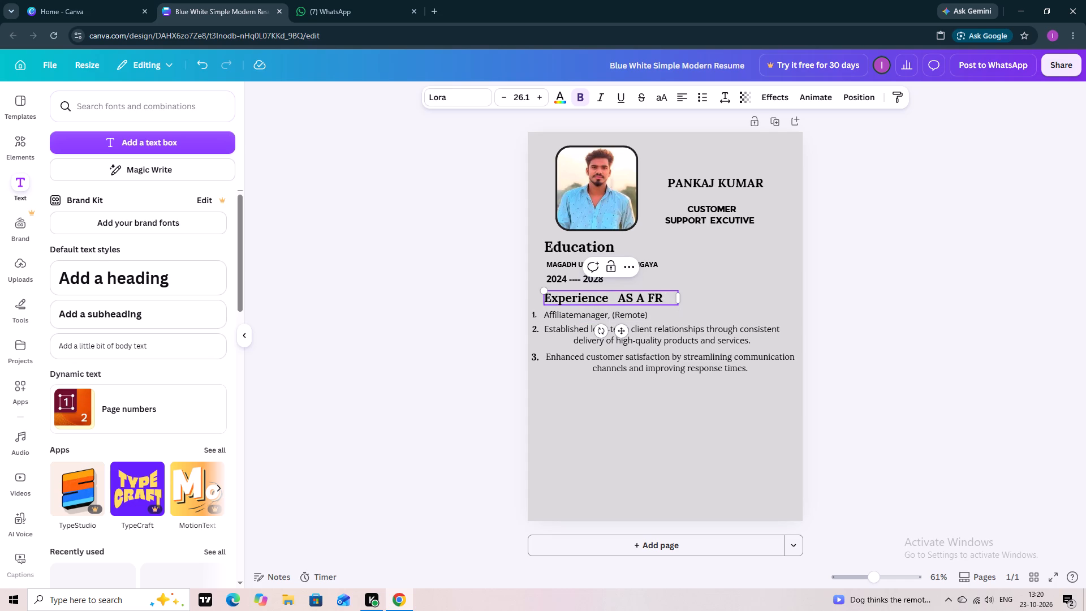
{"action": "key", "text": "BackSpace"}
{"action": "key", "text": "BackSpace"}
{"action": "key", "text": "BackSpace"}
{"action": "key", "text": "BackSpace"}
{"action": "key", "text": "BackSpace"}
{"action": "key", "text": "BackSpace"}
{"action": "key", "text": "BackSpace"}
Append "FRESHER" to the Experience heading.
{"action": "type", "text": "FRESHER"}
{"action": "left_click", "coordinate": [700, 294]}
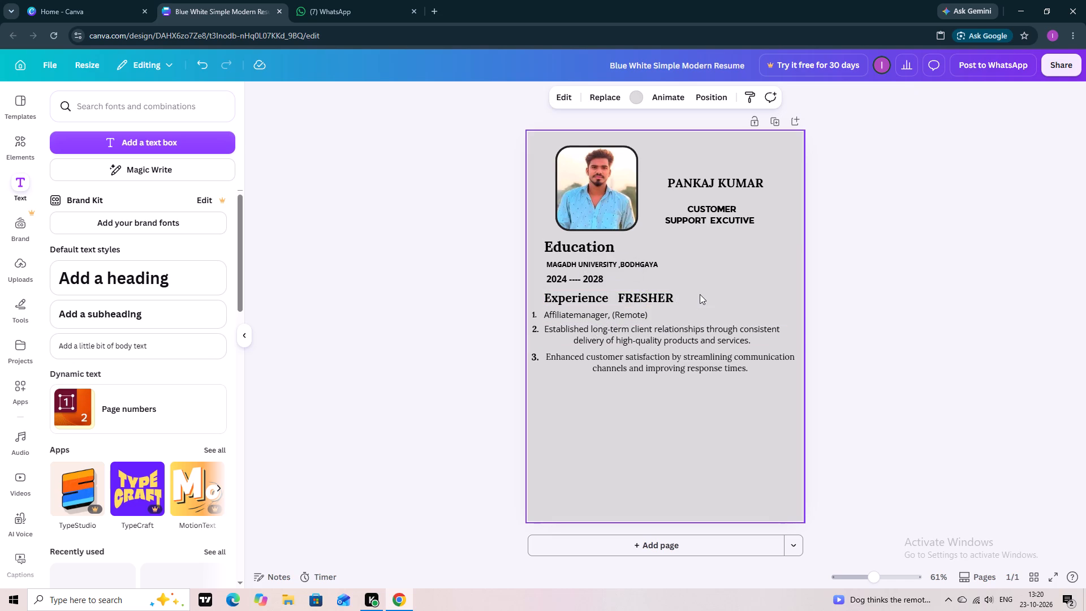
Select the "Experience FRESHER" heading's text box.
{"action": "left_click", "coordinate": [654, 302]}
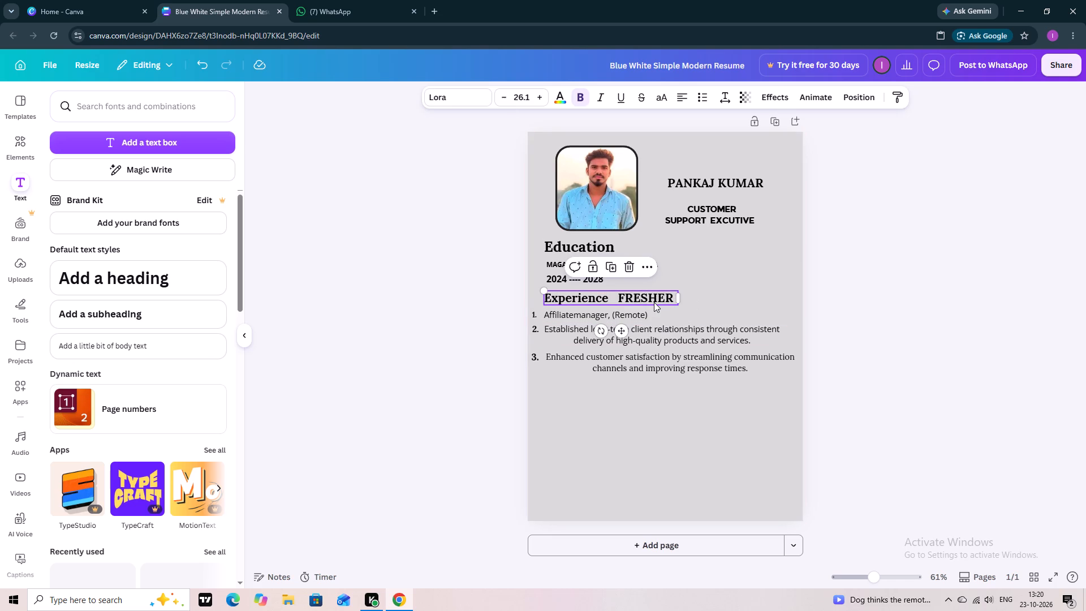
{"action": "left_click", "coordinate": [742, 289]}
{"action": "left_click", "coordinate": [676, 292]}
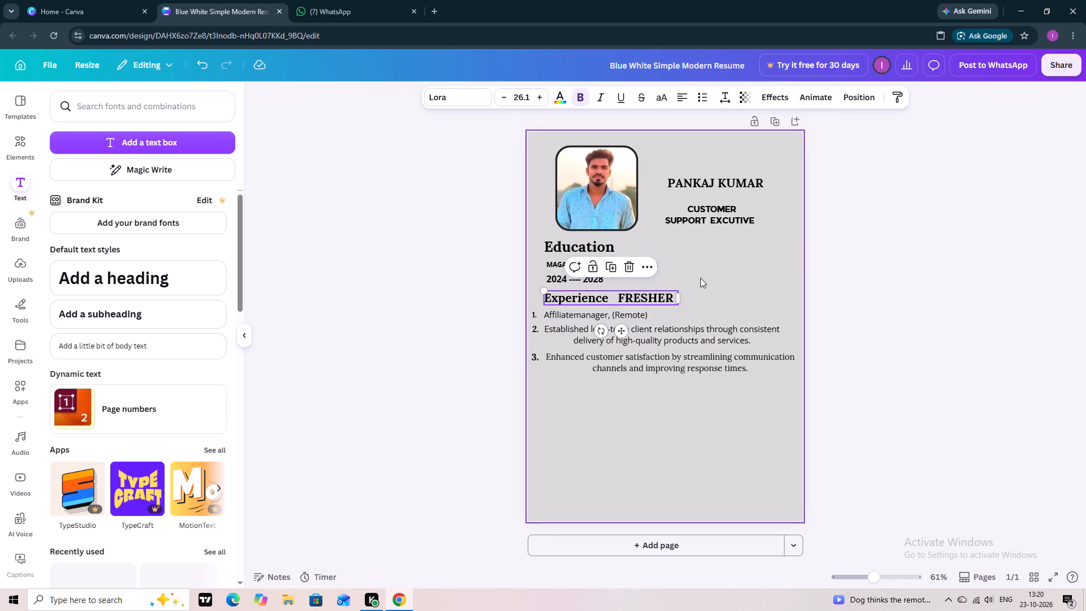
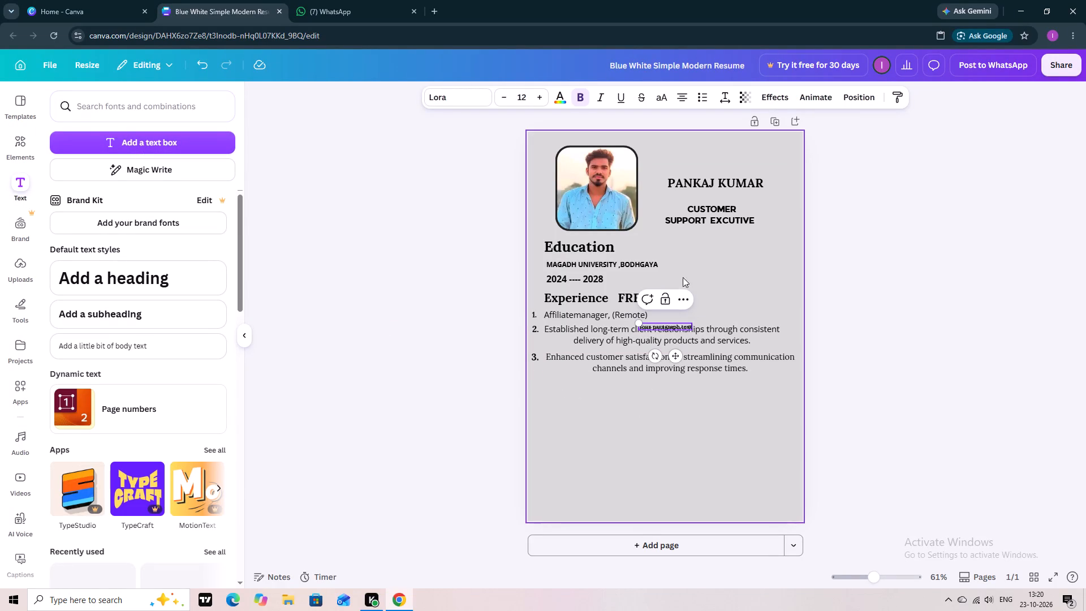
Move the placeholder paragraph box below the third experience entry and clear its text.
{"action": "left_click_drag", "start_coordinate": [667, 324], "coordinate": [650, 372]}
{"action": "left_click", "coordinate": [649, 408]}
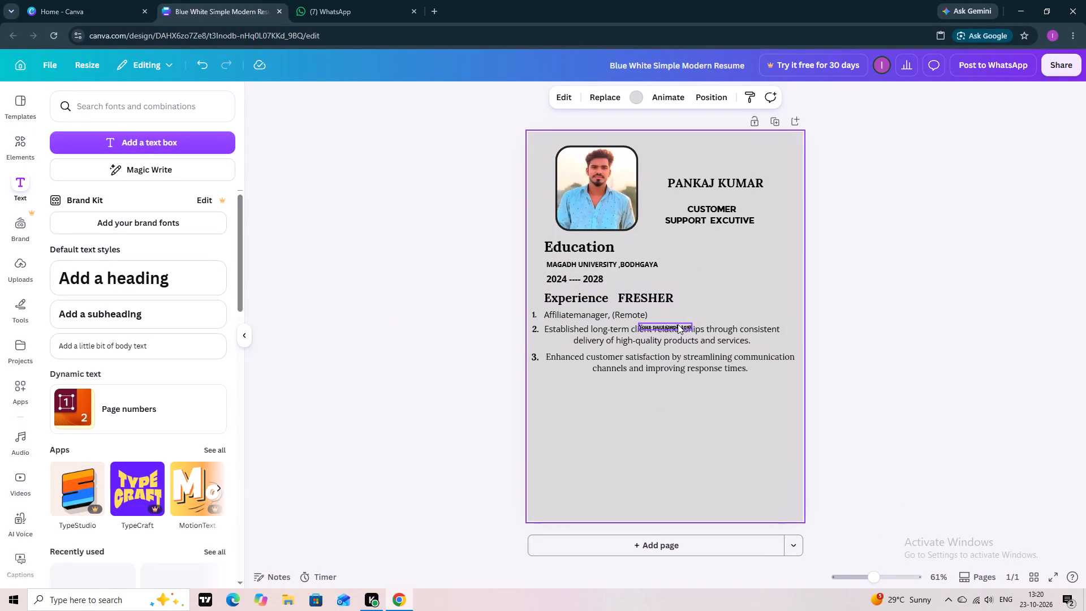
{"action": "left_click", "coordinate": [678, 324]}
{"action": "left_click_drag", "start_coordinate": [678, 324], "coordinate": [620, 399]}
{"action": "left_click", "coordinate": [619, 399]}
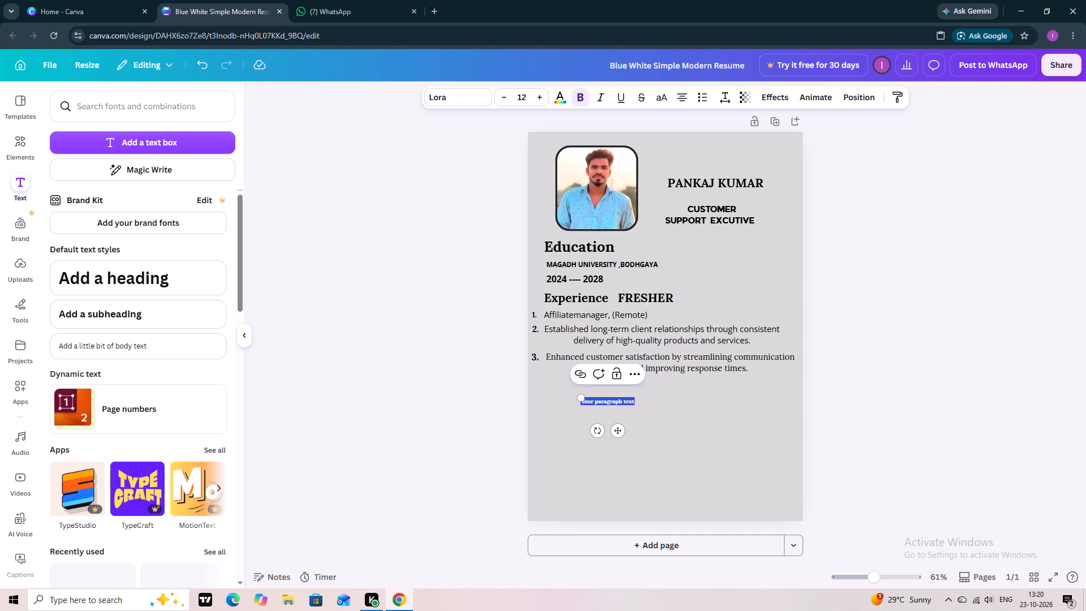
{"action": "key", "text": "BackSpace"}
Paste "Developed innovative solutions to complex problems, resulting in improved organizational performance." and place it below the third experience entry.
{"action": "right_click", "coordinate": [621, 403]}
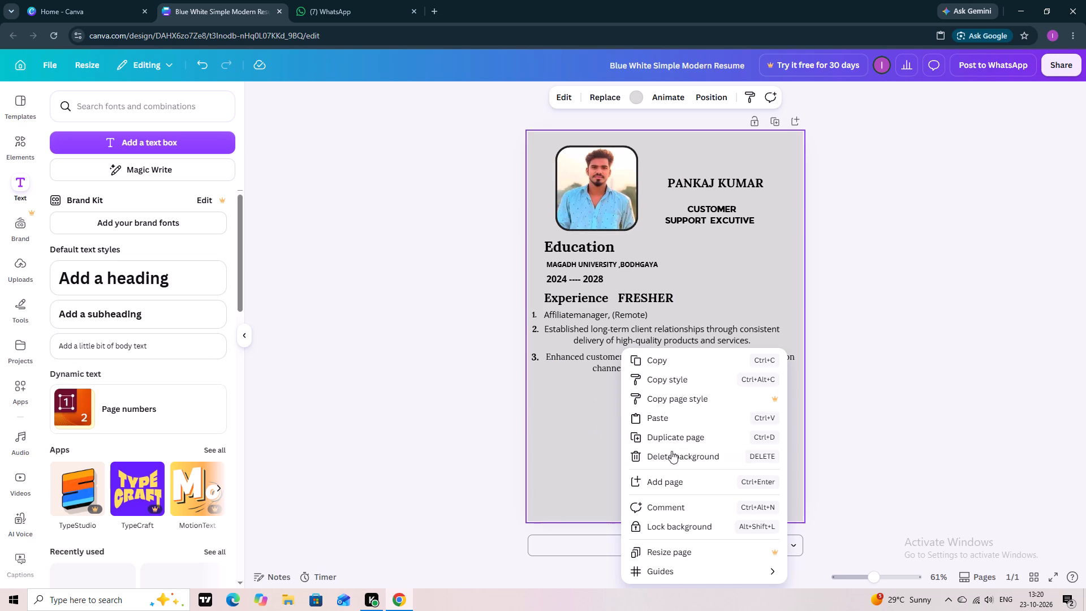
{"action": "left_click", "coordinate": [674, 420]}
{"action": "left_click", "coordinate": [691, 424]}
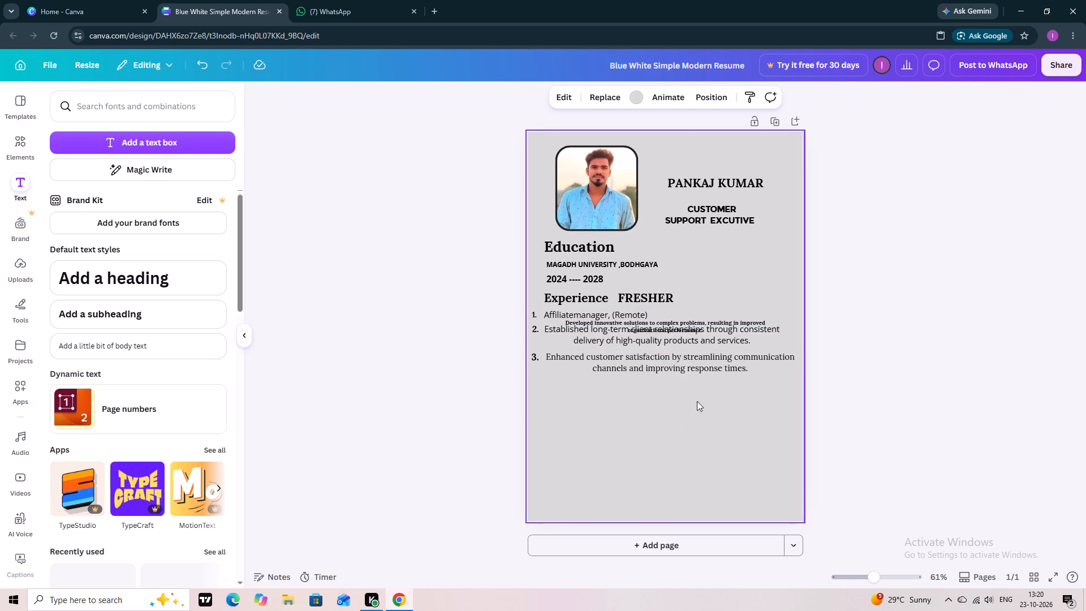
{"action": "left_click_drag", "start_coordinate": [704, 328], "coordinate": [685, 394]}
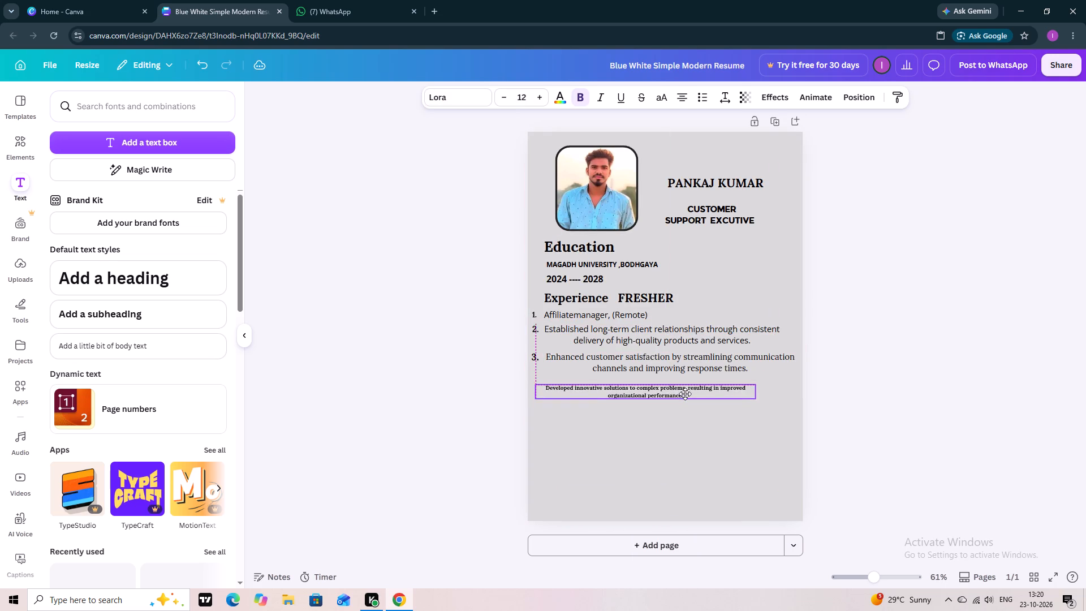
{"action": "left_click_drag", "start_coordinate": [685, 394], "coordinate": [688, 389]}
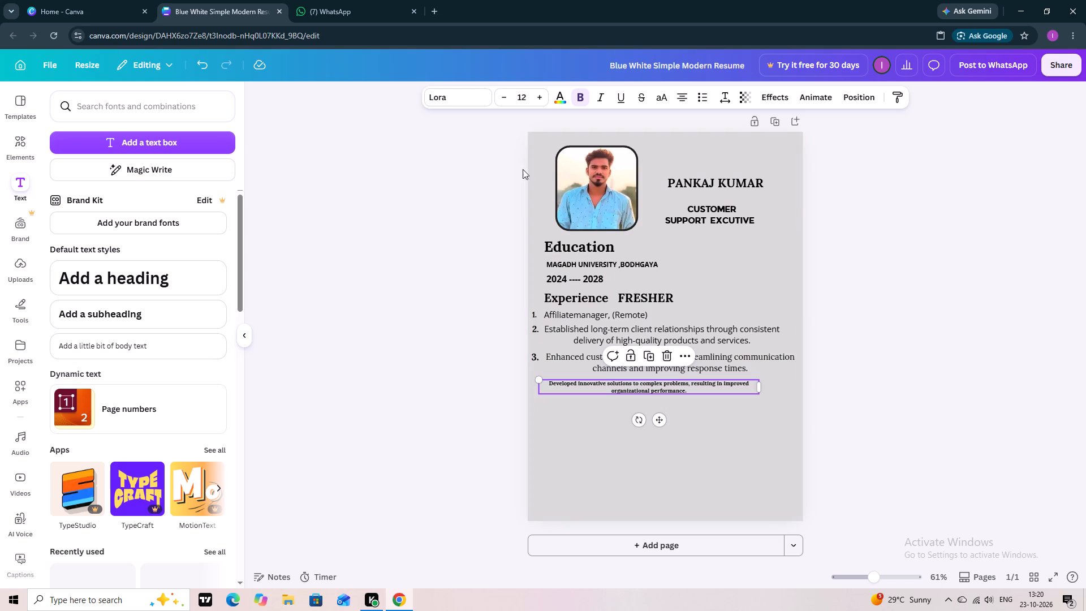
Set the "Developed innovative solutions" entry to font size 18 and remove its bold formatting.
{"action": "triple_click", "coordinate": [537, 96]}
{"action": "double_click", "coordinate": [537, 96]}
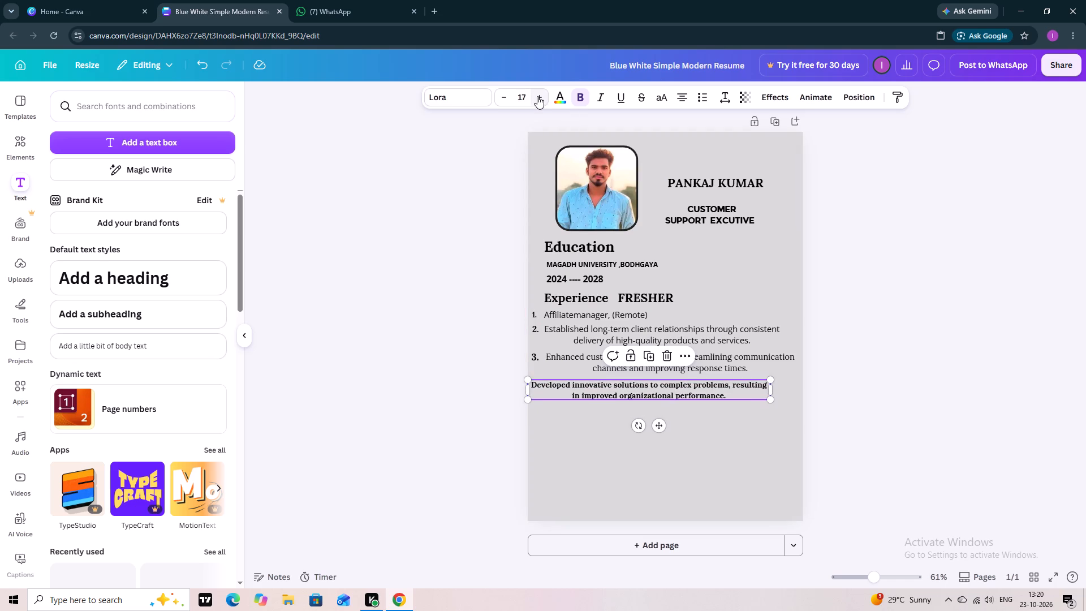
{"action": "left_click", "coordinate": [571, 96]}
{"action": "left_click", "coordinate": [572, 97]}
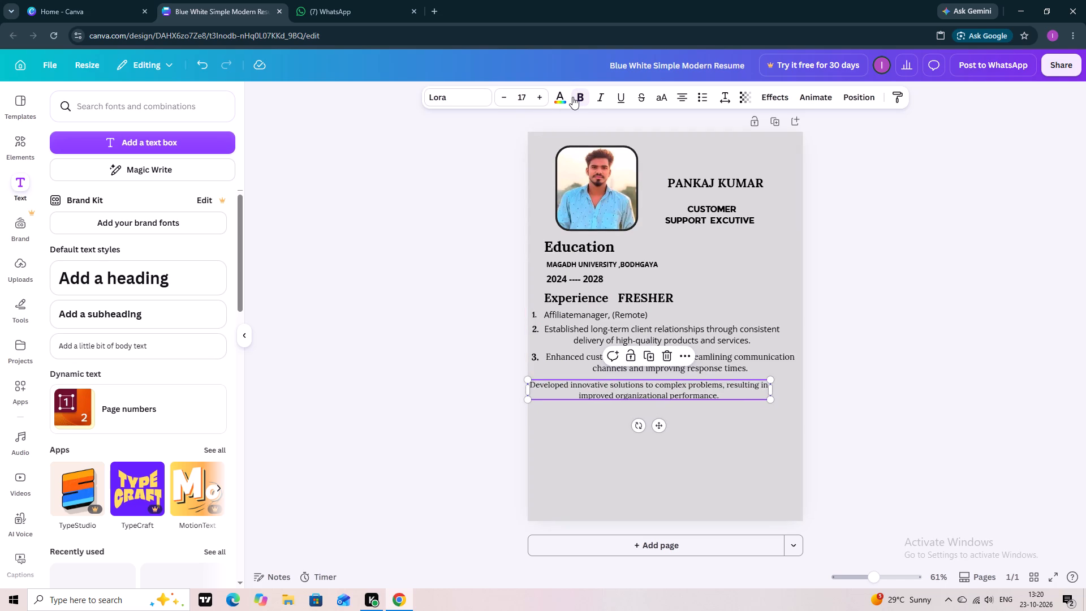
{"action": "left_click", "coordinate": [541, 98]}
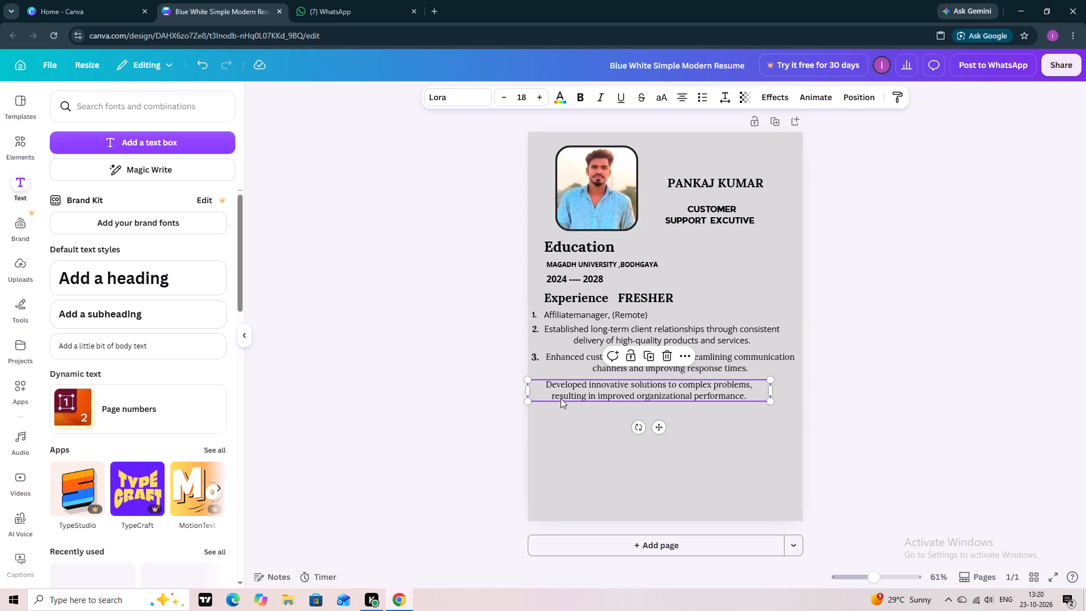
{"action": "left_click", "coordinate": [545, 393]}
{"action": "left_click", "coordinate": [559, 462]}
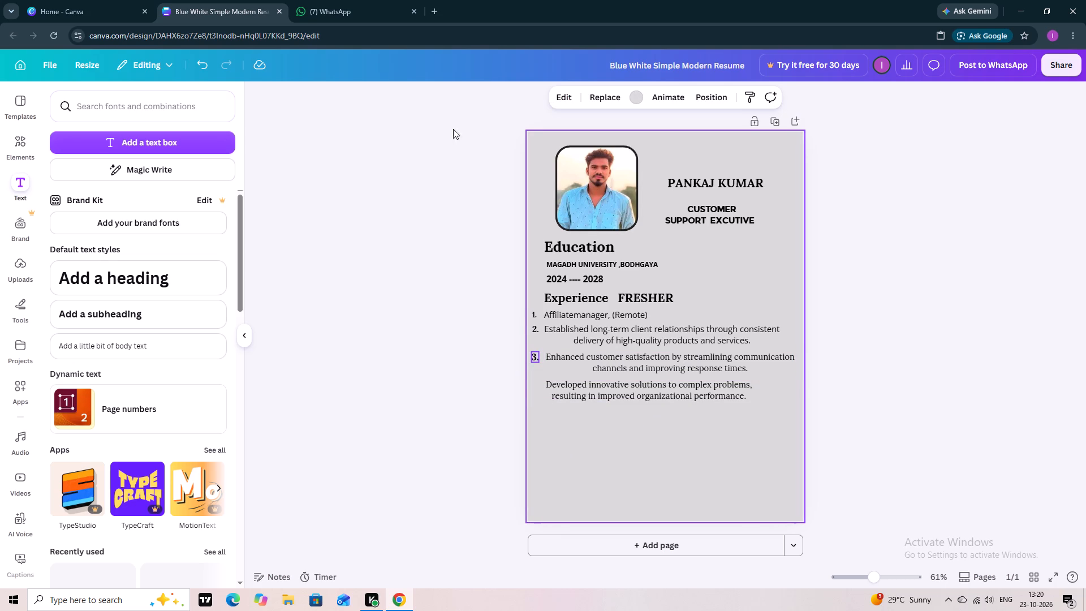
Add a text box in the empty area below the "Developed innovative solutions" entry and replace its placeholder with "4.".
{"action": "left_click", "coordinate": [199, 136]}
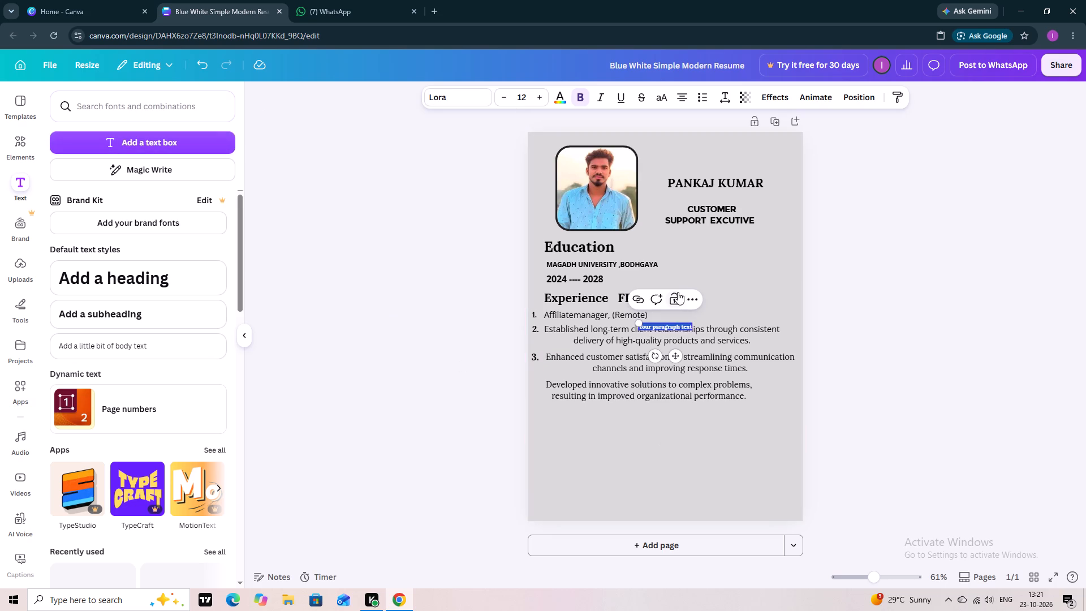
{"action": "left_click_drag", "start_coordinate": [668, 329], "coordinate": [653, 401]}
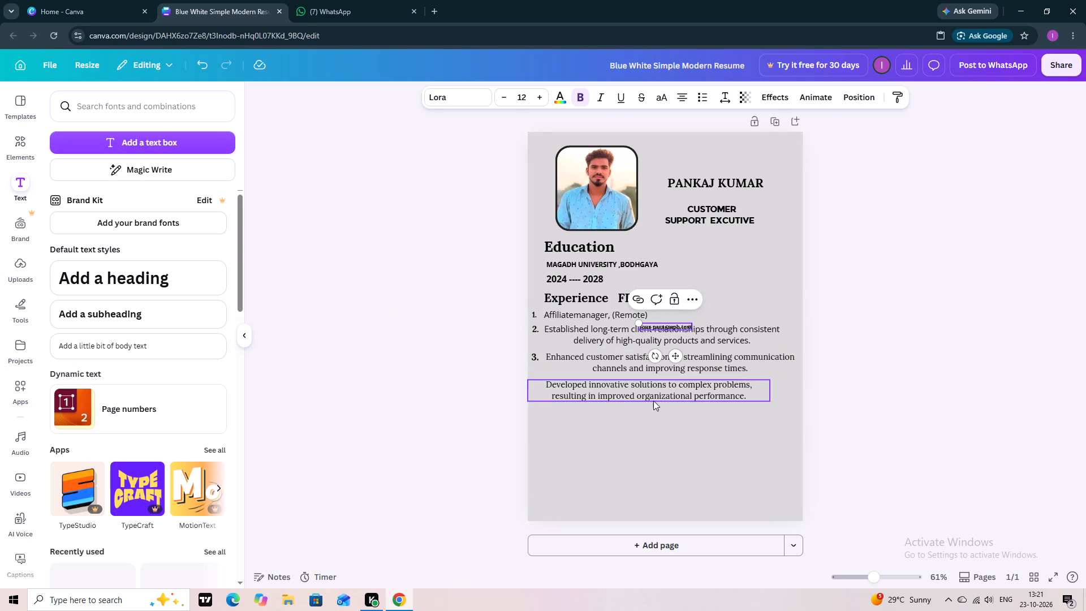
{"action": "left_click_drag", "start_coordinate": [653, 401], "coordinate": [653, 403]}
{"action": "left_click", "coordinate": [674, 323]}
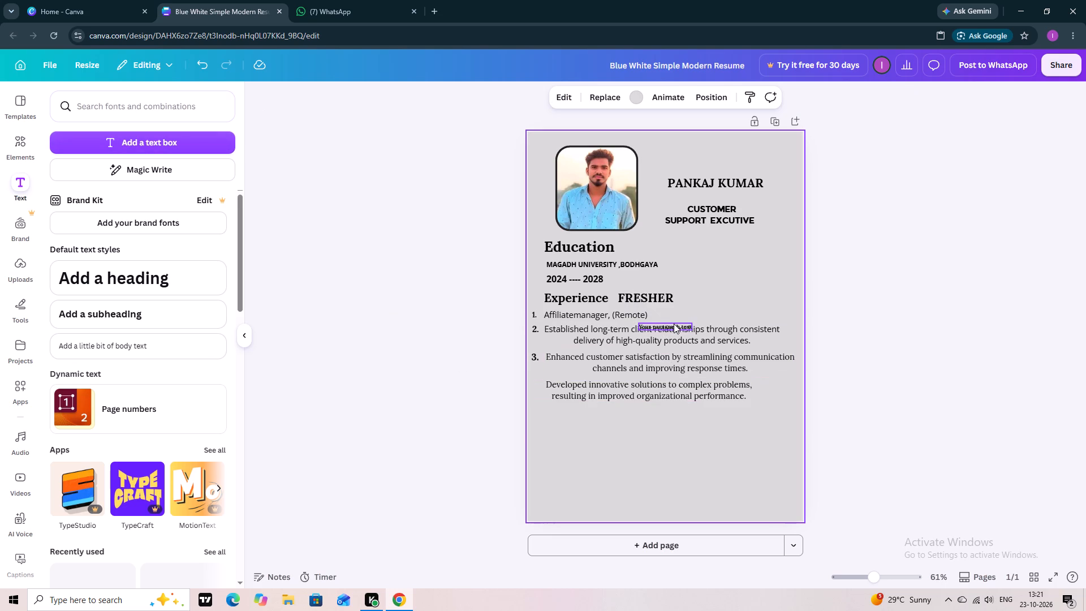
{"action": "left_click", "coordinate": [674, 324]}
{"action": "left_click_drag", "start_coordinate": [680, 328], "coordinate": [681, 354]}
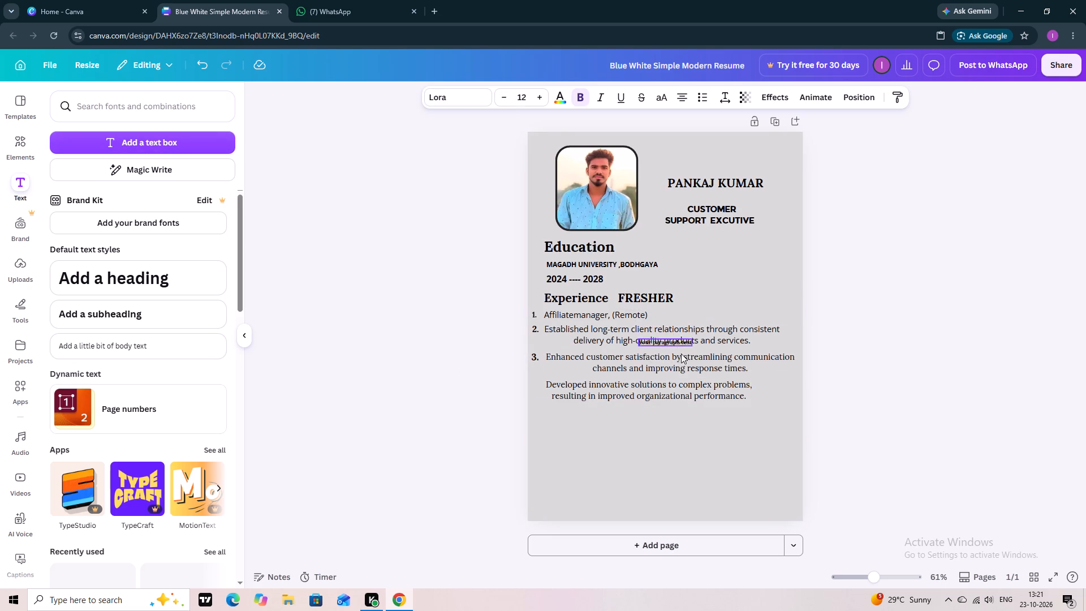
{"action": "left_click_drag", "start_coordinate": [681, 354], "coordinate": [670, 421]}
{"action": "left_click", "coordinate": [670, 421]}
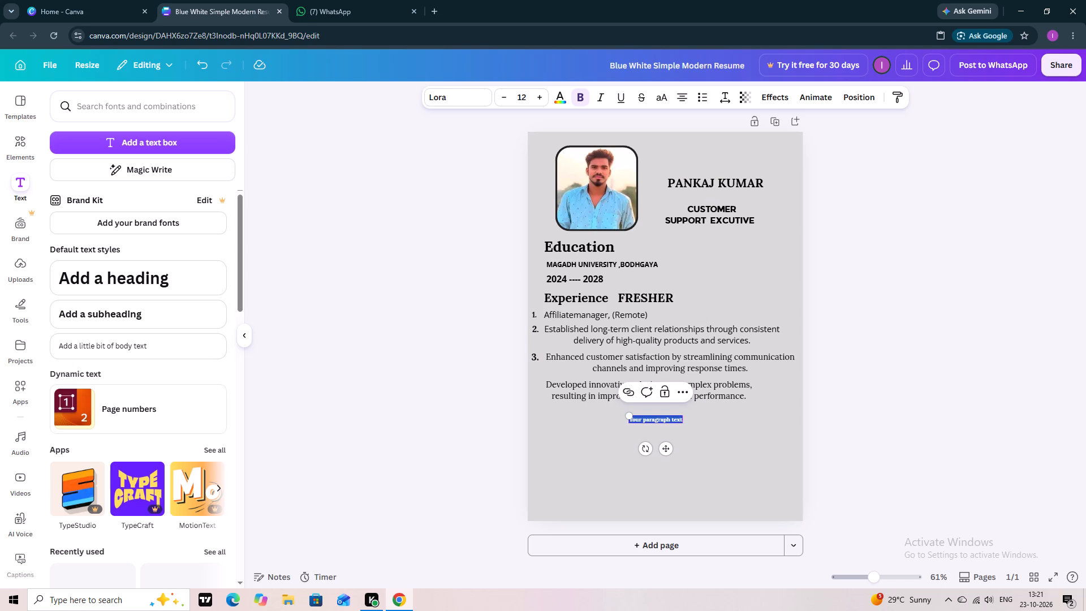
{"action": "key", "text": "BackSpace"}
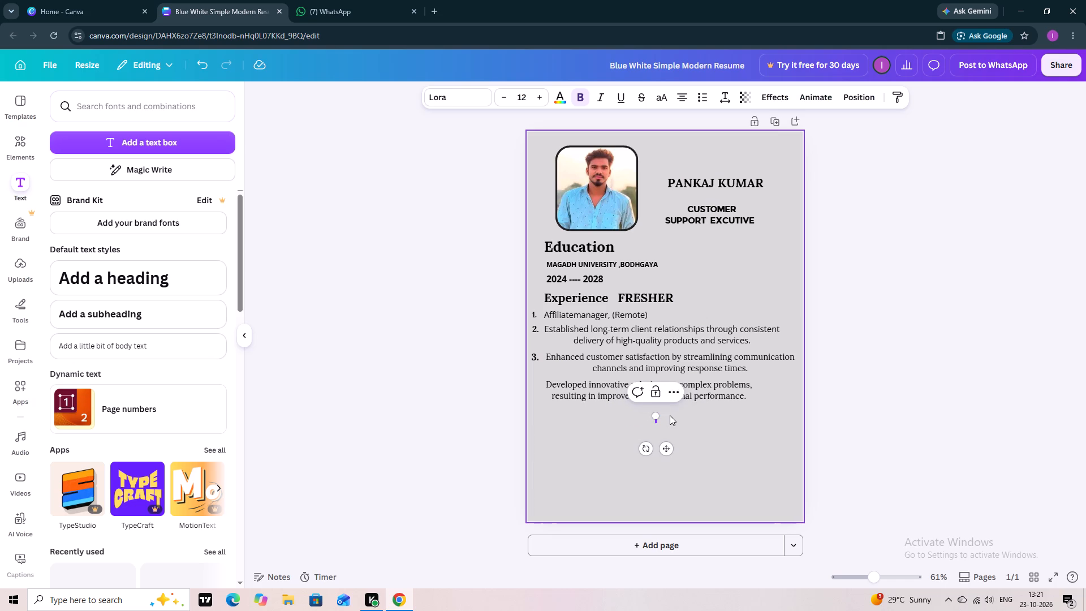
{"action": "key", "text": "4"}
{"action": "key", "text": "period"}
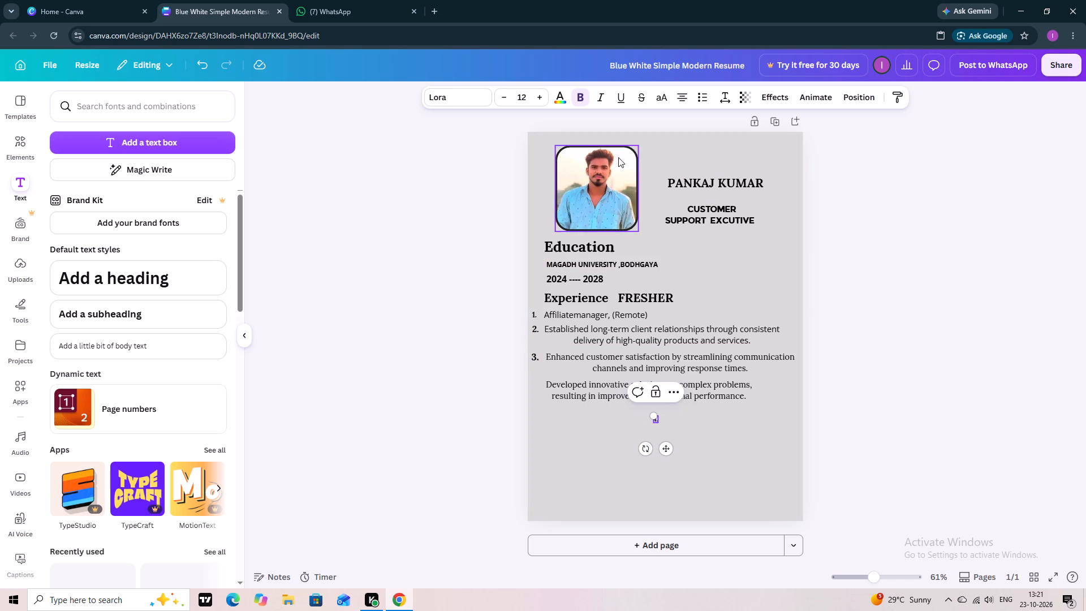
Enlarge the "4." label to a font size of about 20.6.
{"action": "triple_click", "coordinate": [534, 98]}
{"action": "left_click", "coordinate": [534, 98]}
{"action": "double_click", "coordinate": [534, 98]}
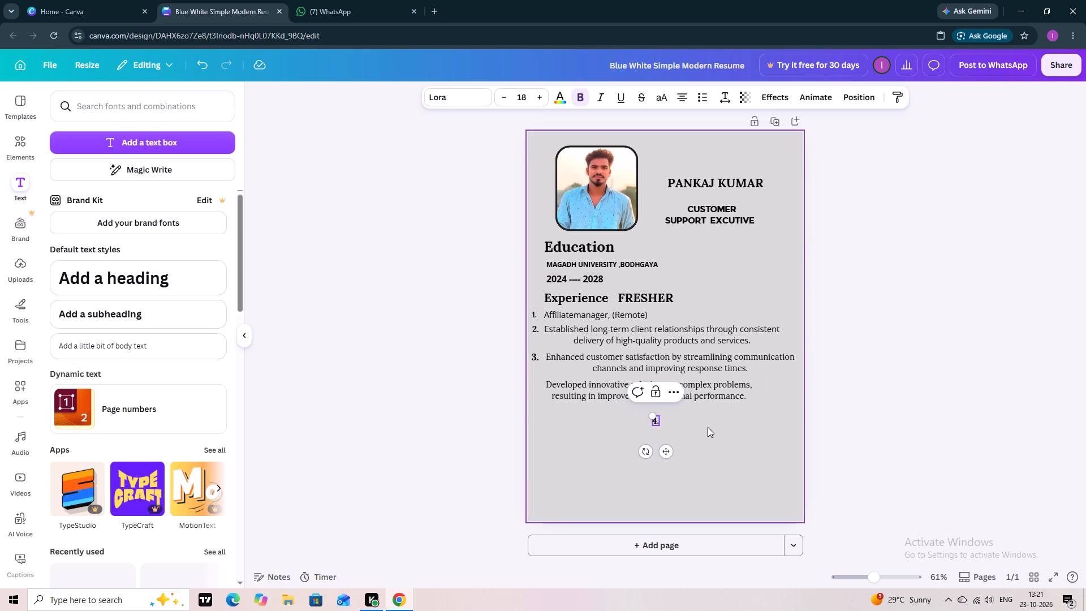
{"action": "double_click", "coordinate": [544, 93]}
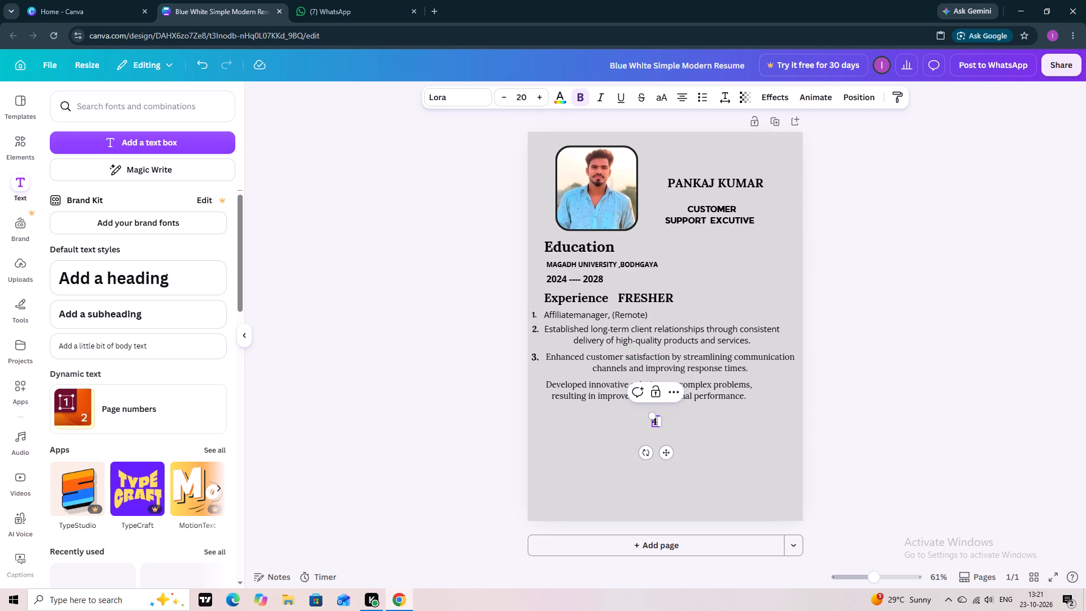
{"action": "left_click_drag", "start_coordinate": [653, 426], "coordinate": [627, 411]}
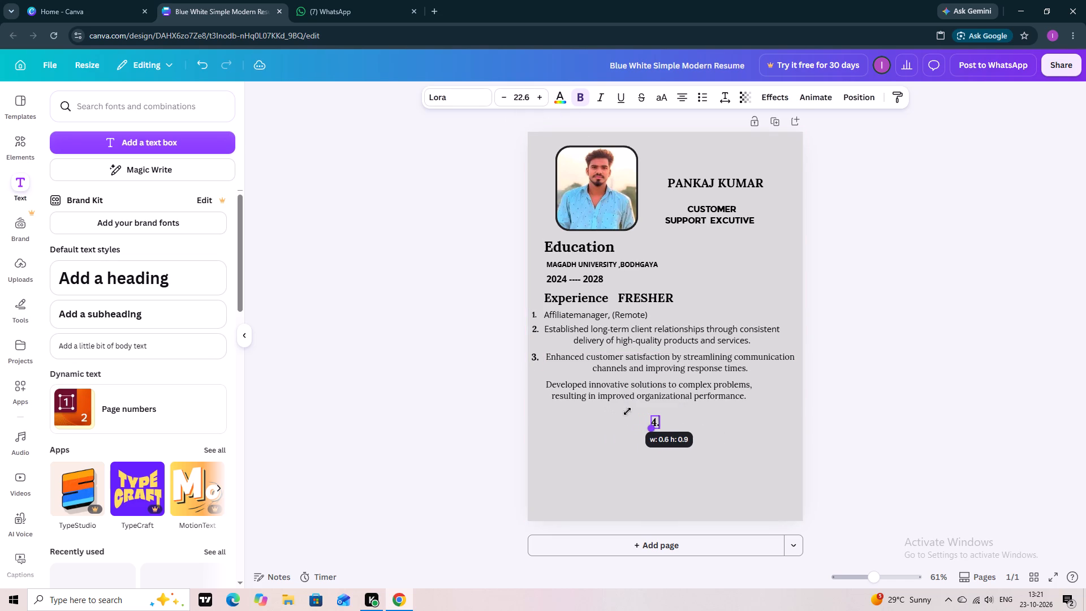
{"action": "left_click_drag", "start_coordinate": [627, 411], "coordinate": [626, 409]}
{"action": "left_click", "coordinate": [733, 474]}
Place the "4." label in front of the "Developed innovative solutions" entry, in line with the other entry numbers.
{"action": "left_click_drag", "start_coordinate": [657, 425], "coordinate": [574, 407]}
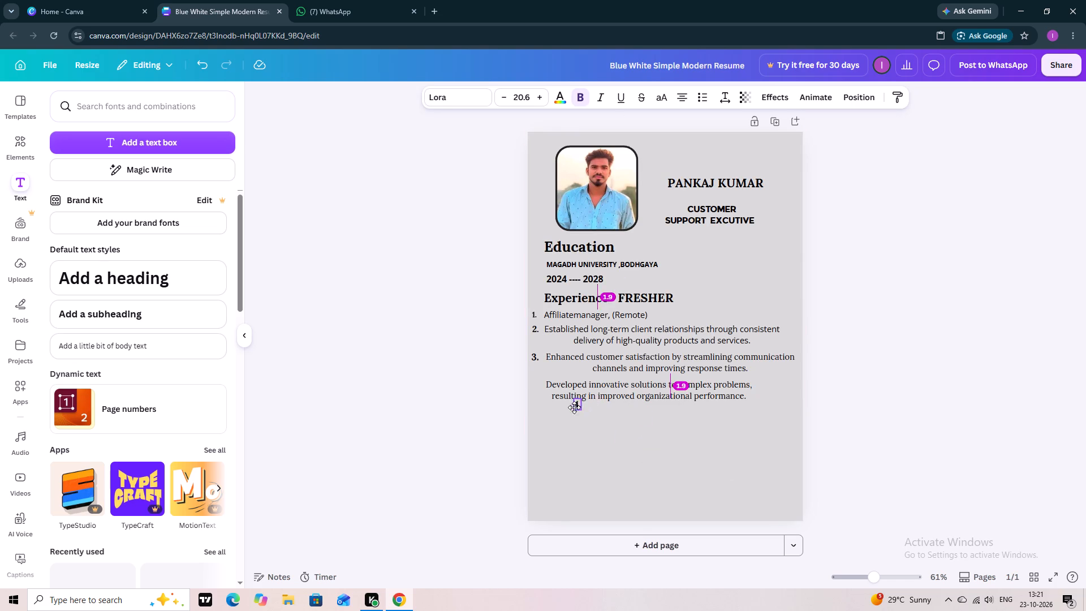
{"action": "left_click_drag", "start_coordinate": [574, 407], "coordinate": [538, 389]}
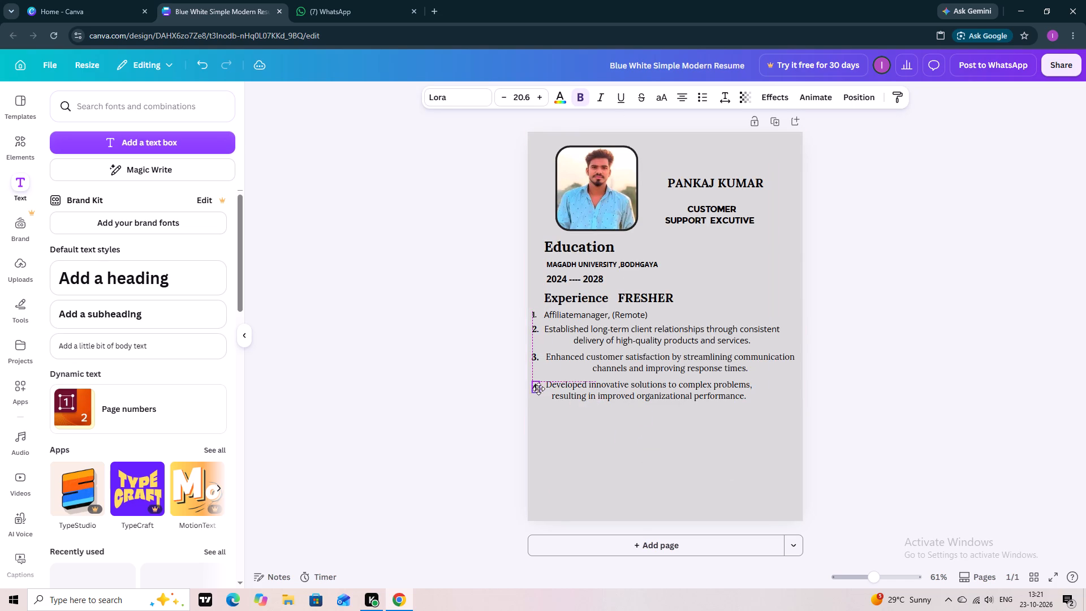
{"action": "left_click_drag", "start_coordinate": [538, 389], "coordinate": [537, 387]}
{"action": "left_click", "coordinate": [546, 429]}
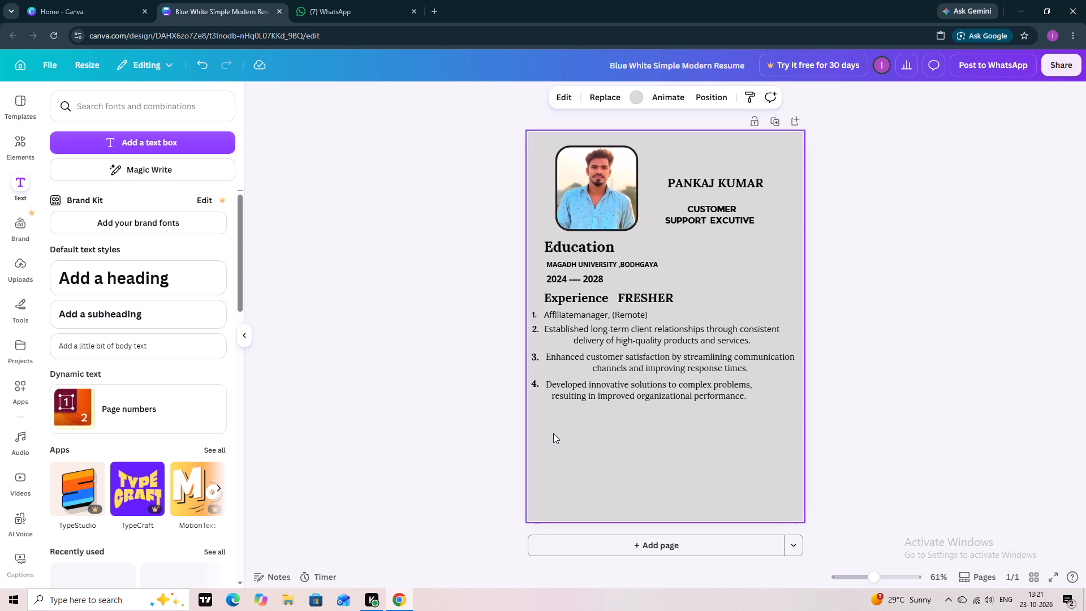
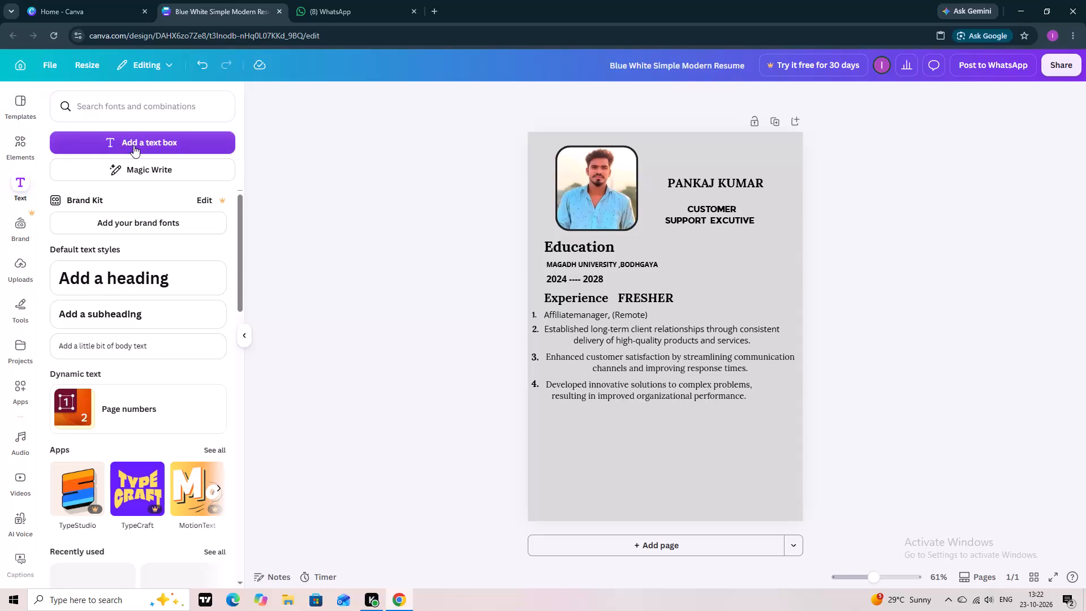
Add the text "Mentored junior staff members for accelerated career growth, developing future leaders within the organization." below the "Developed innovative solutions" entry.
{"action": "left_click", "coordinate": [133, 145]}
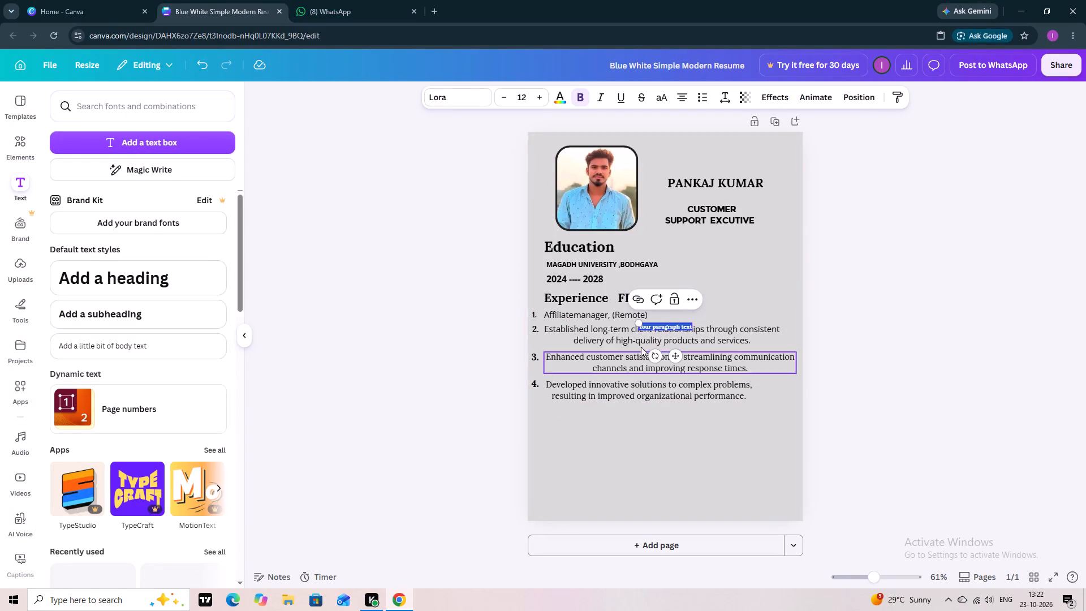
{"action": "left_click_drag", "start_coordinate": [660, 328], "coordinate": [657, 394]}
{"action": "left_click", "coordinate": [697, 460]}
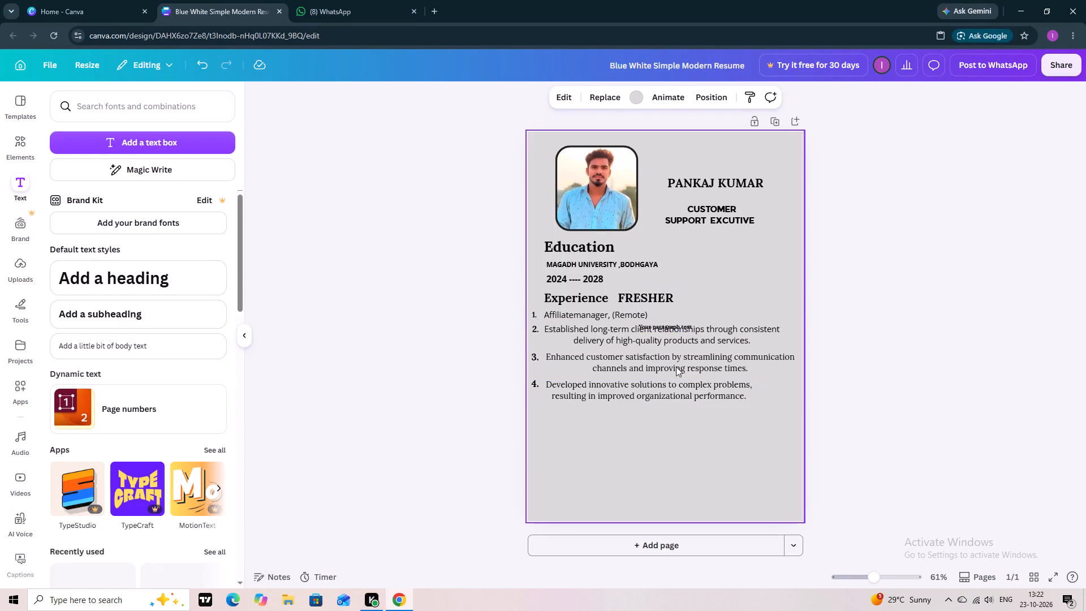
{"action": "left_click_drag", "start_coordinate": [674, 325], "coordinate": [647, 425]}
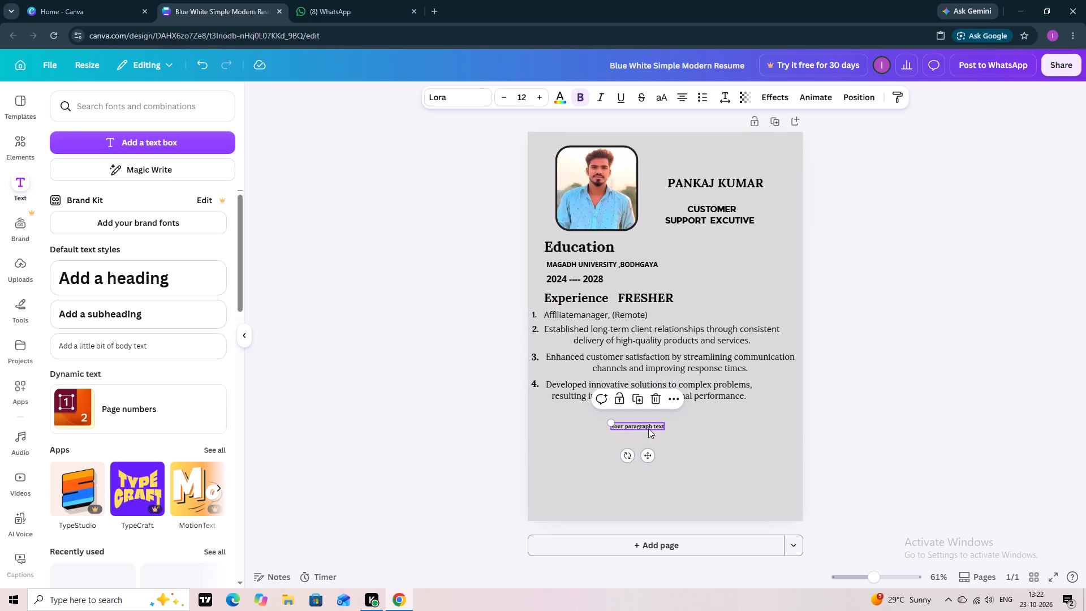
{"action": "left_click", "coordinate": [647, 423]}
{"action": "key", "text": "BackSpace"}
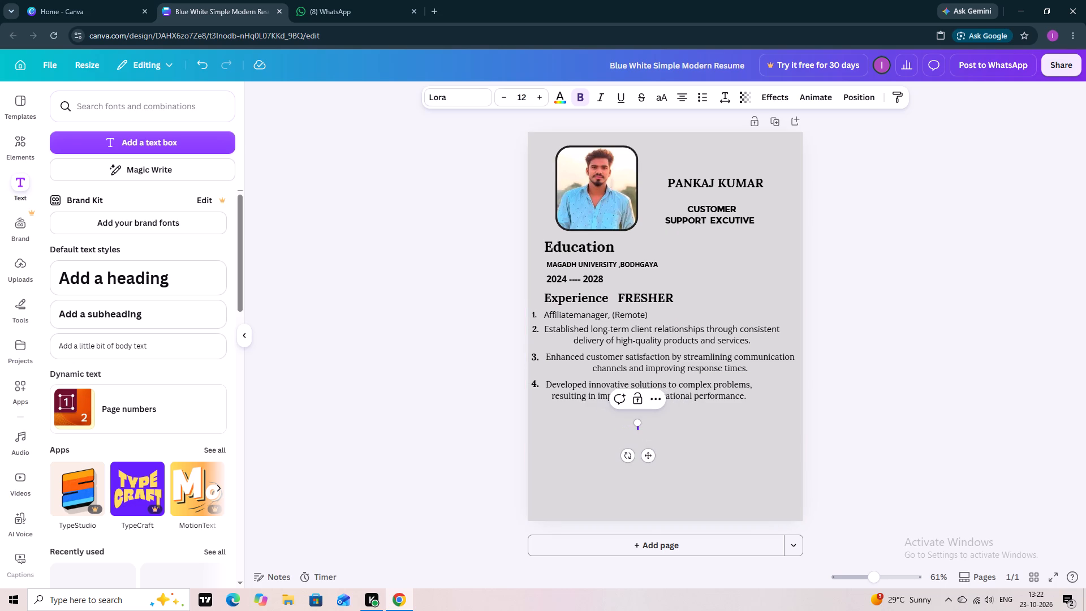
{"action": "right_click", "coordinate": [647, 423]}
{"action": "left_click", "coordinate": [688, 399]}
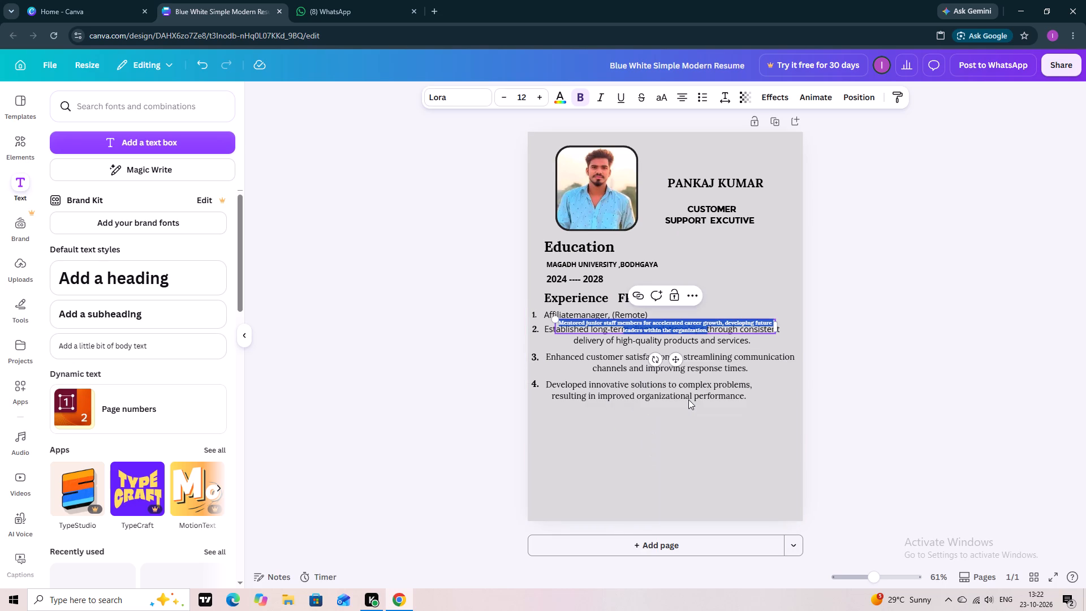
{"action": "left_click", "coordinate": [722, 481]}
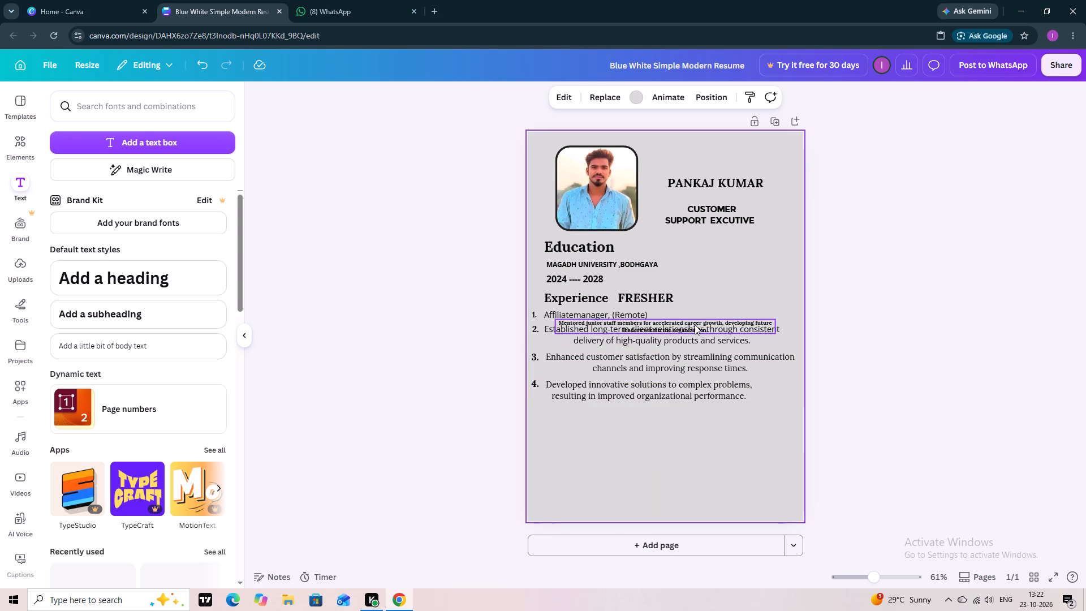
{"action": "left_click_drag", "start_coordinate": [695, 325], "coordinate": [684, 423]}
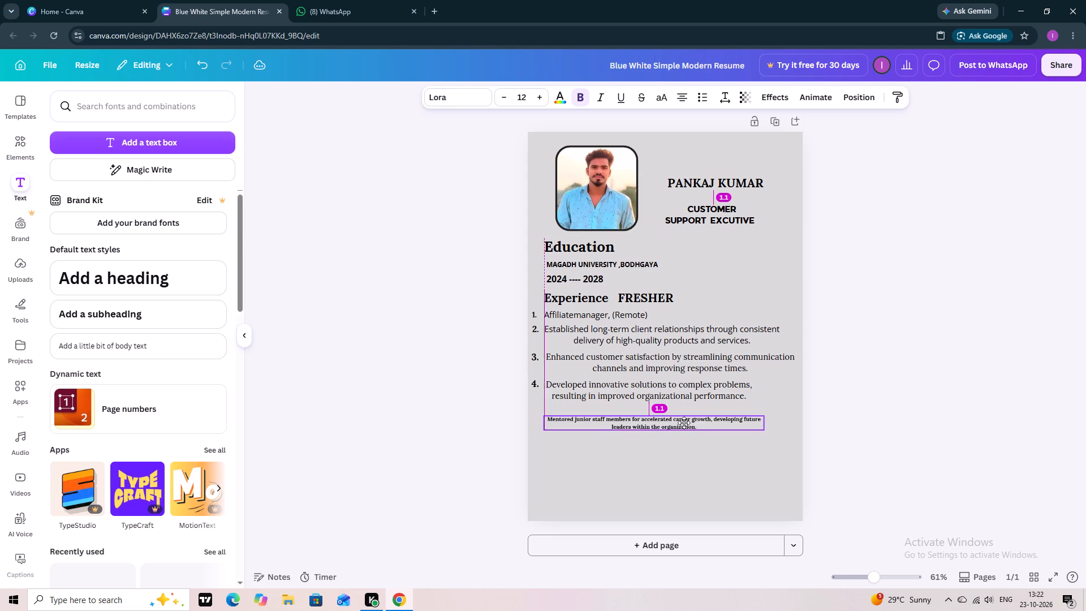
{"action": "left_click_drag", "start_coordinate": [684, 423], "coordinate": [687, 424]}
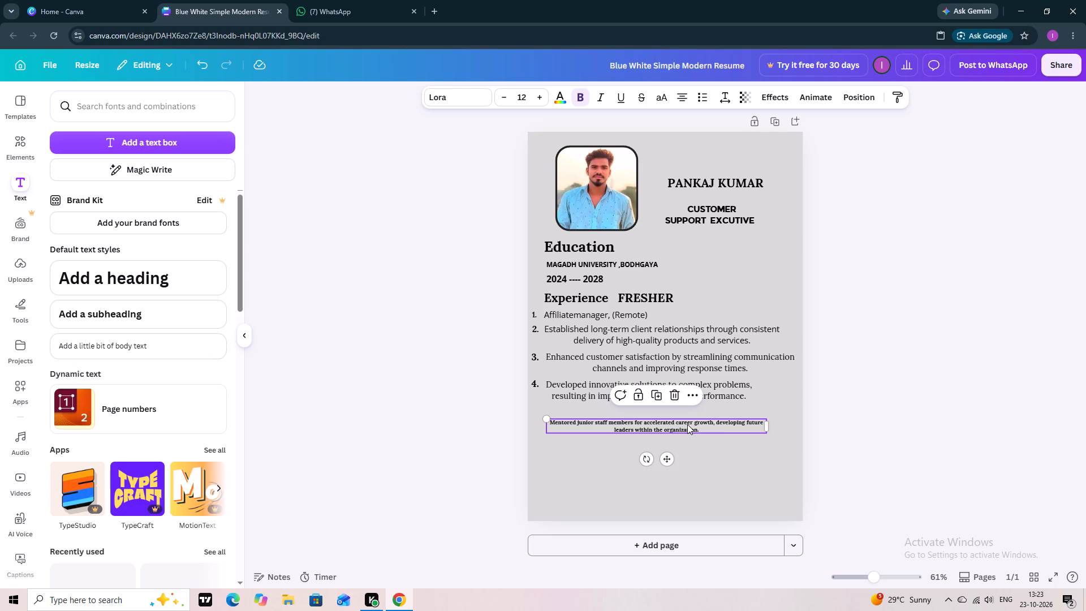
Set the "Mentored junior staff members" entry to font size 18 and remove its bold formatting.
{"action": "left_click", "coordinate": [549, 95]}
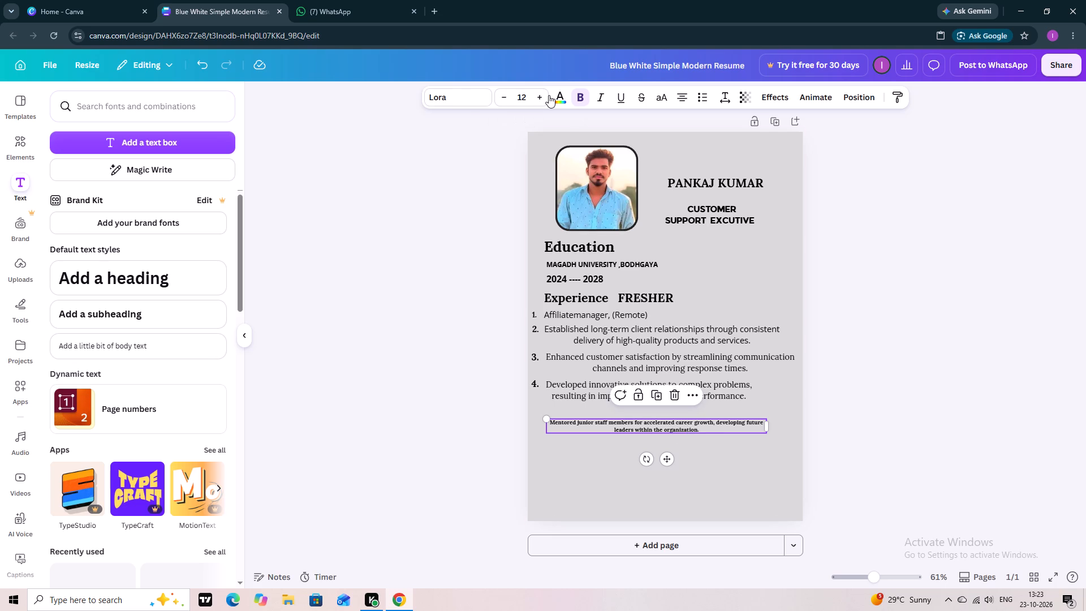
{"action": "triple_click", "coordinate": [544, 93]}
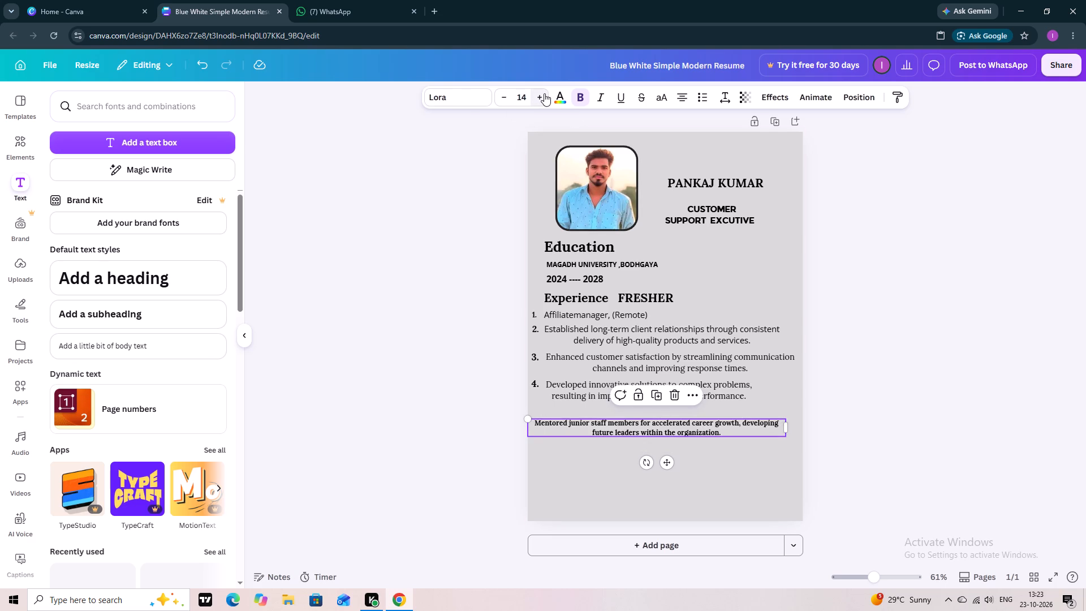
{"action": "left_click", "coordinate": [583, 98]}
{"action": "triple_click", "coordinate": [541, 92]}
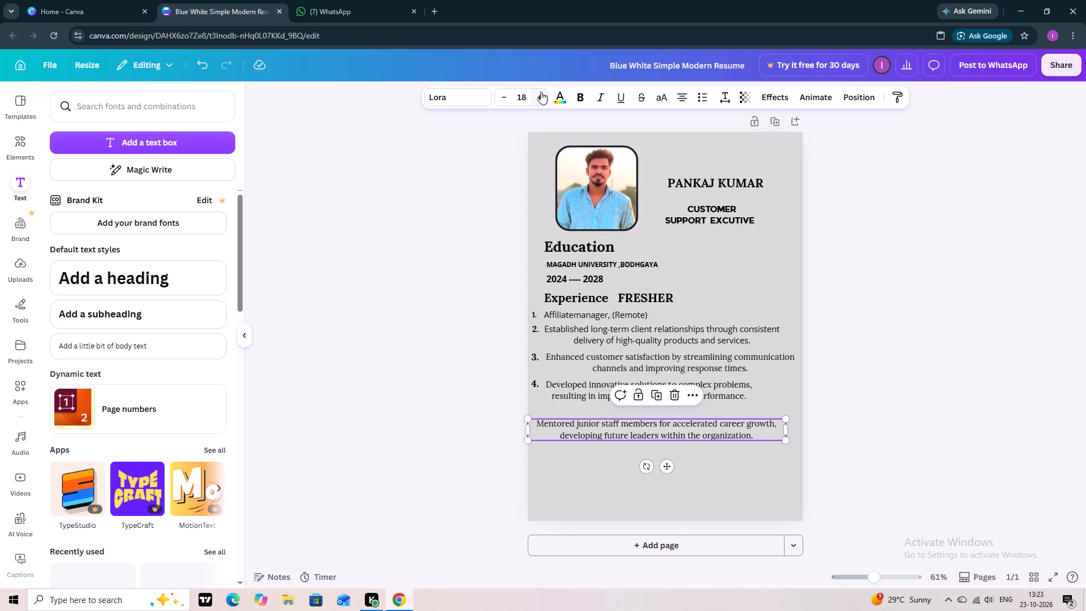
{"action": "left_click", "coordinate": [541, 92]}
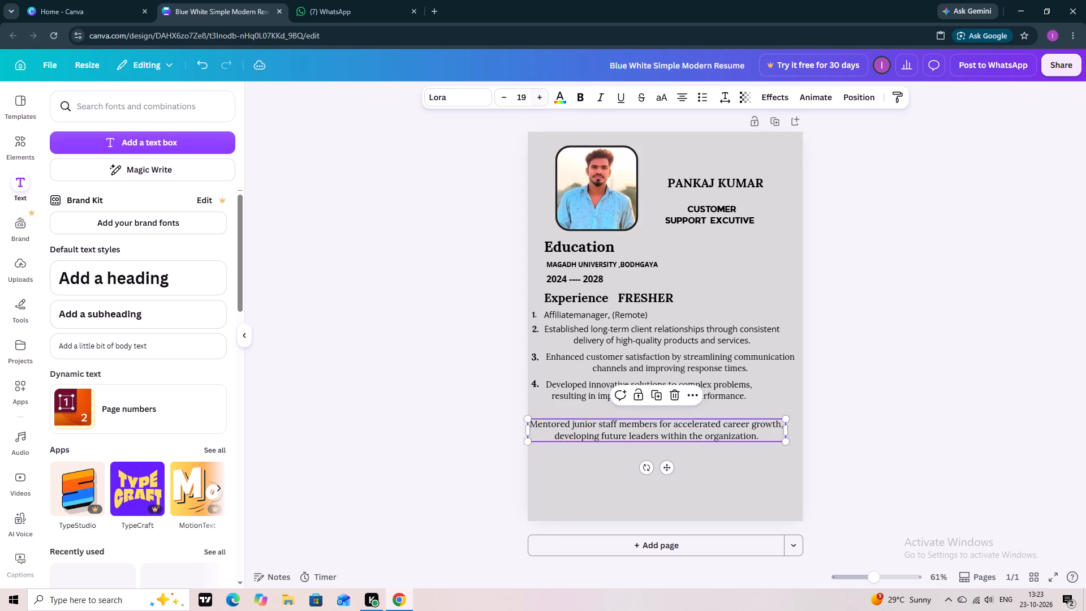
{"action": "left_click", "coordinate": [504, 93]}
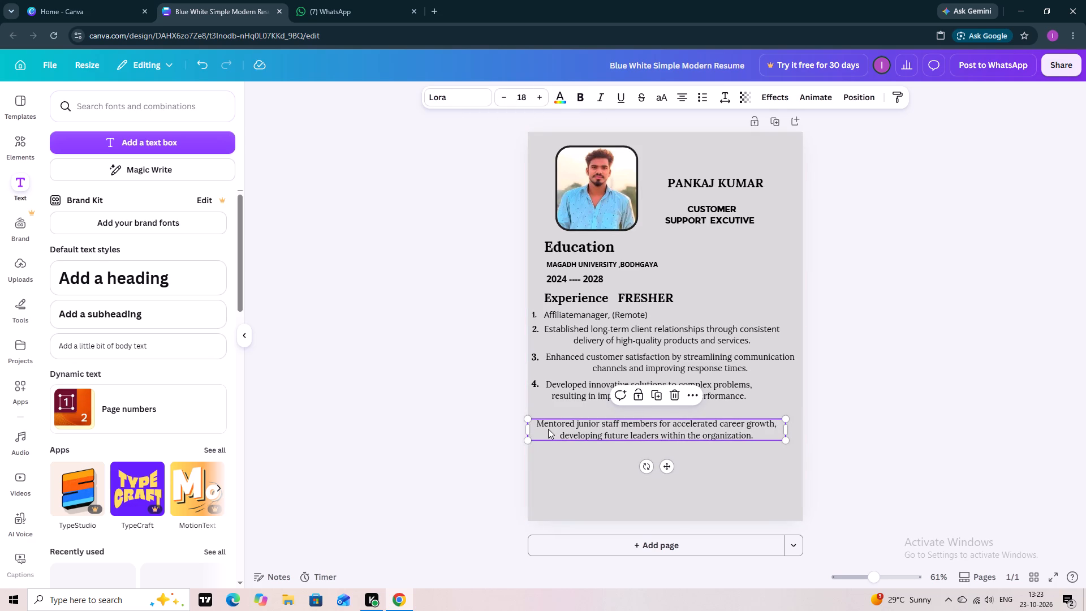
Place the "Mentored junior staff members" entry directly under the "Developed innovative solutions" entry, indented to leave room for a number.
{"action": "left_click_drag", "start_coordinate": [545, 427], "coordinate": [562, 427]}
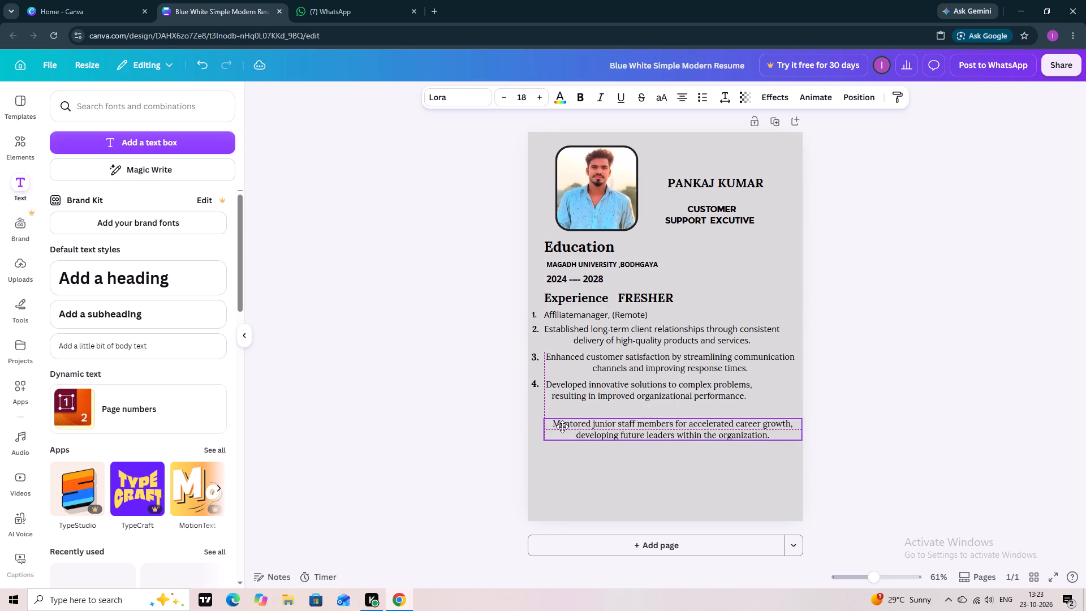
{"action": "left_click_drag", "start_coordinate": [562, 427], "coordinate": [564, 426]}
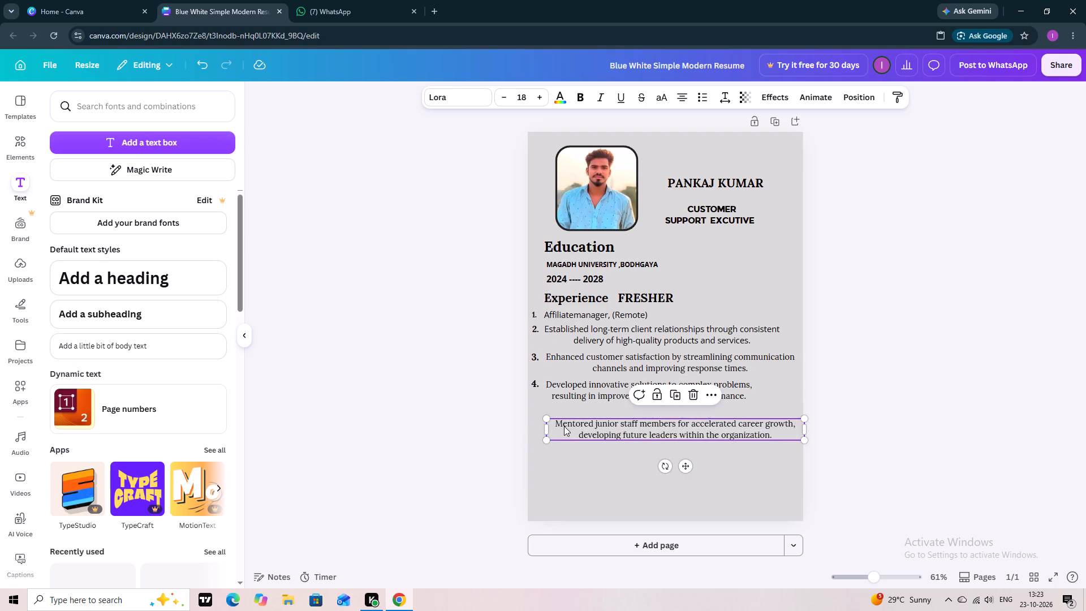
{"action": "left_click", "coordinate": [592, 467]}
{"action": "left_click_drag", "start_coordinate": [576, 431], "coordinate": [572, 424]}
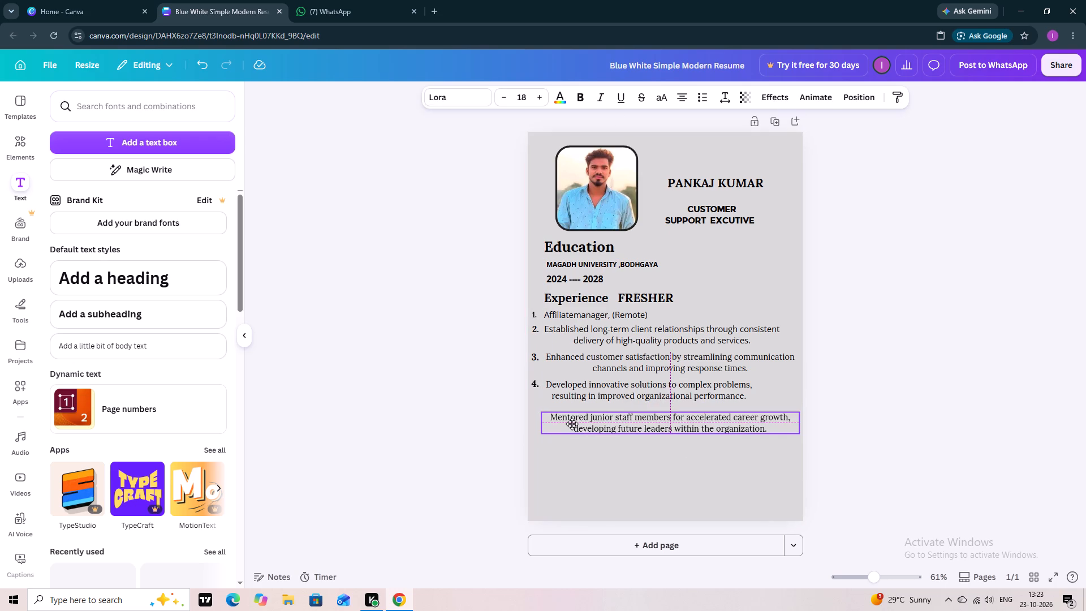
{"action": "left_click_drag", "start_coordinate": [572, 424], "coordinate": [578, 423]}
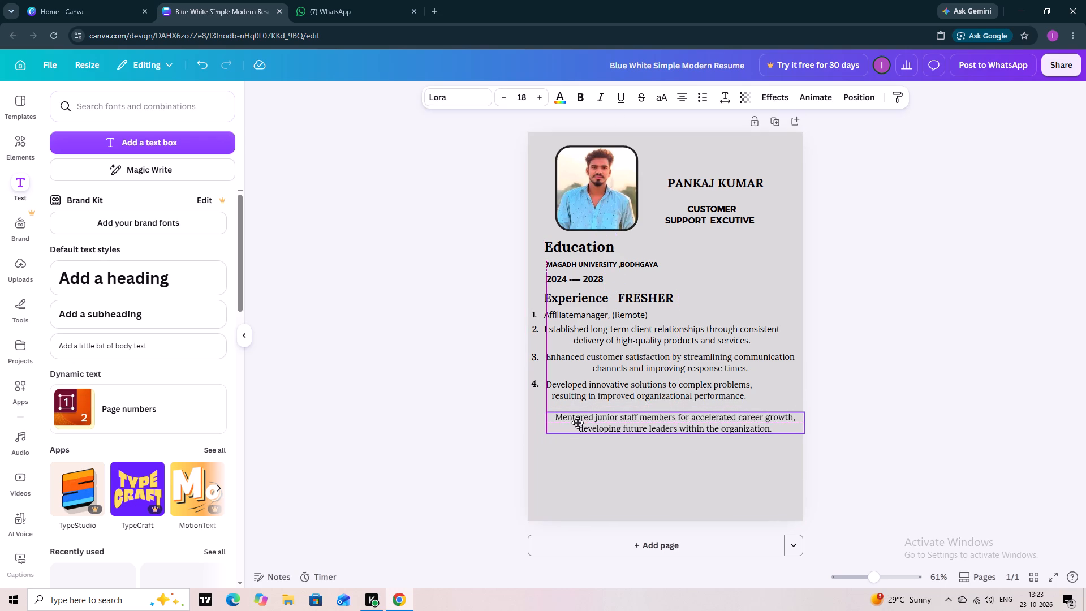
{"action": "left_click_drag", "start_coordinate": [578, 423], "coordinate": [578, 421]}
{"action": "left_click", "coordinate": [590, 461]}
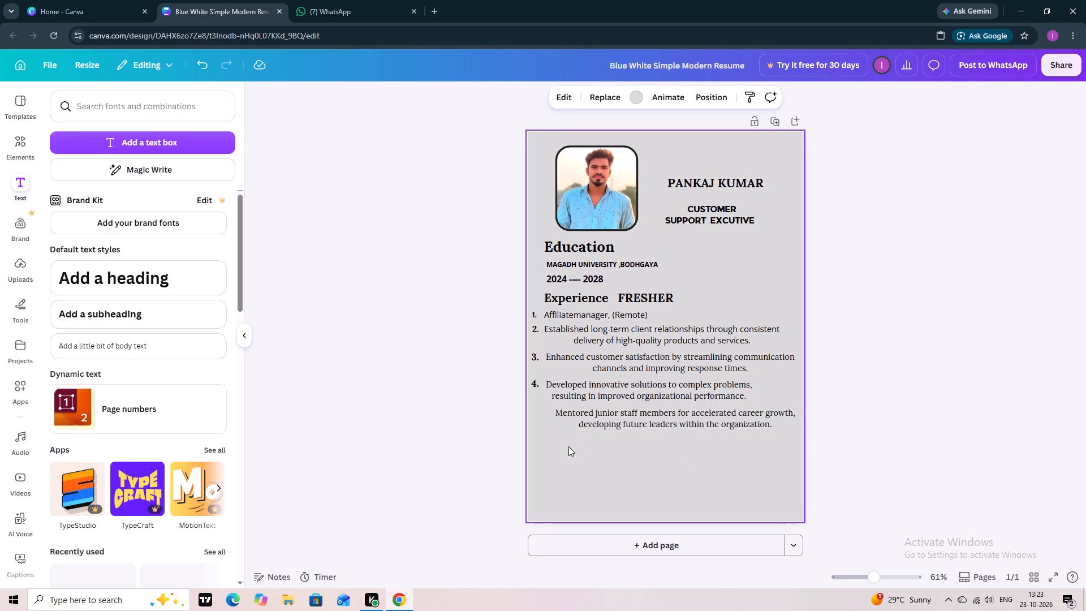
Add a new text box to the resume page for the next entry number.
{"action": "left_click", "coordinate": [184, 149]}
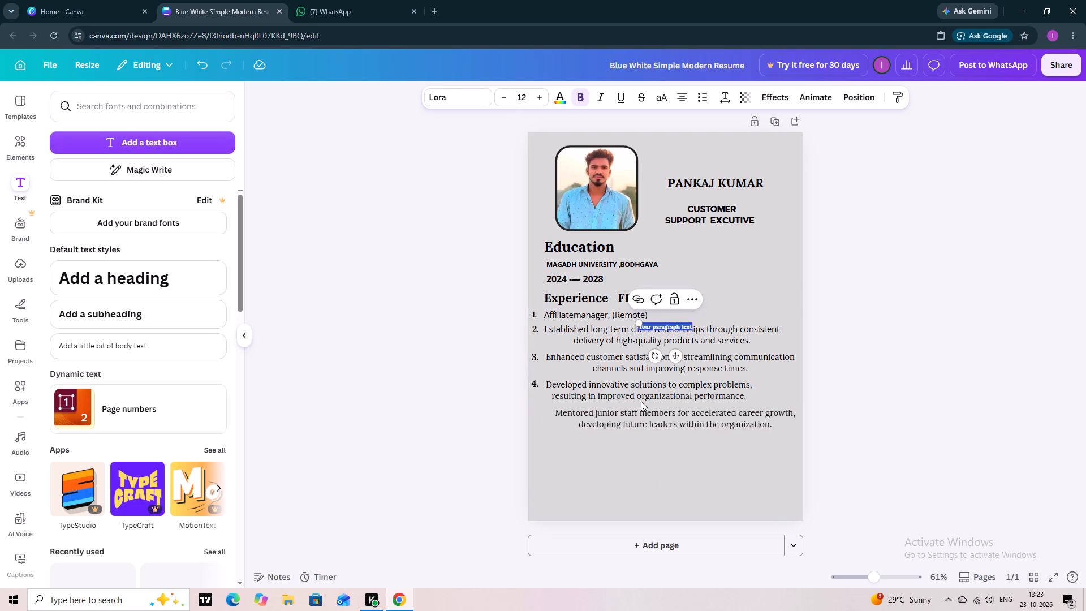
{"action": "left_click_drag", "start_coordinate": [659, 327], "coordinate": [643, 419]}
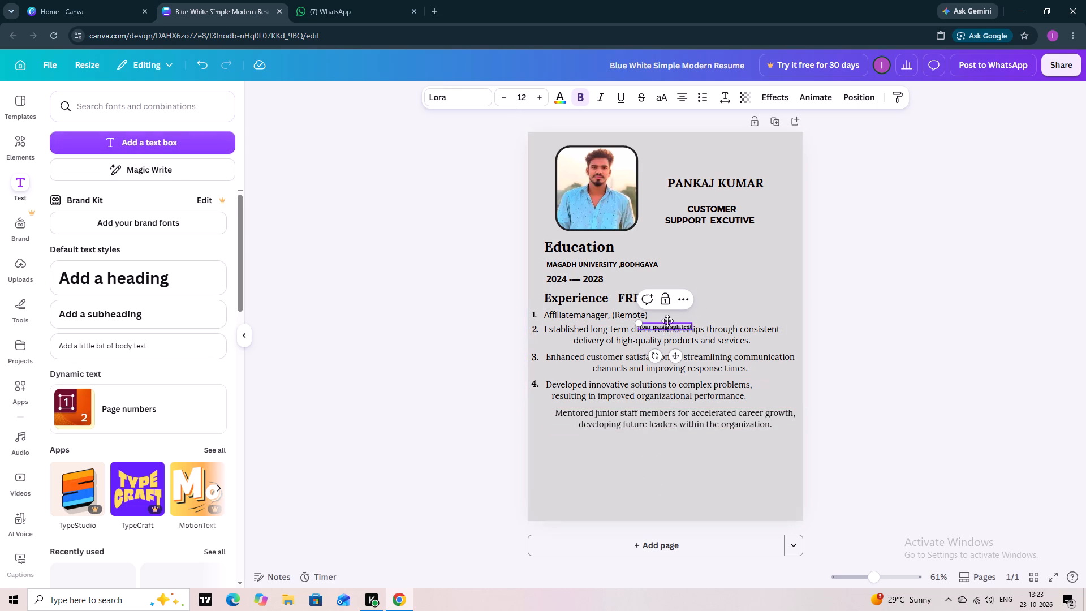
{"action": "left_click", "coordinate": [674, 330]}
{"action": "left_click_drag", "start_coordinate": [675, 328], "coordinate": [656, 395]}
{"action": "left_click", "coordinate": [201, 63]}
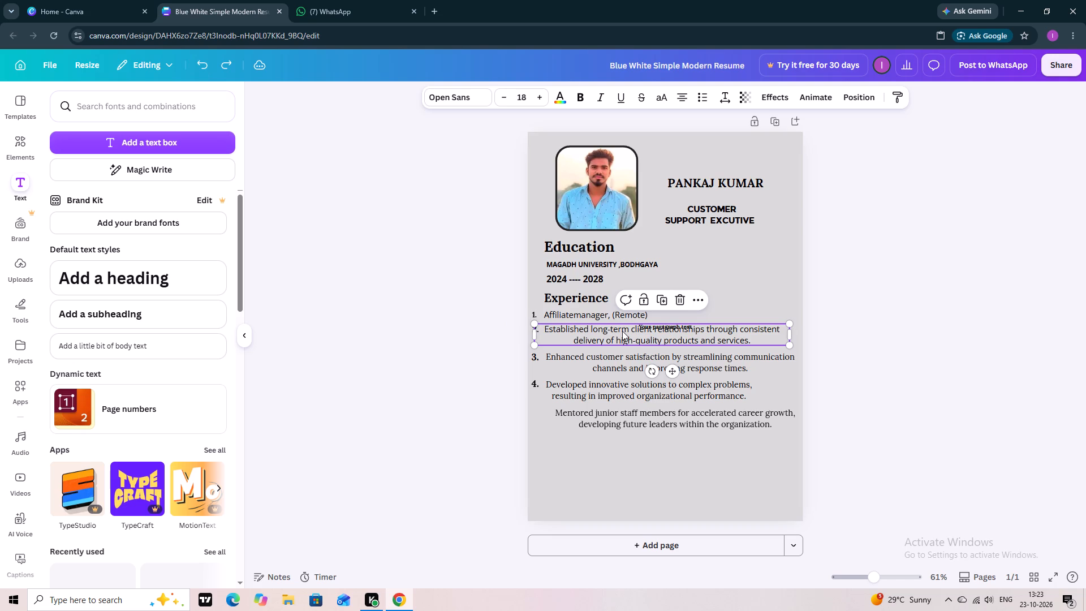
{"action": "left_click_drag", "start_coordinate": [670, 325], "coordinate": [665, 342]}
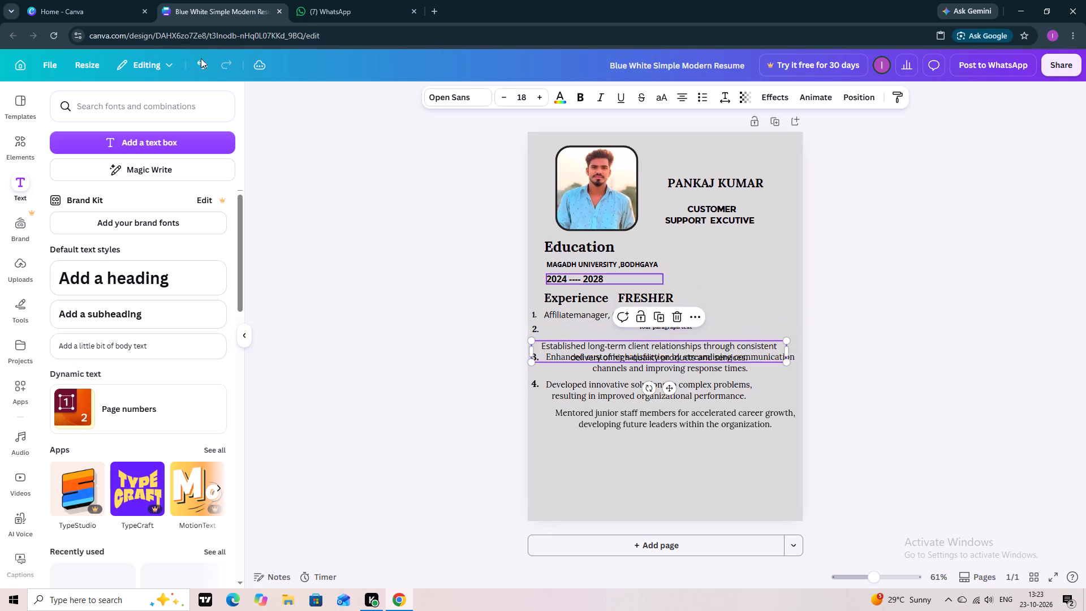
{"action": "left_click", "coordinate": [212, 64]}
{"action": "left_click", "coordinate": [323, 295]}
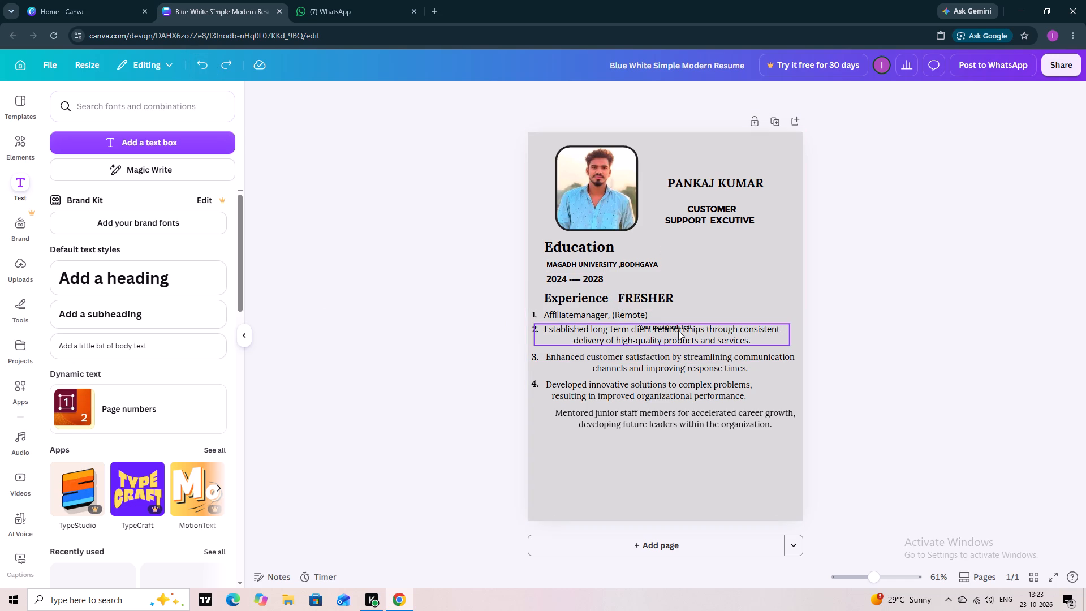
Move the new text box below the "Mentored junior staff members" entry and replace its placeholder with "5.".
{"action": "left_click_drag", "start_coordinate": [676, 325], "coordinate": [675, 440]}
{"action": "left_click", "coordinate": [675, 440]}
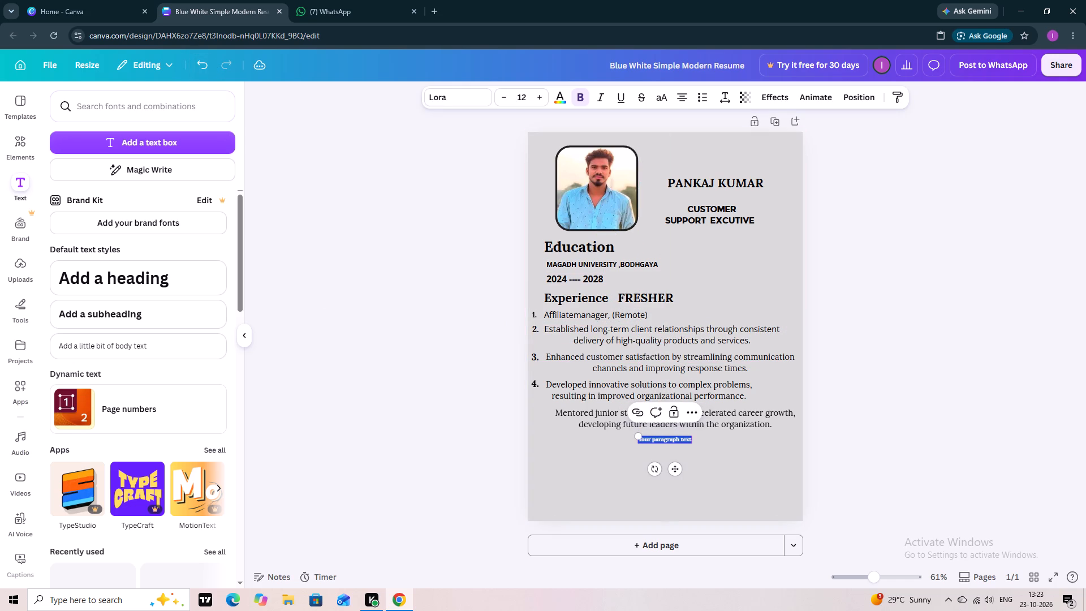
{"action": "key", "text": "BackSpace"}
{"action": "key", "text": "5"}
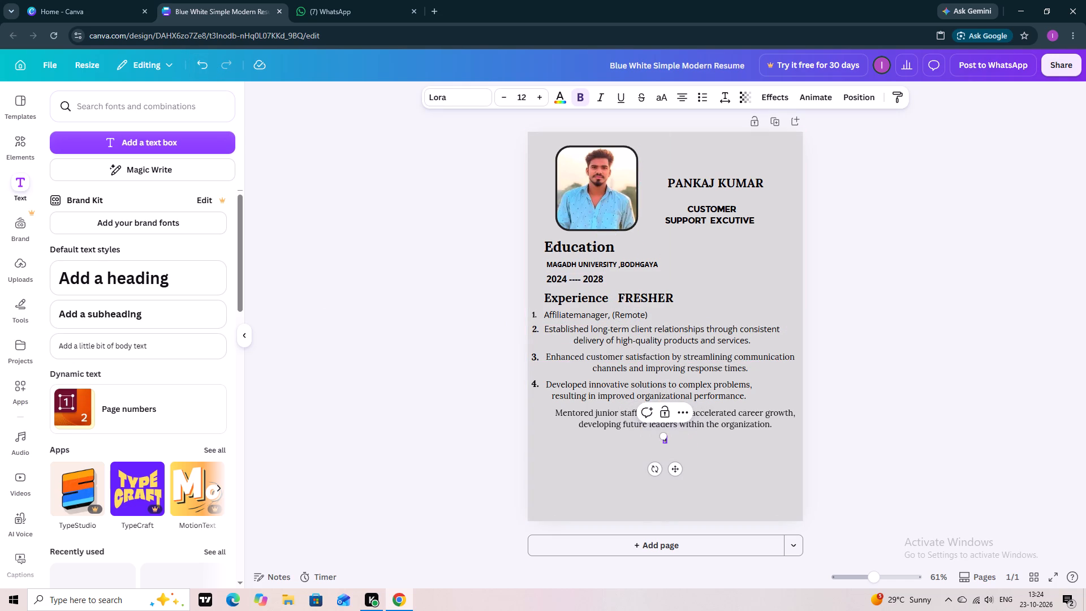
{"action": "key", "text": "period"}
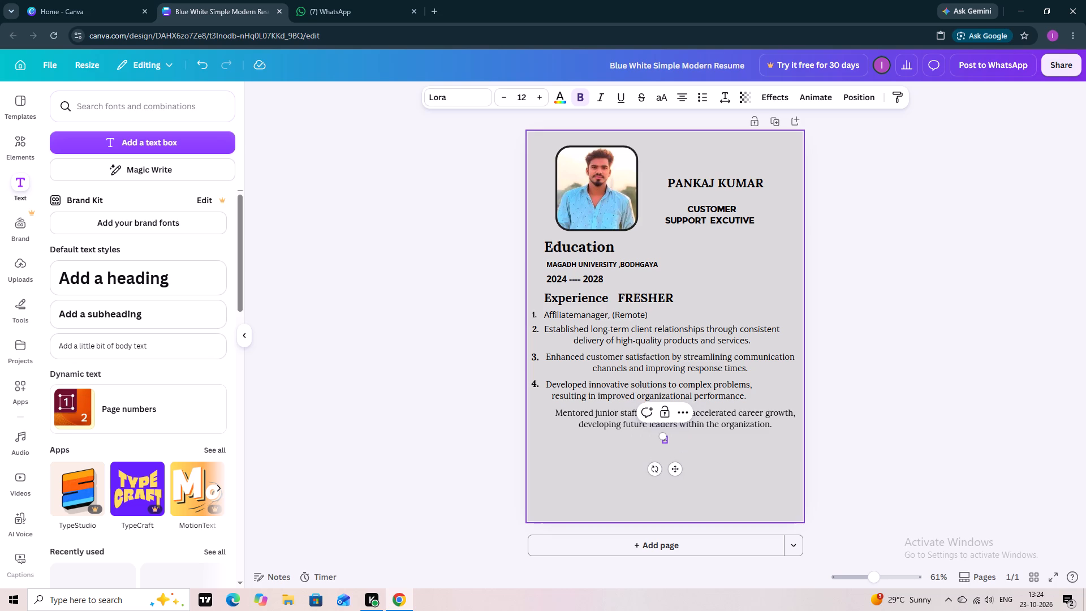
Enlarge the "5." label to font size 19.
{"action": "triple_click", "coordinate": [541, 100]}
{"action": "triple_click", "coordinate": [541, 100]}
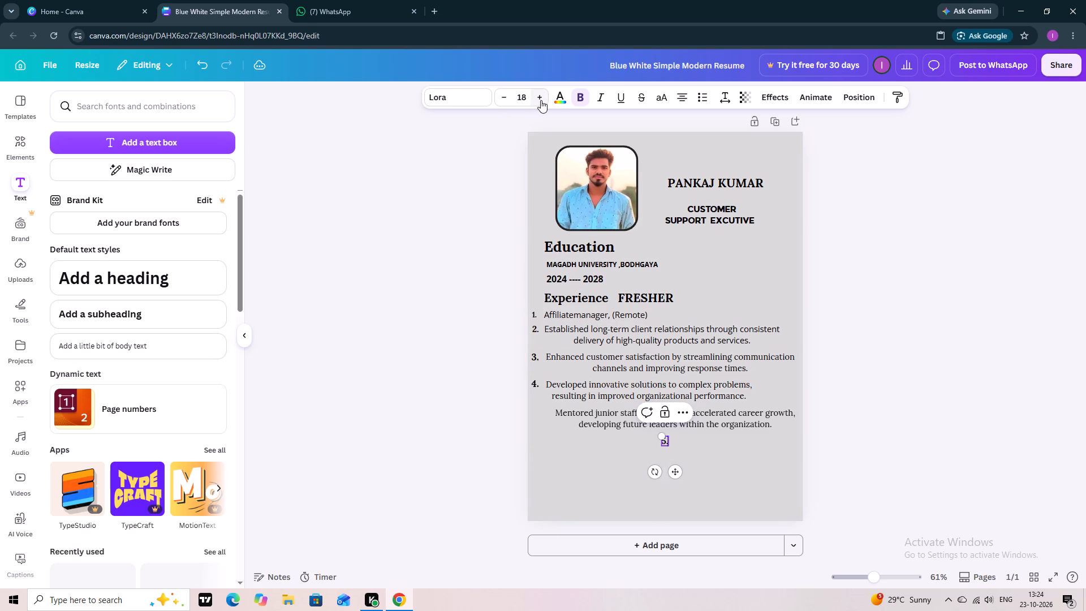
{"action": "left_click", "coordinate": [541, 100]}
{"action": "left_click", "coordinate": [753, 468]}
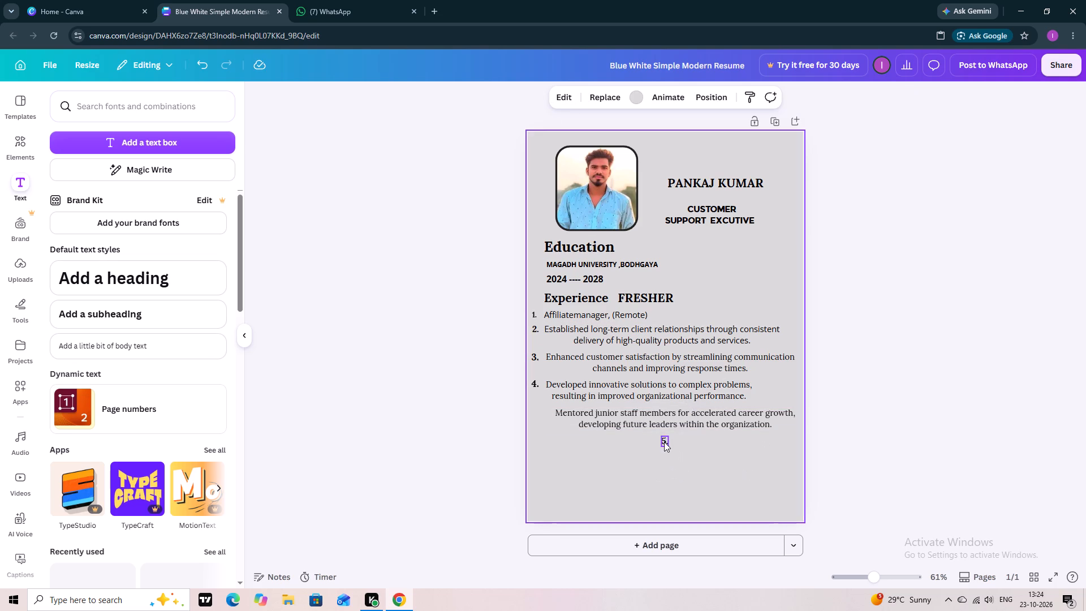
Place the "5." label in front of the "Mentored junior staff members" entry, in line with the other entry numbers.
{"action": "left_click_drag", "start_coordinate": [664, 442], "coordinate": [536, 416]}
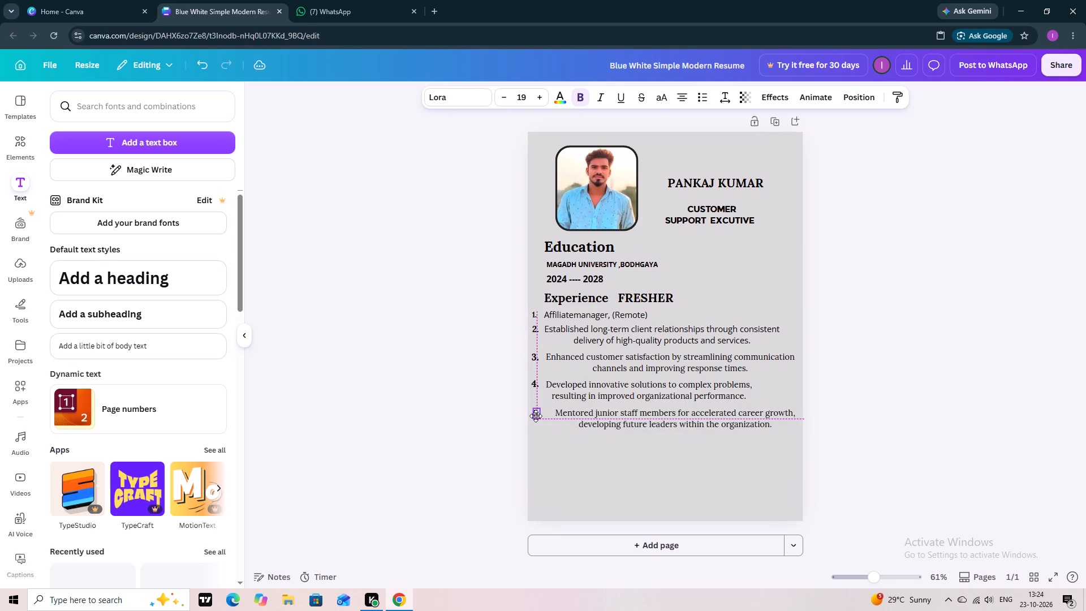
{"action": "left_click_drag", "start_coordinate": [536, 416], "coordinate": [534, 414]}
{"action": "left_click_drag", "start_coordinate": [534, 414], "coordinate": [534, 415]}
{"action": "left_click", "coordinate": [567, 443]}
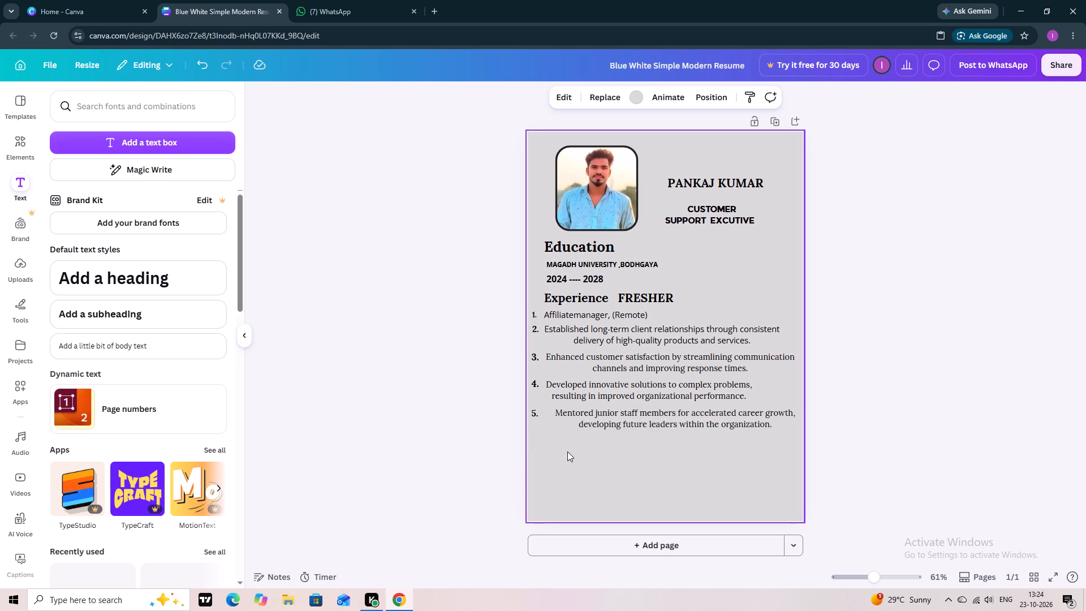
Shift the "Mentored junior staff members" entry slightly closer to its "5." label.
{"action": "left_click", "coordinate": [569, 415]}
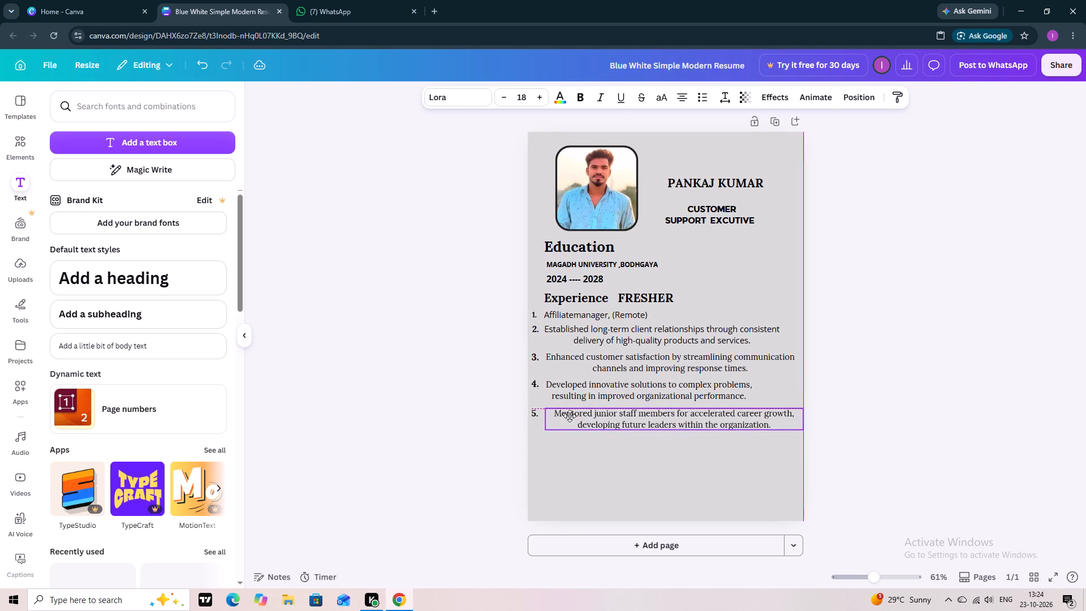
{"action": "left_click", "coordinate": [599, 464]}
{"action": "left_click_drag", "start_coordinate": [582, 414], "coordinate": [575, 413]}
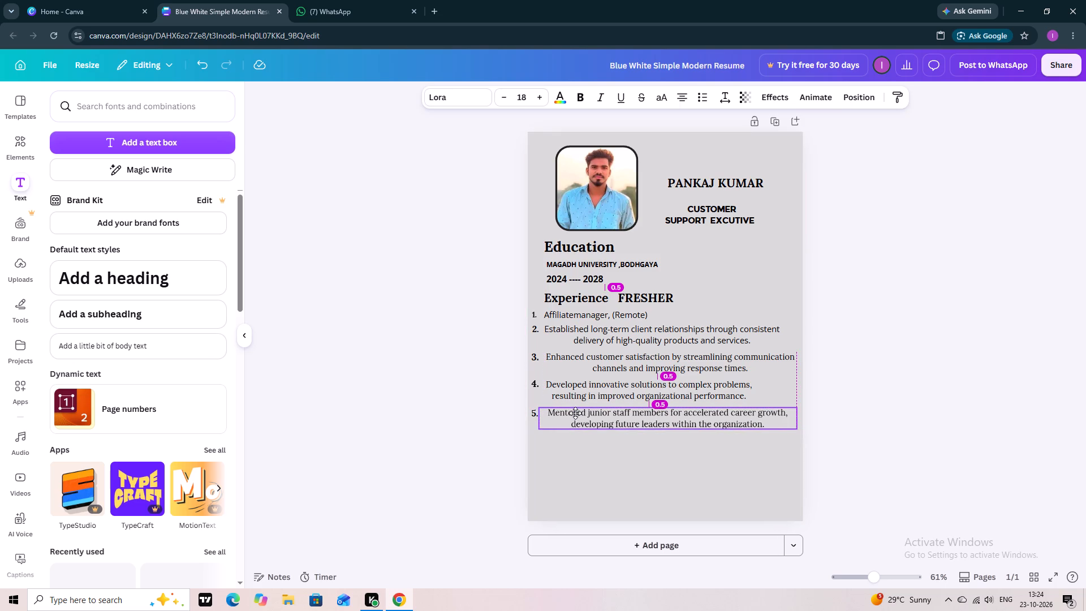
{"action": "left_click_drag", "start_coordinate": [575, 413], "coordinate": [579, 415]}
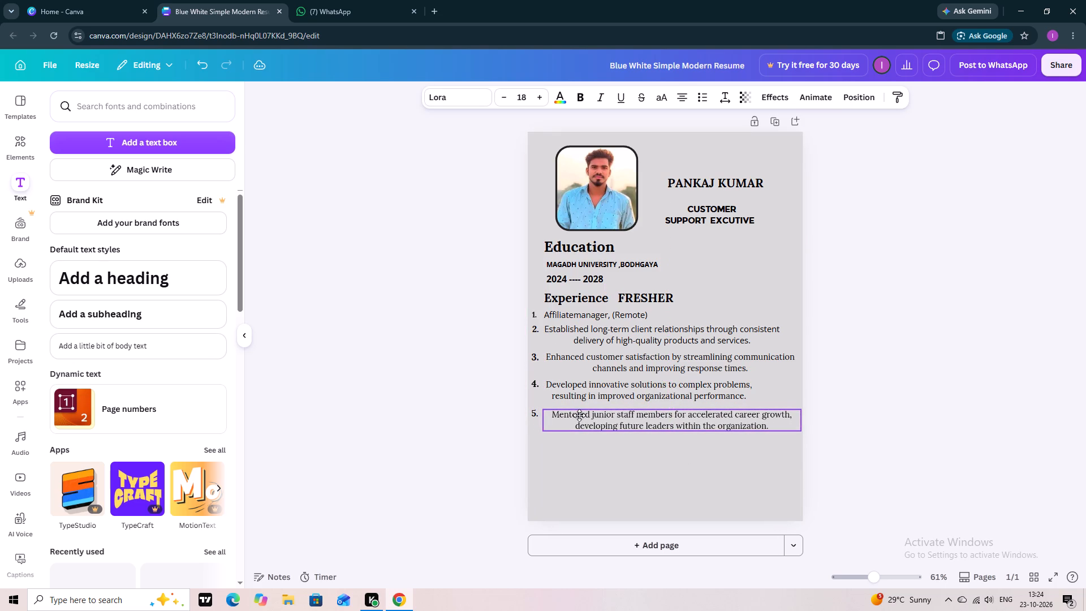
Nudge the "Mentored junior staff members" entry closer to its "5." label and in line with the entries above.
{"action": "left_click_drag", "start_coordinate": [579, 415], "coordinate": [572, 413]}
{"action": "left_click", "coordinate": [596, 449]}
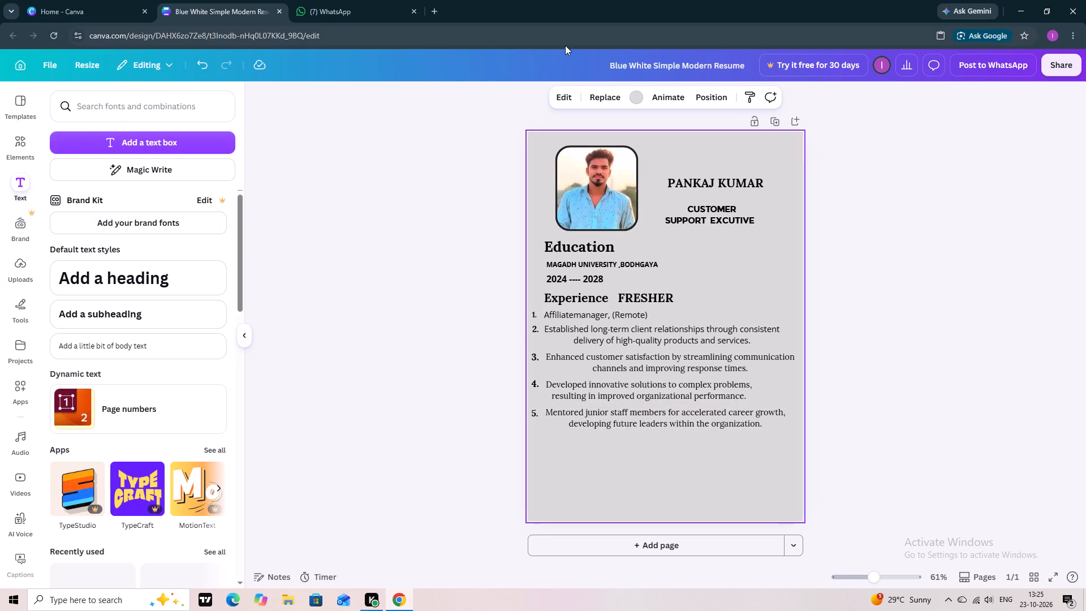
Add a text box below the "Mentored junior staff members" entry and replace its placeholder with "CONTACT".
{"action": "left_click", "coordinate": [143, 147]}
{"action": "left_click", "coordinate": [583, 450]}
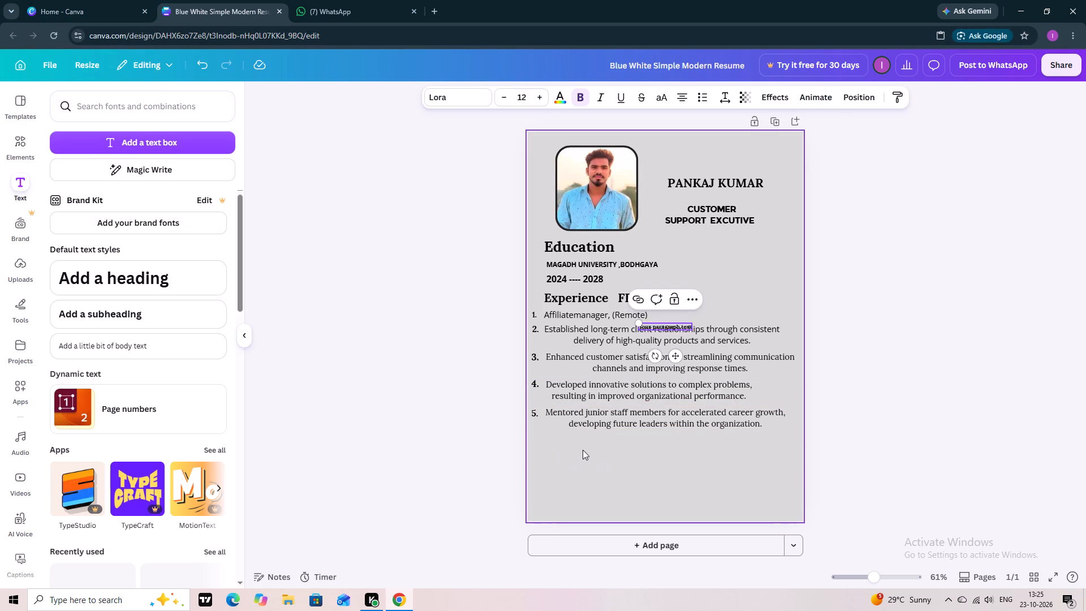
{"action": "left_click_drag", "start_coordinate": [661, 326], "coordinate": [645, 391]}
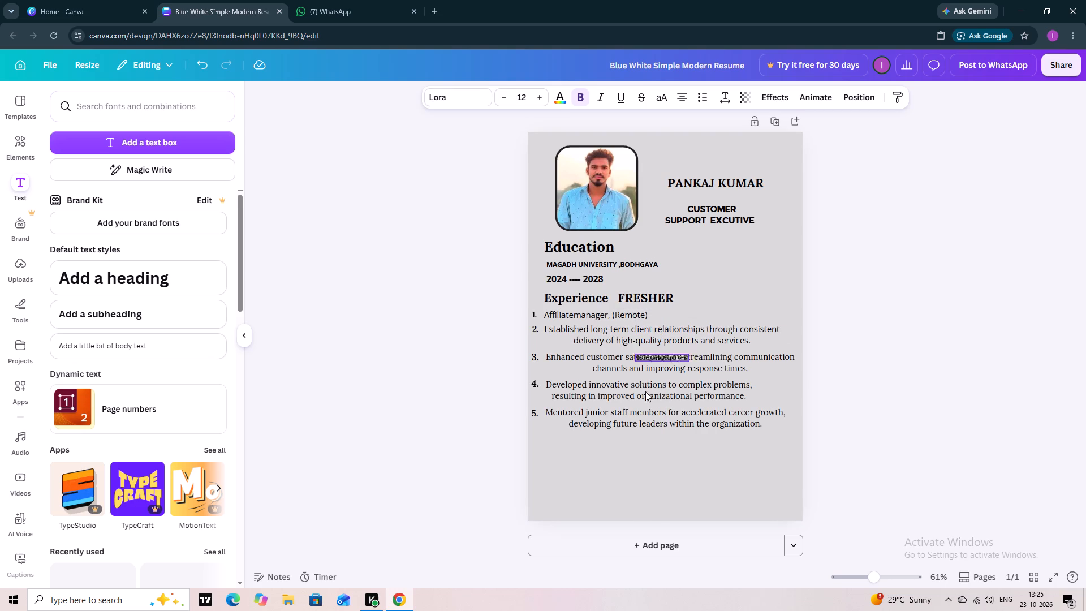
{"action": "left_click_drag", "start_coordinate": [645, 391], "coordinate": [592, 450]}
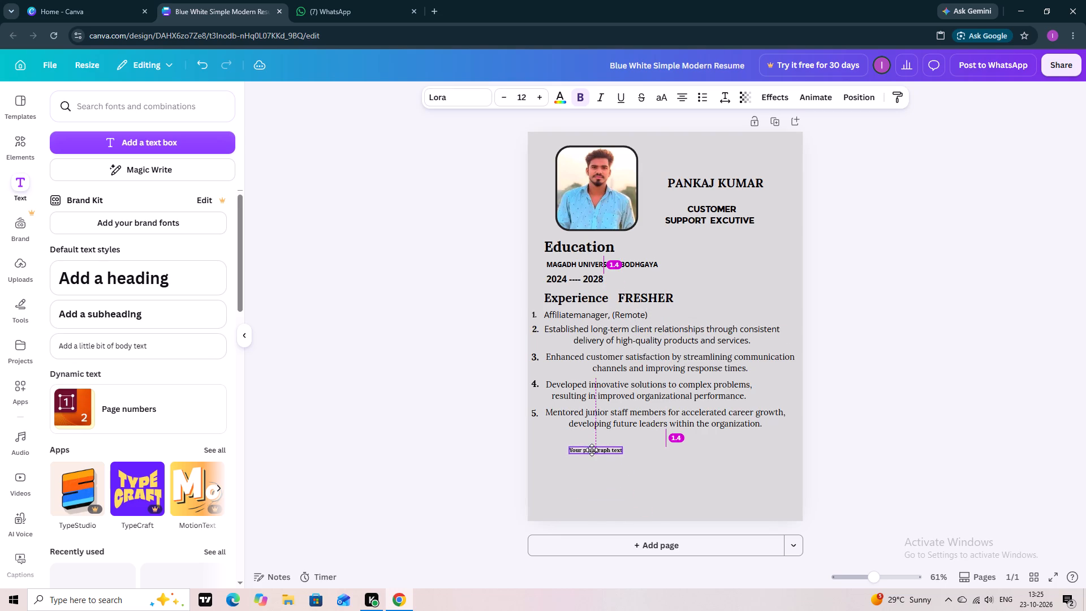
{"action": "left_click_drag", "start_coordinate": [592, 450], "coordinate": [596, 450]}
{"action": "left_click", "coordinate": [596, 450]}
{"action": "key", "text": "BackSpace"}
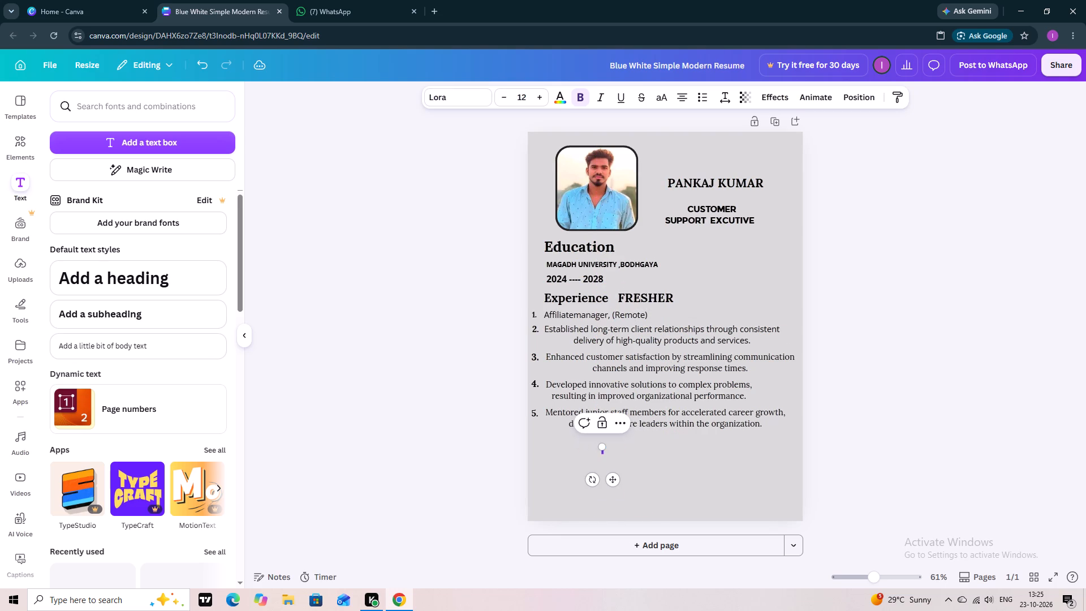
{"action": "type", "text": "CONTACT"}
Format the "CONTACT" heading as bold at font size 22.
{"action": "triple_click", "coordinate": [534, 103]}
{"action": "triple_click", "coordinate": [534, 103]}
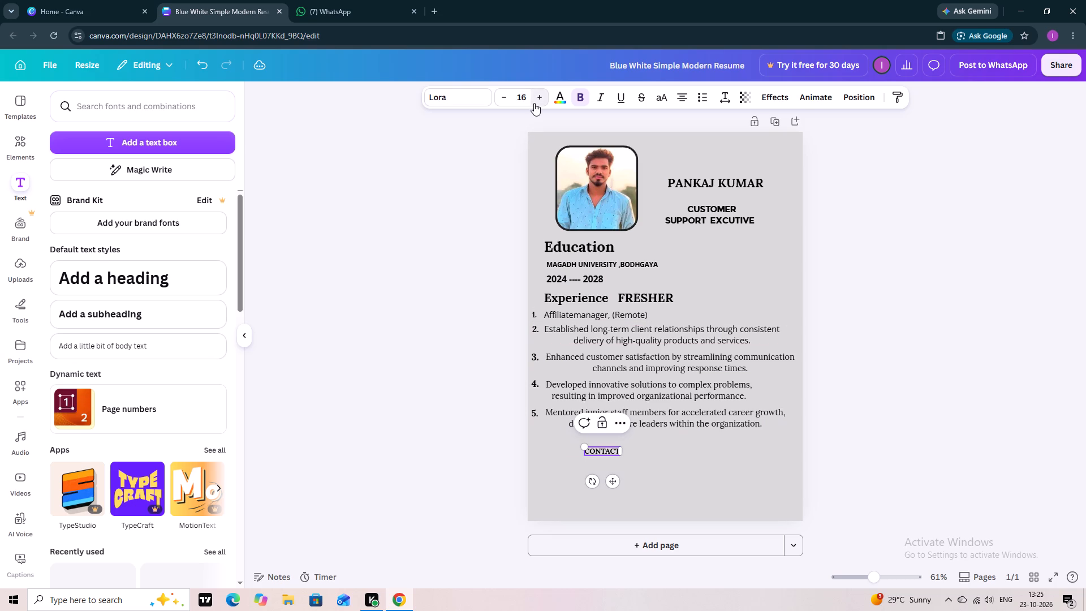
{"action": "triple_click", "coordinate": [534, 103]}
{"action": "triple_click", "coordinate": [534, 103]}
{"action": "left_click", "coordinate": [534, 103]}
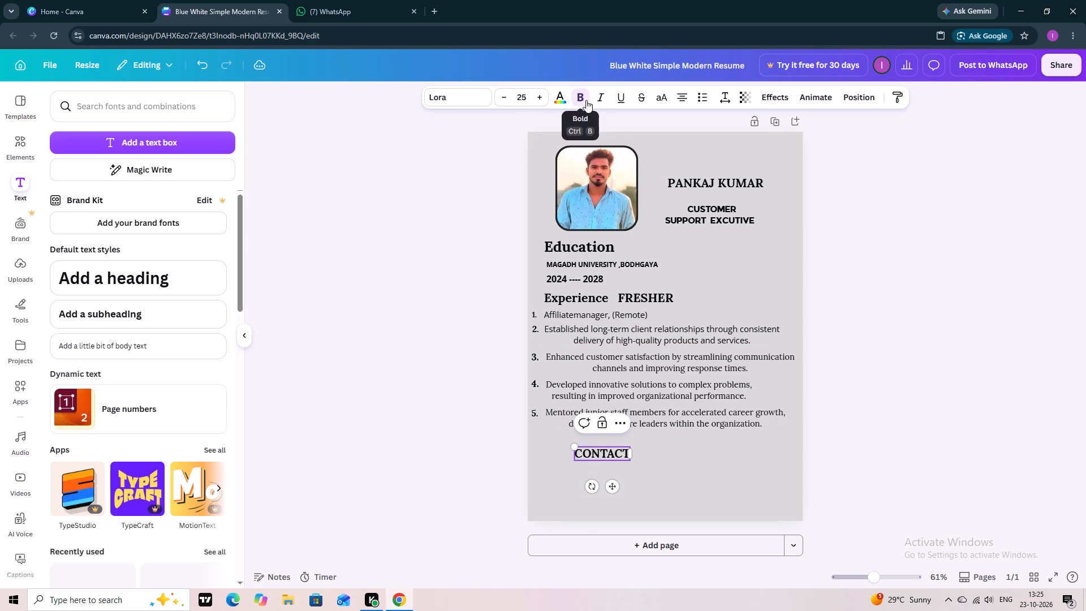
{"action": "left_click", "coordinate": [586, 100]}
{"action": "triple_click", "coordinate": [540, 96]}
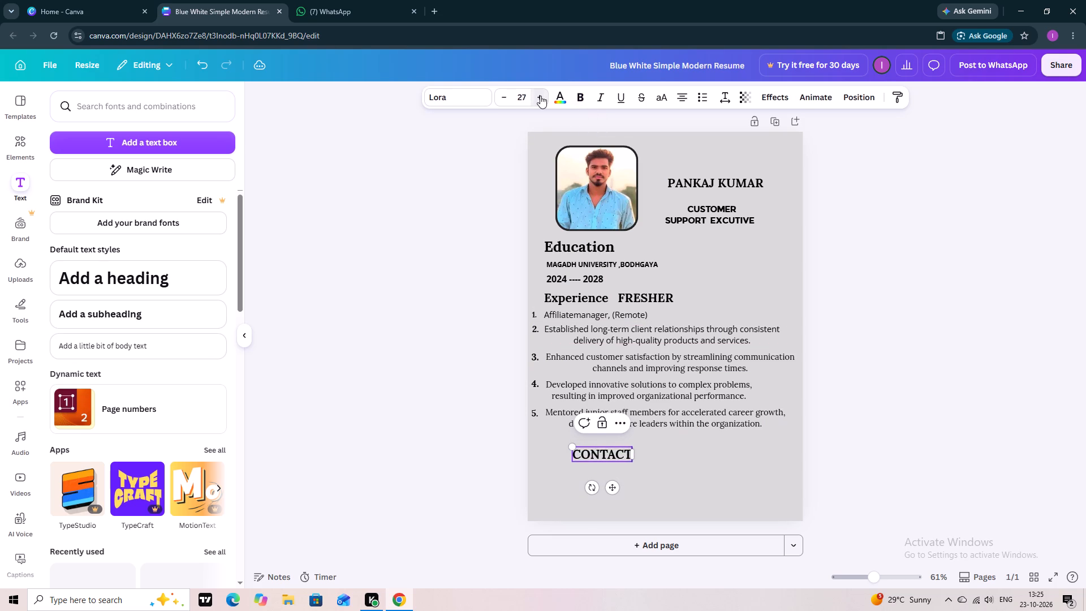
{"action": "double_click", "coordinate": [540, 96]}
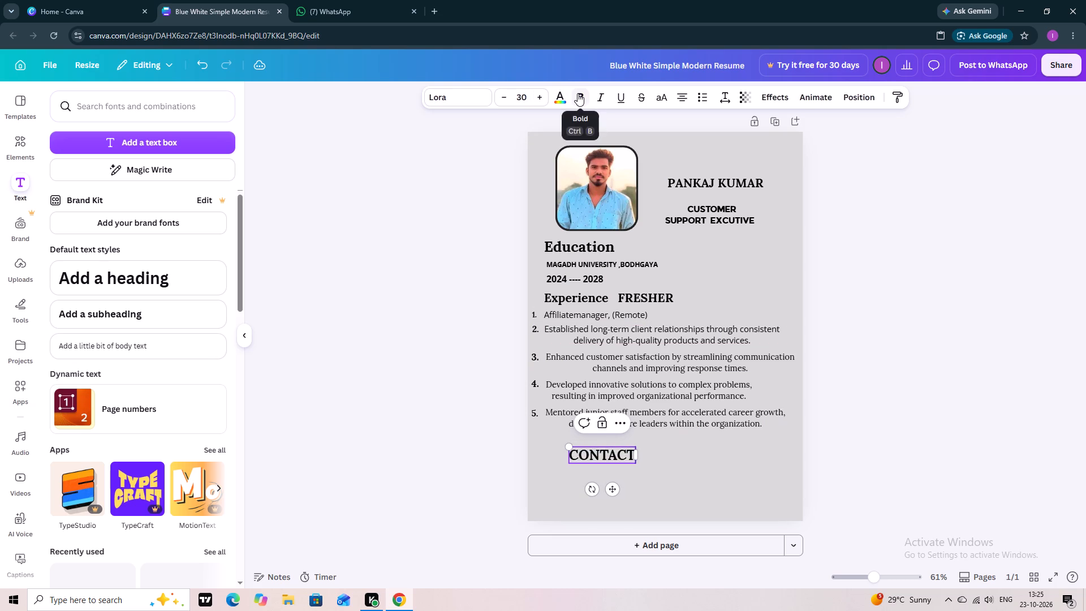
{"action": "left_click", "coordinate": [578, 93]}
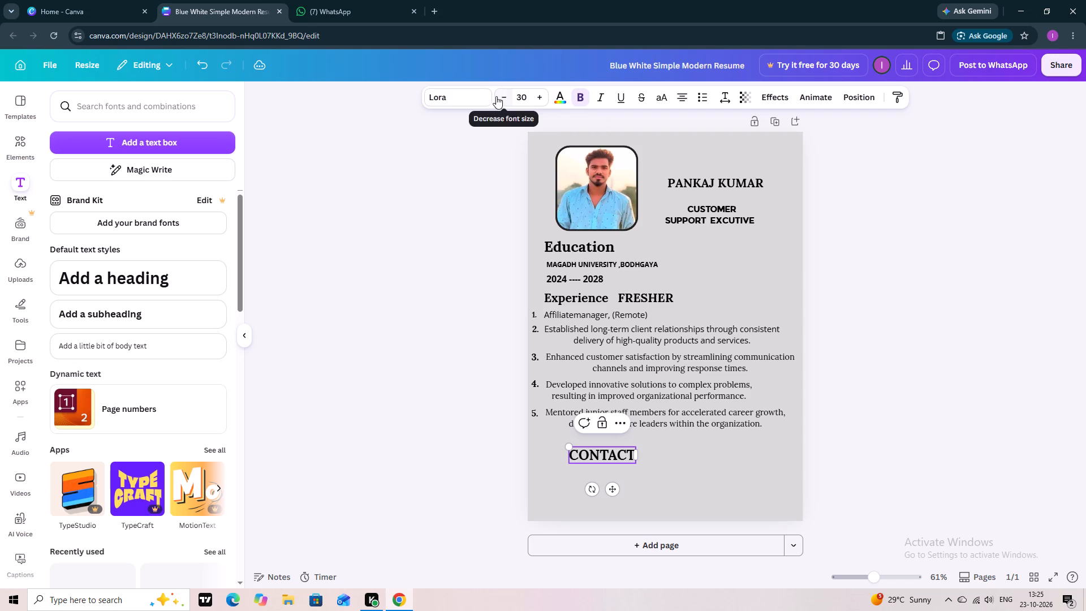
{"action": "triple_click", "coordinate": [499, 98]}
{"action": "triple_click", "coordinate": [499, 98]}
{"action": "double_click", "coordinate": [499, 98]}
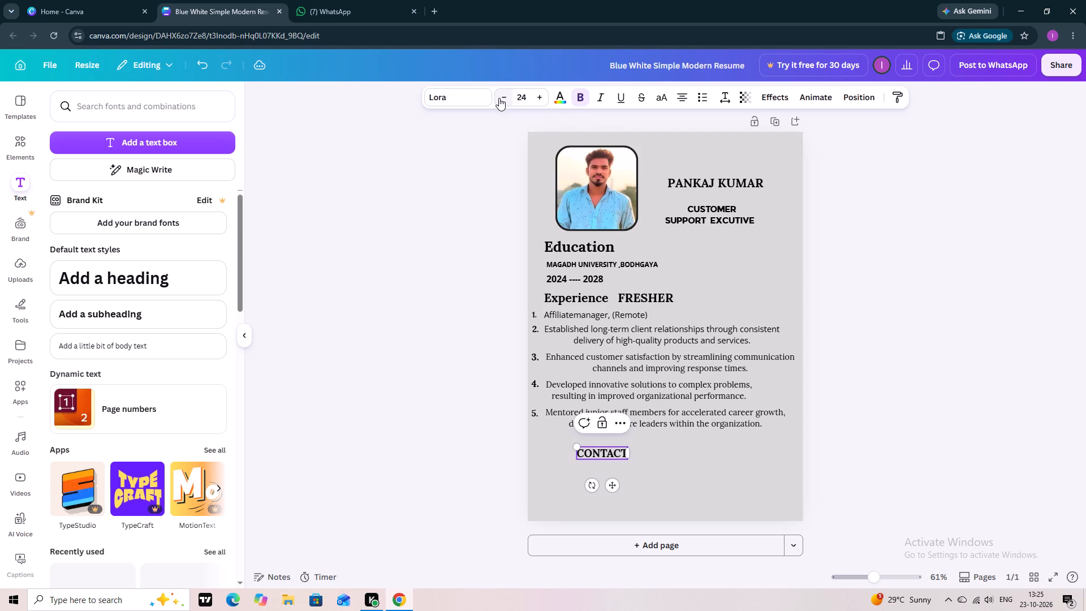
Align the "CONTACT" heading with the left edge of the Education heading, leaving a small gap below the fifth entry.
{"action": "left_click_drag", "start_coordinate": [609, 461], "coordinate": [587, 449]}
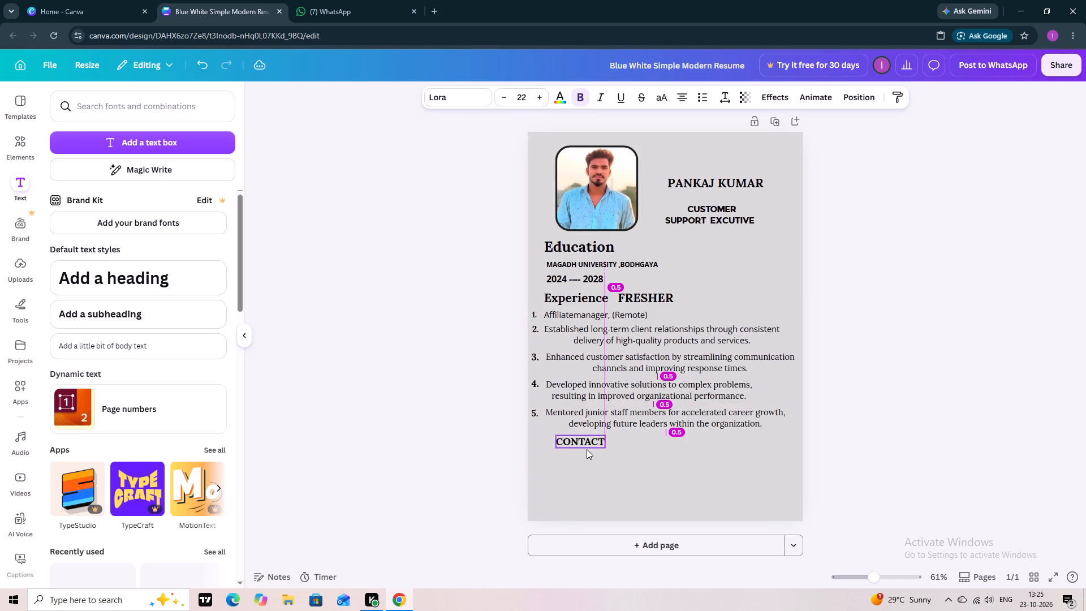
{"action": "left_click_drag", "start_coordinate": [587, 449], "coordinate": [573, 449]}
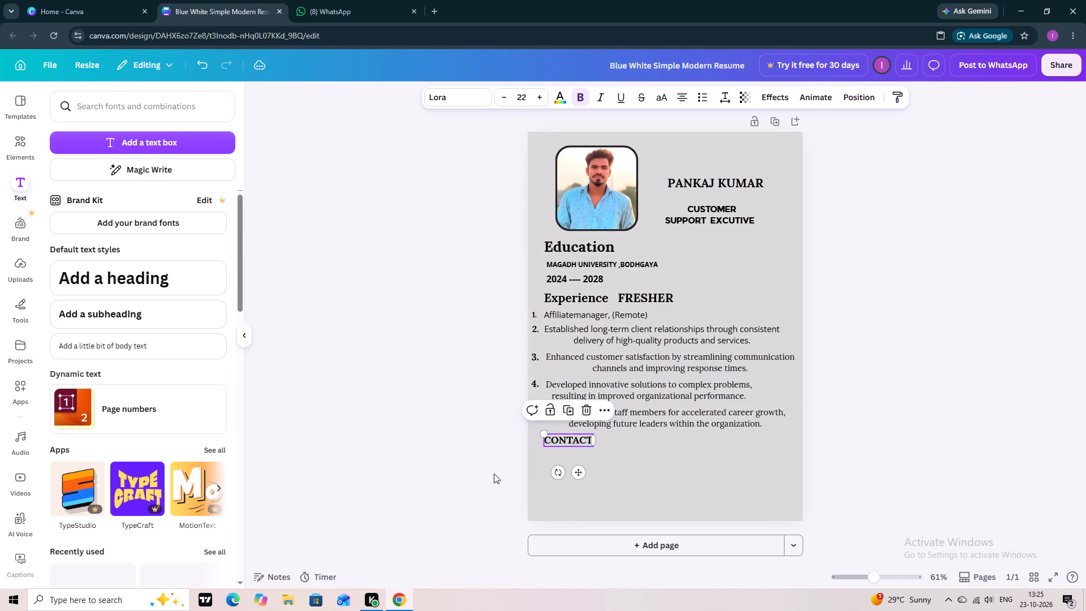
{"action": "left_click", "coordinate": [494, 474]}
{"action": "left_click_drag", "start_coordinate": [582, 443], "coordinate": [582, 449]}
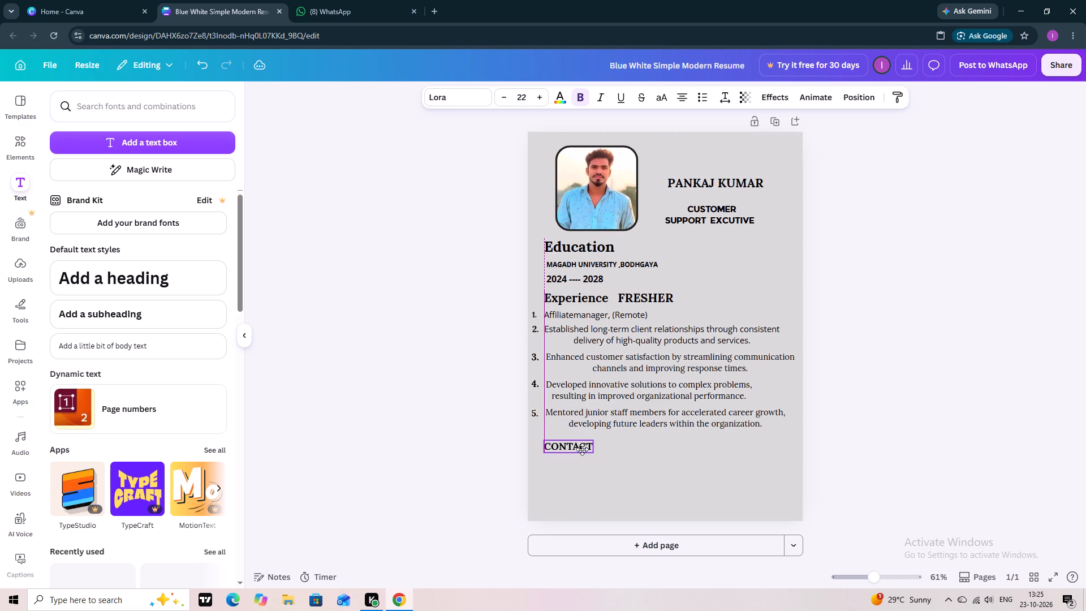
{"action": "left_click_drag", "start_coordinate": [582, 449], "coordinate": [583, 452]}
{"action": "left_click", "coordinate": [441, 453]}
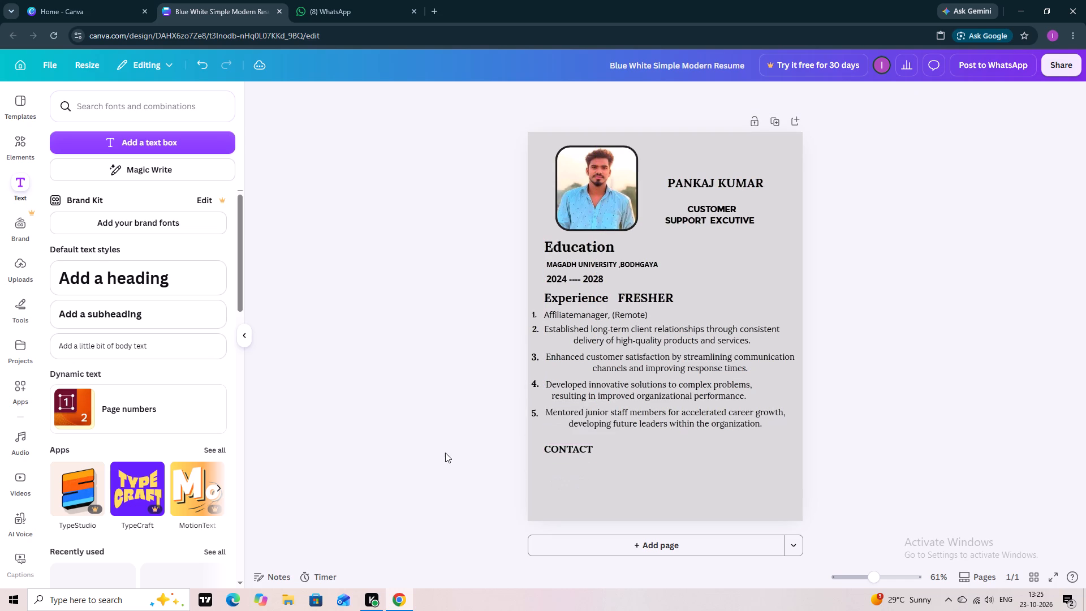
Add another text box to the resume page.
{"action": "left_click", "coordinate": [191, 139]}
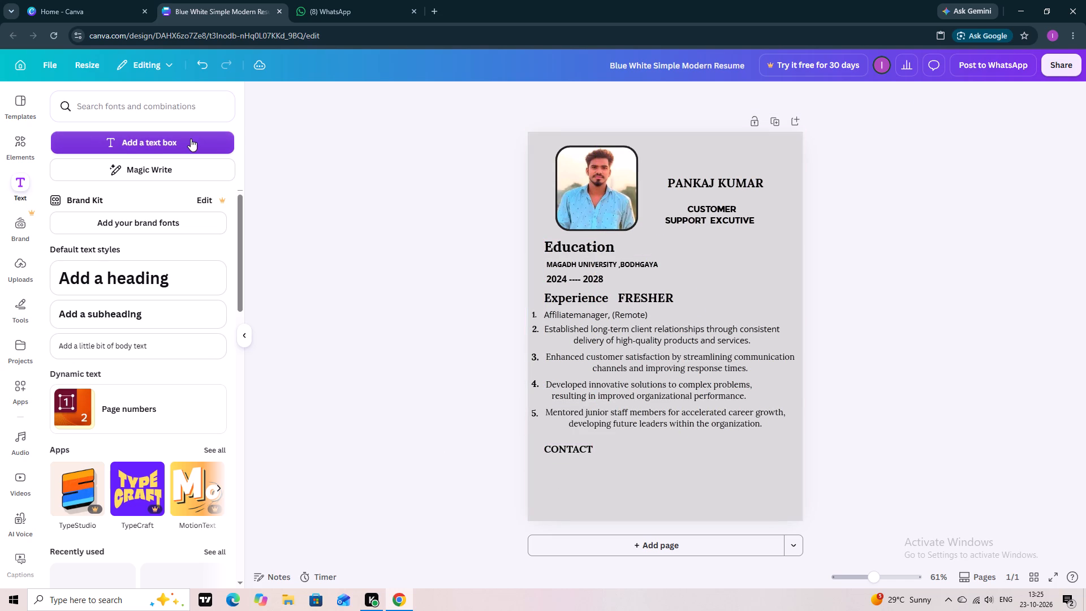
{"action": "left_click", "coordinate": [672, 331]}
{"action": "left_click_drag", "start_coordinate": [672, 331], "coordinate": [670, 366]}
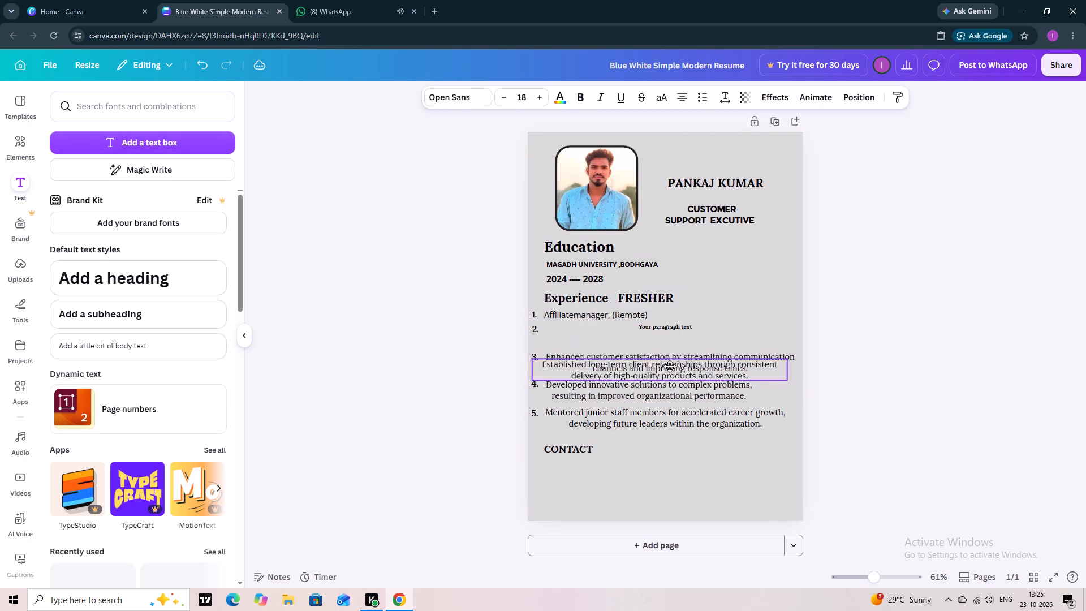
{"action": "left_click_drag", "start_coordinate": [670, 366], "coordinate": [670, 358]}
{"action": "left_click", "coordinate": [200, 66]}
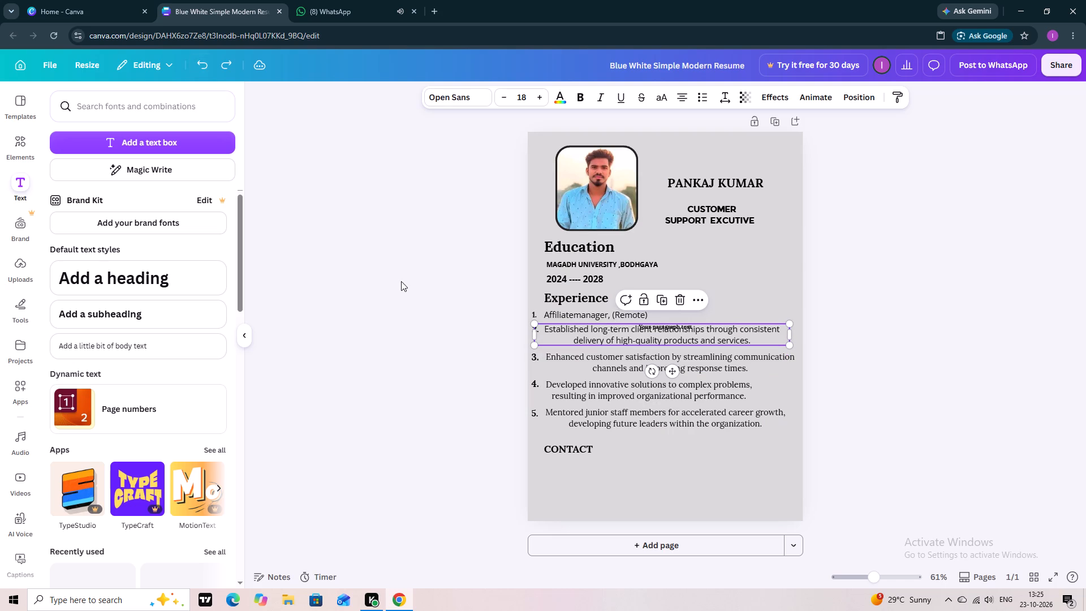
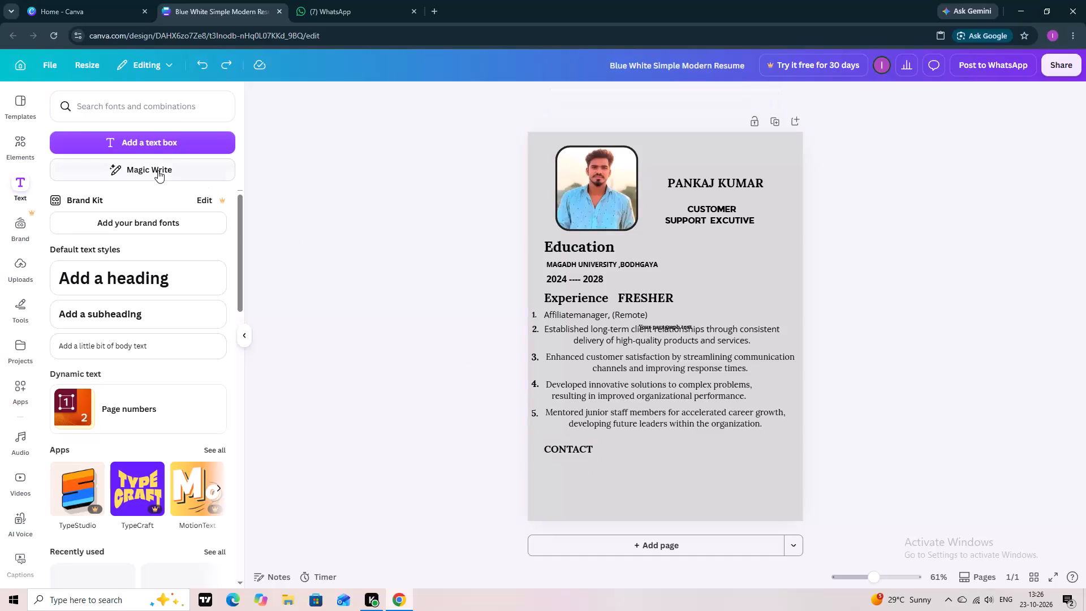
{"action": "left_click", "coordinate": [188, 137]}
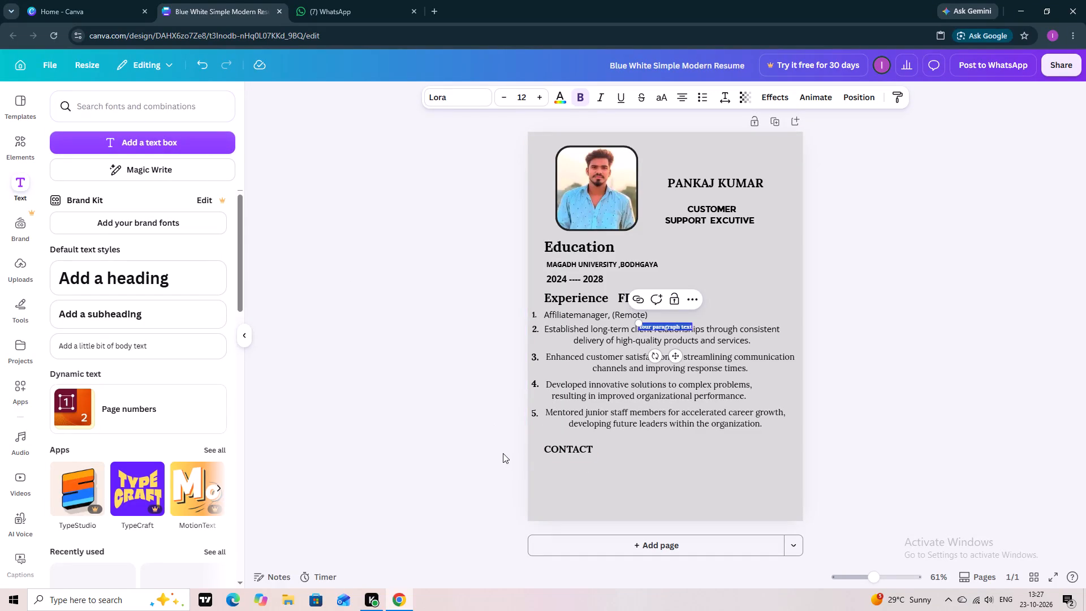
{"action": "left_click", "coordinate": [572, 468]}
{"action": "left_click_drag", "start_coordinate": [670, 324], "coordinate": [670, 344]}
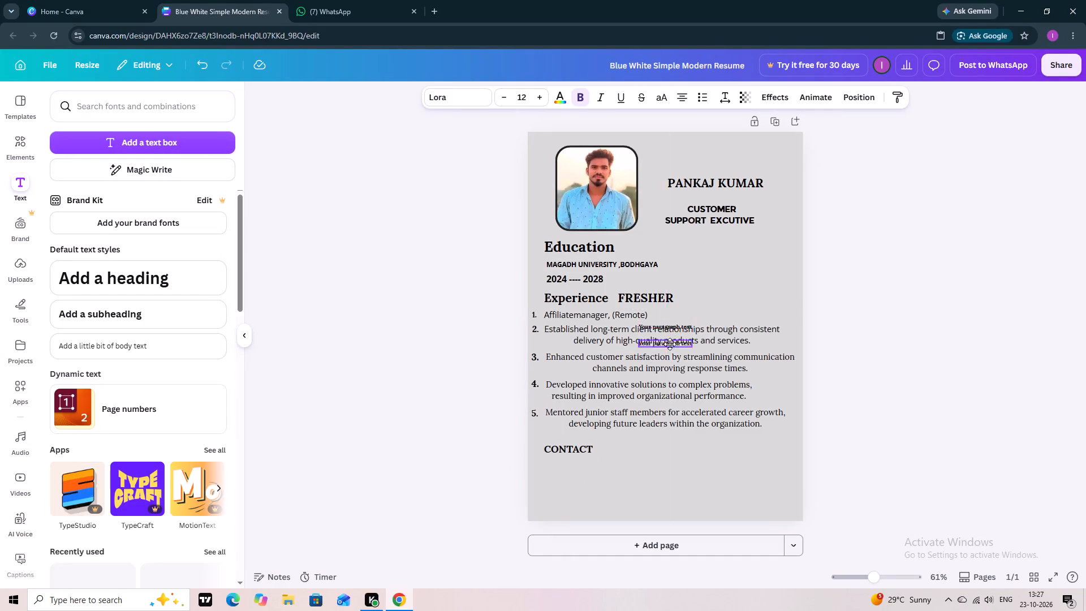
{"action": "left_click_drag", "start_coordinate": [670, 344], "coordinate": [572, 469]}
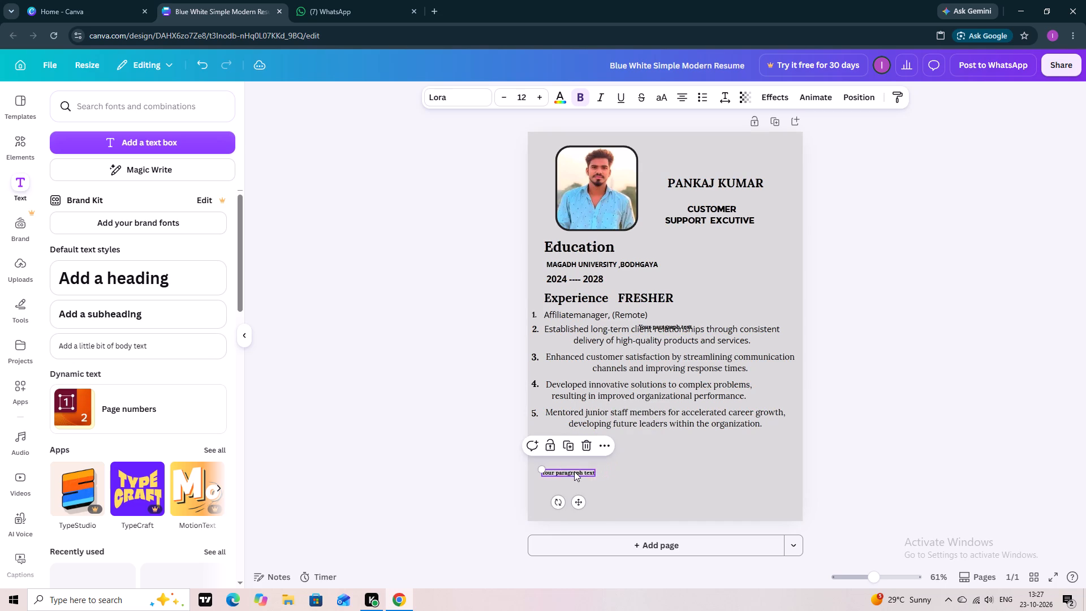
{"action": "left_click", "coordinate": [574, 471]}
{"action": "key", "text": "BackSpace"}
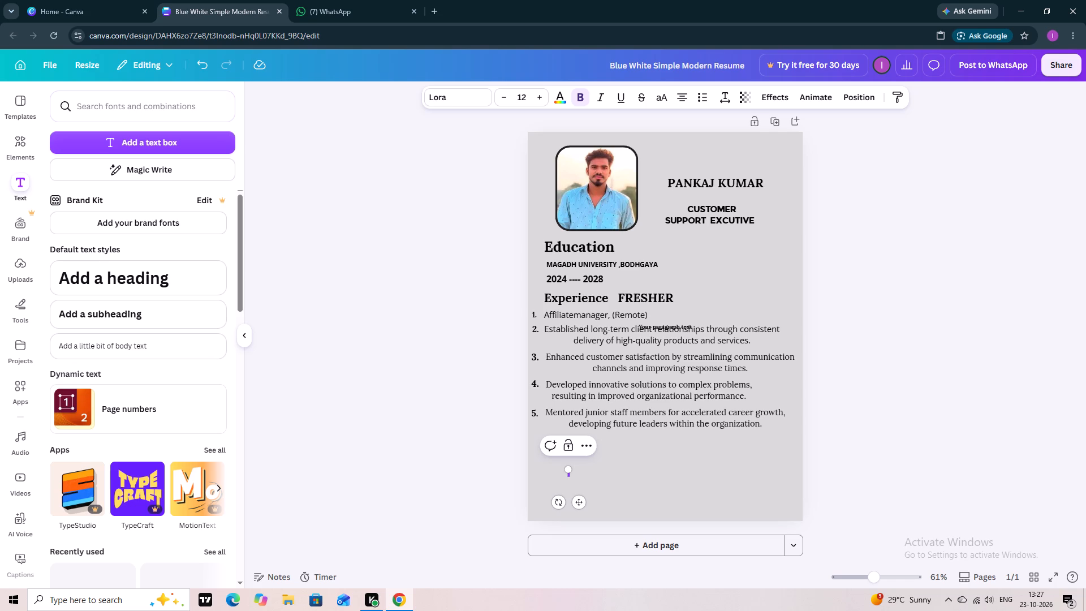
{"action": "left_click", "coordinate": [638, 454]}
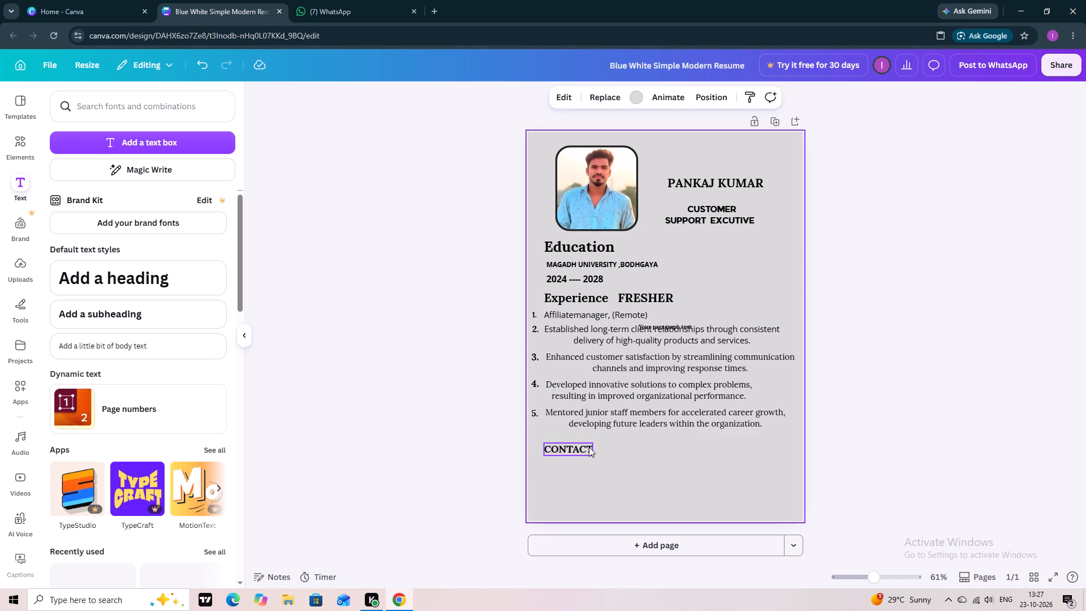
Delete the "CONTACT" heading below the fifth entry.
{"action": "left_click", "coordinate": [589, 447]}
{"action": "left_click", "coordinate": [591, 415]}
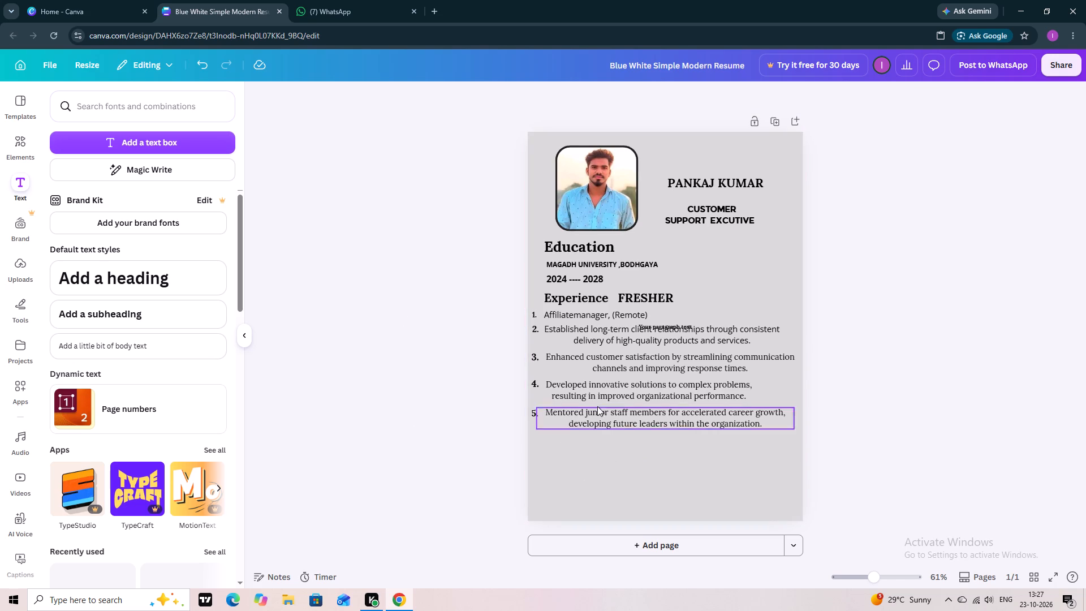
Move the leftover placeholder text box from the second entry to below the fifth entry and replace its text with "SKILL".
{"action": "left_click_drag", "start_coordinate": [652, 327], "coordinate": [574, 449]}
{"action": "left_click", "coordinate": [574, 449]}
{"action": "key", "text": "BackSpace"}
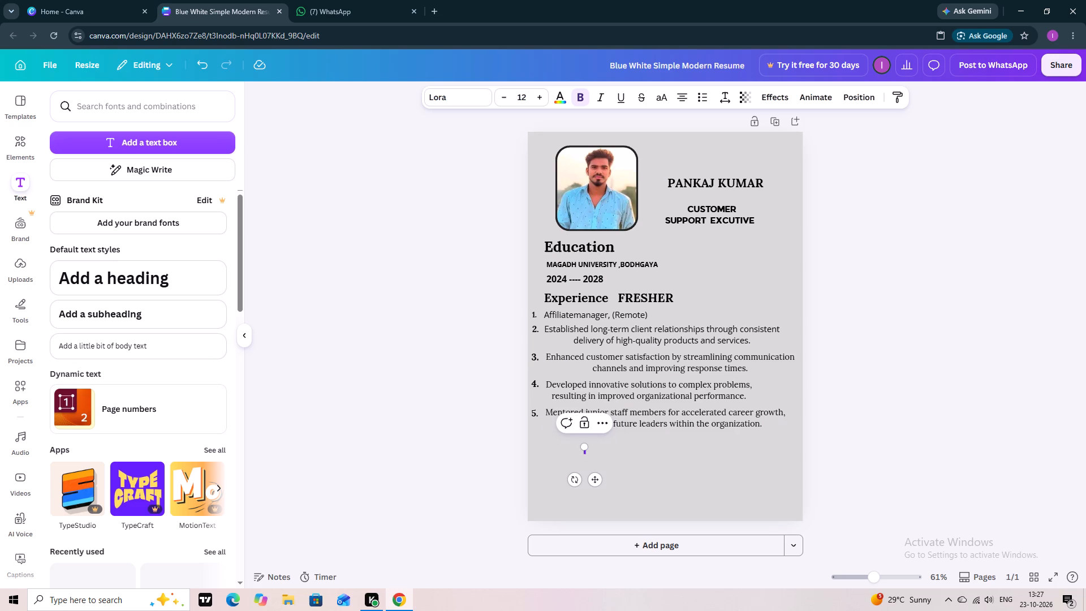
{"action": "type", "text": "SKILL"}
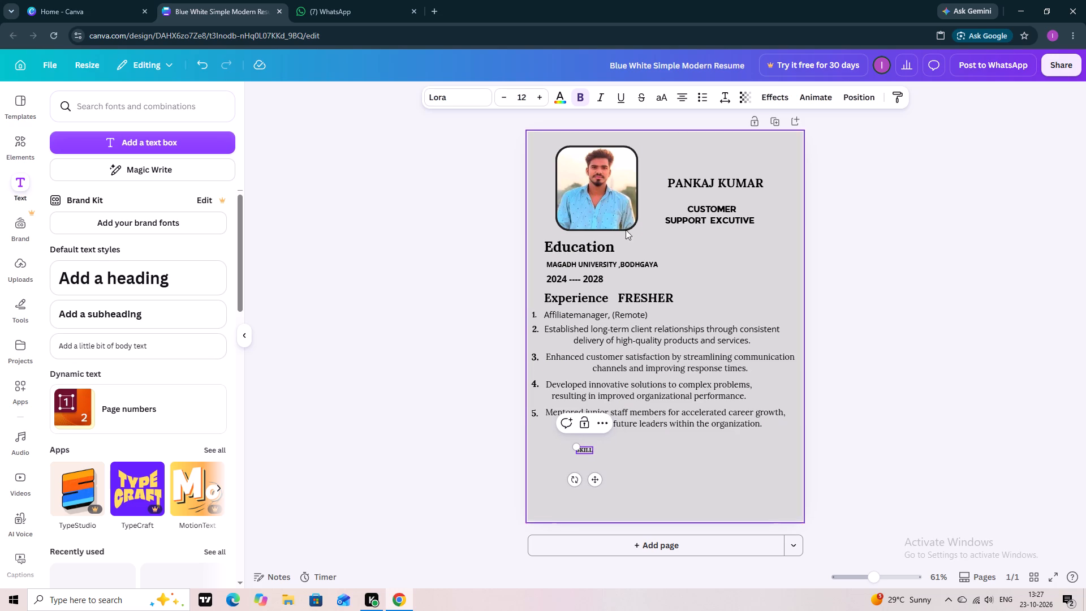
Increase the "SKILL" heading's font size to 24.
{"action": "triple_click", "coordinate": [533, 98]}
{"action": "triple_click", "coordinate": [533, 98]}
{"action": "triple_click", "coordinate": [533, 98]}
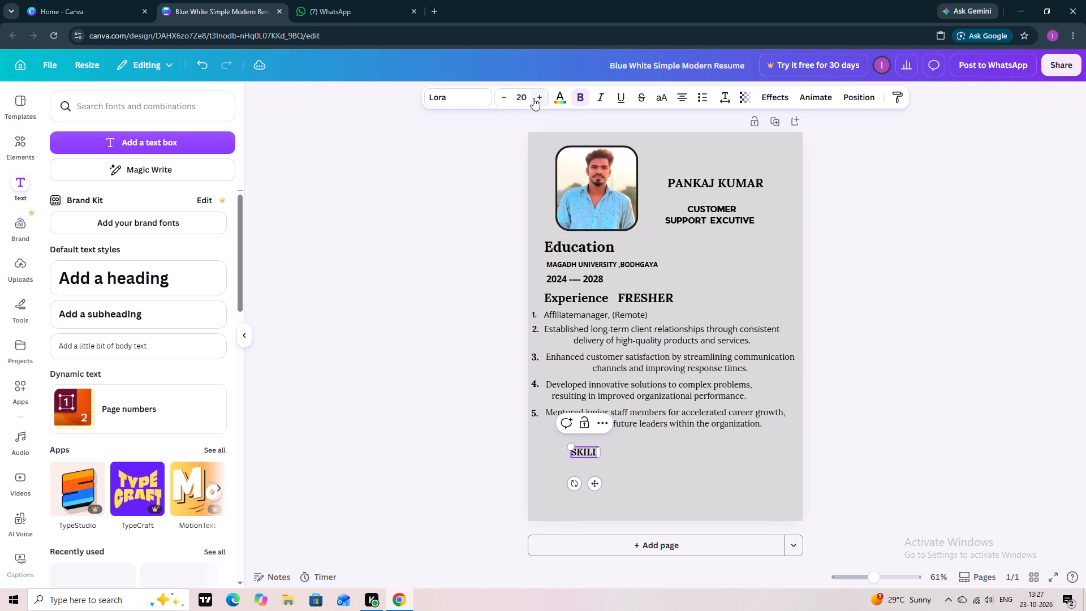
{"action": "triple_click", "coordinate": [533, 98]}
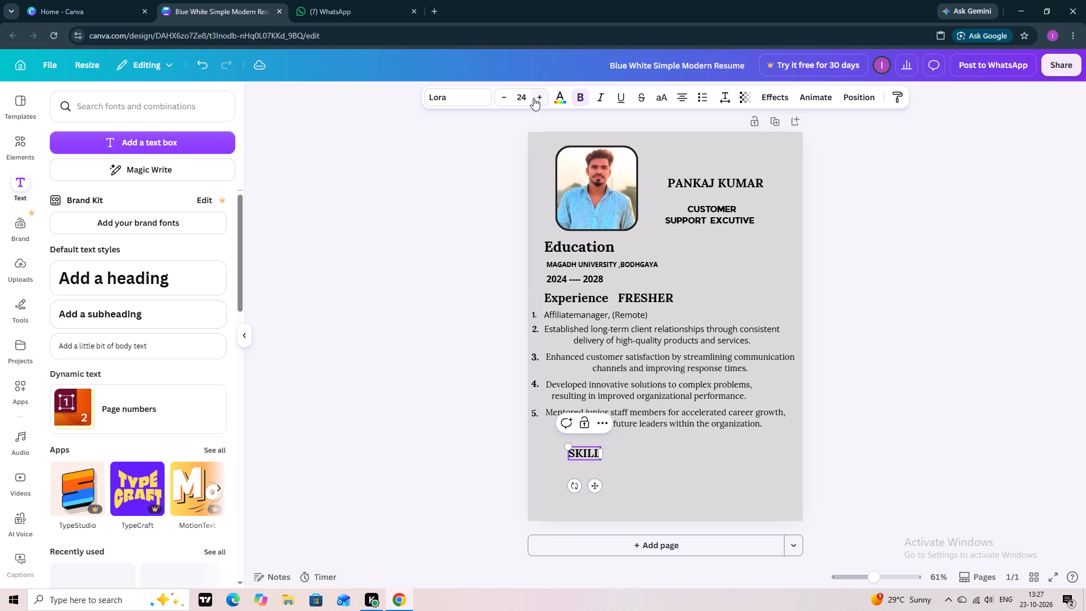
Change the heading's wording and capitalisation to "Skills".
{"action": "key", "text": "s"}
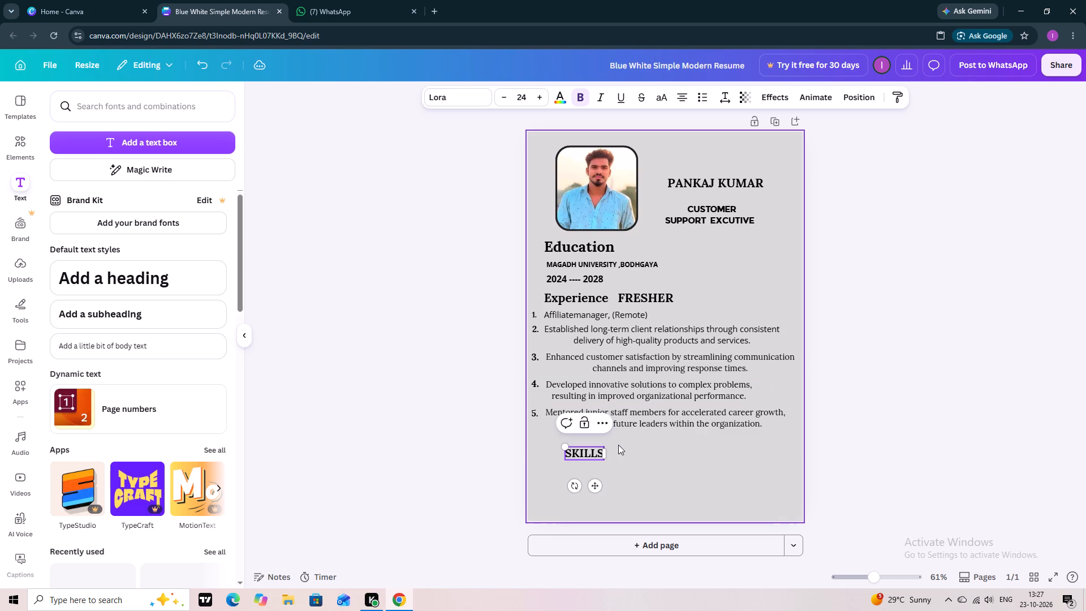
{"action": "key", "text": "BackSpace"}
{"action": "key", "text": "BackSpace"}
{"action": "key", "text": "BackSpace"}
{"action": "key", "text": "BackSpace"}
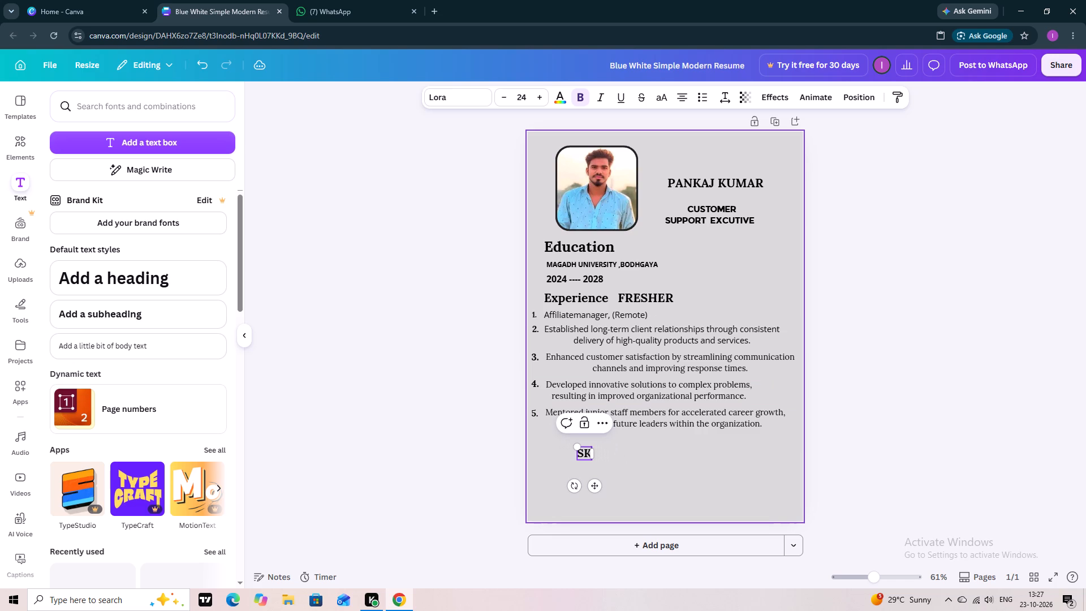
{"action": "key", "text": "BackSpace"}
{"action": "type", "text": "kills"}
{"action": "left_click", "coordinate": [614, 454]}
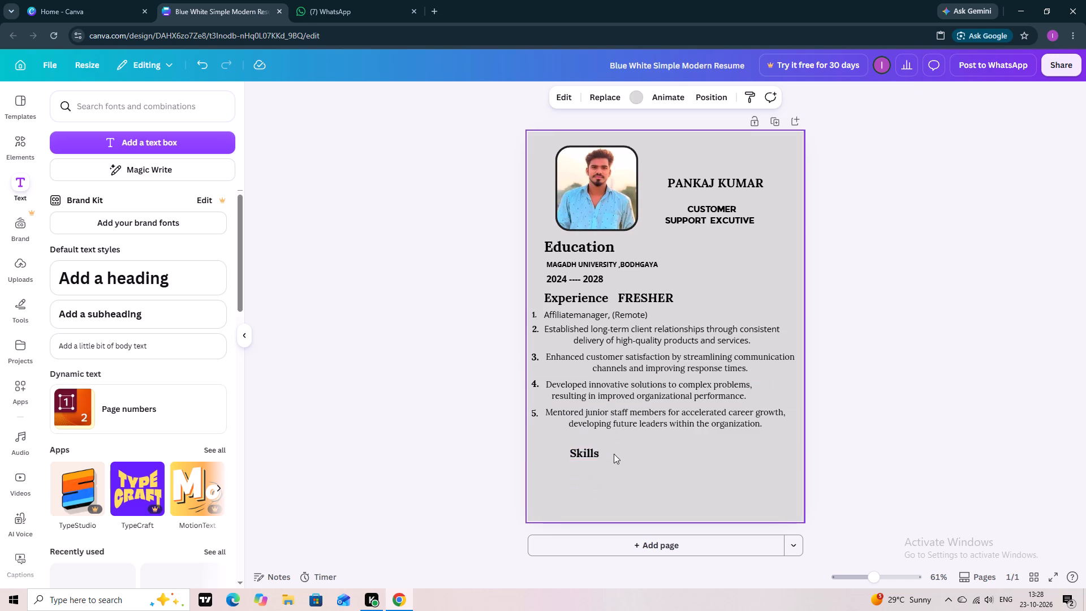
Align the "Skills" heading with the left edge of the Education and Experience headings, below the fifth entry.
{"action": "left_click_drag", "start_coordinate": [588, 455], "coordinate": [566, 450]}
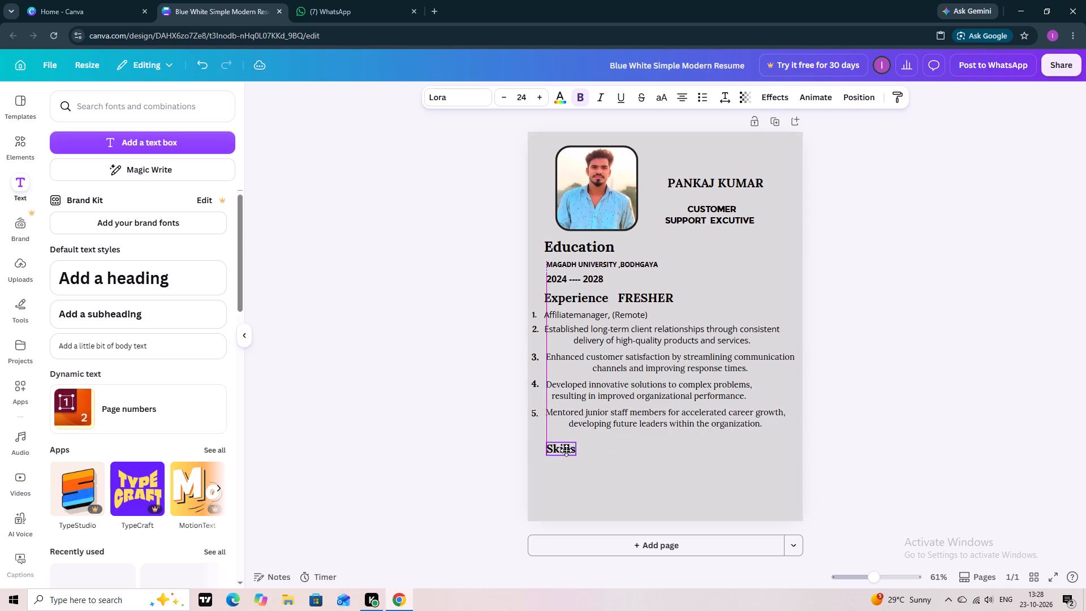
{"action": "left_click_drag", "start_coordinate": [566, 450], "coordinate": [565, 450]}
{"action": "left_click_drag", "start_coordinate": [565, 450], "coordinate": [562, 453]}
{"action": "left_click", "coordinate": [466, 457]}
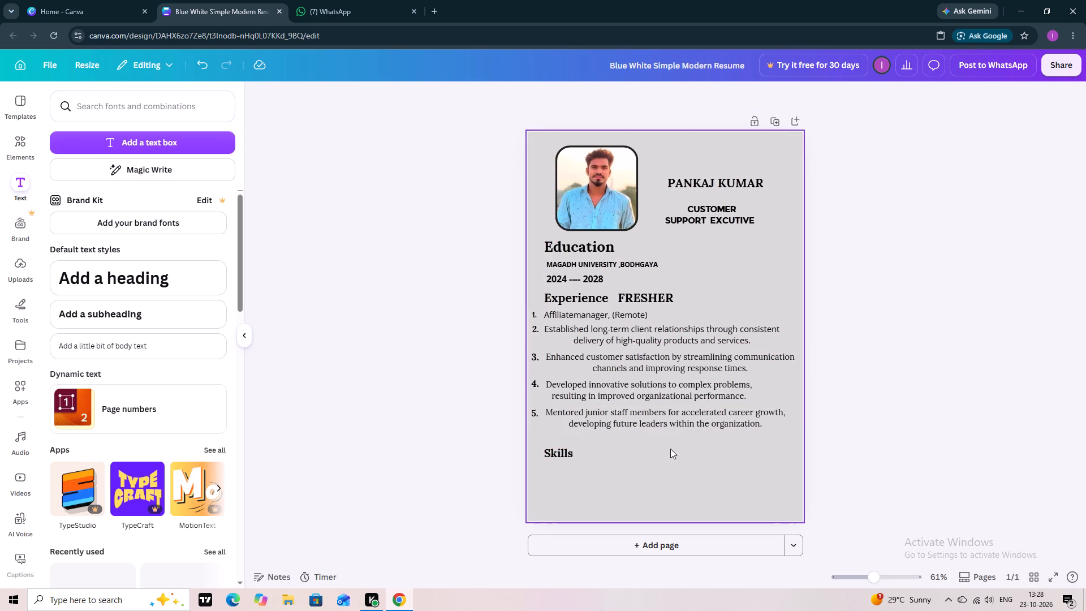
Add a text box just below the "Skills" heading and clear its placeholder text.
{"action": "left_click", "coordinate": [188, 137]}
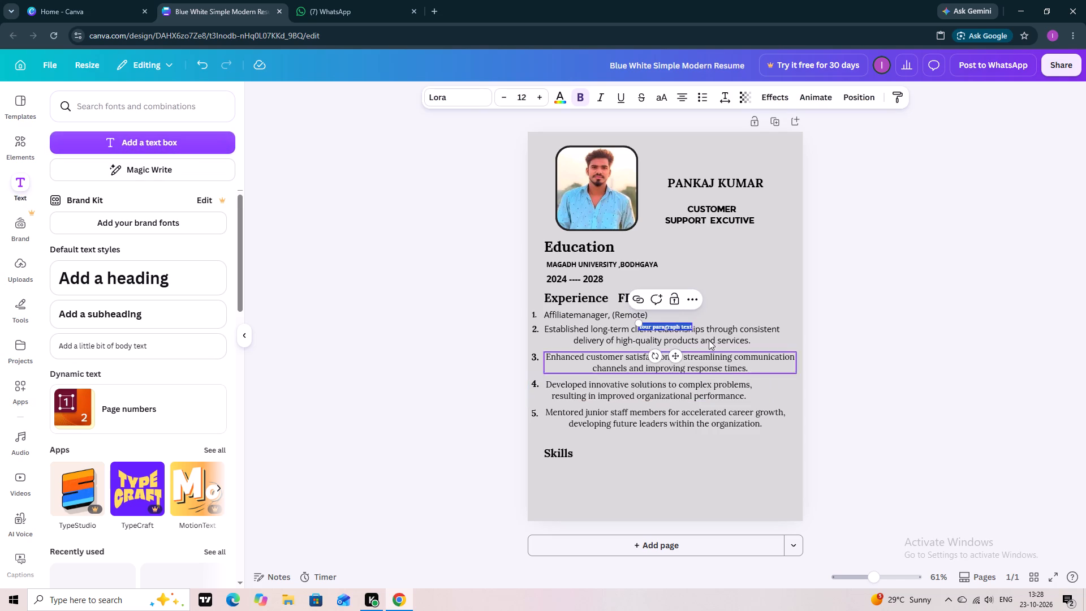
{"action": "left_click_drag", "start_coordinate": [687, 328], "coordinate": [685, 427]}
{"action": "left_click", "coordinate": [704, 458]}
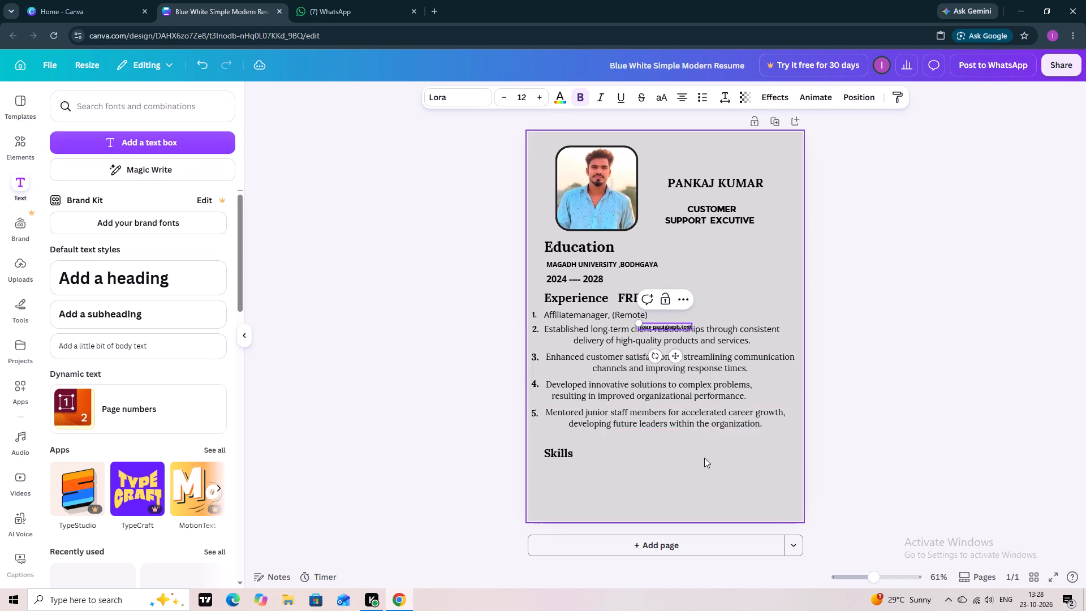
{"action": "left_click_drag", "start_coordinate": [669, 325], "coordinate": [576, 475]}
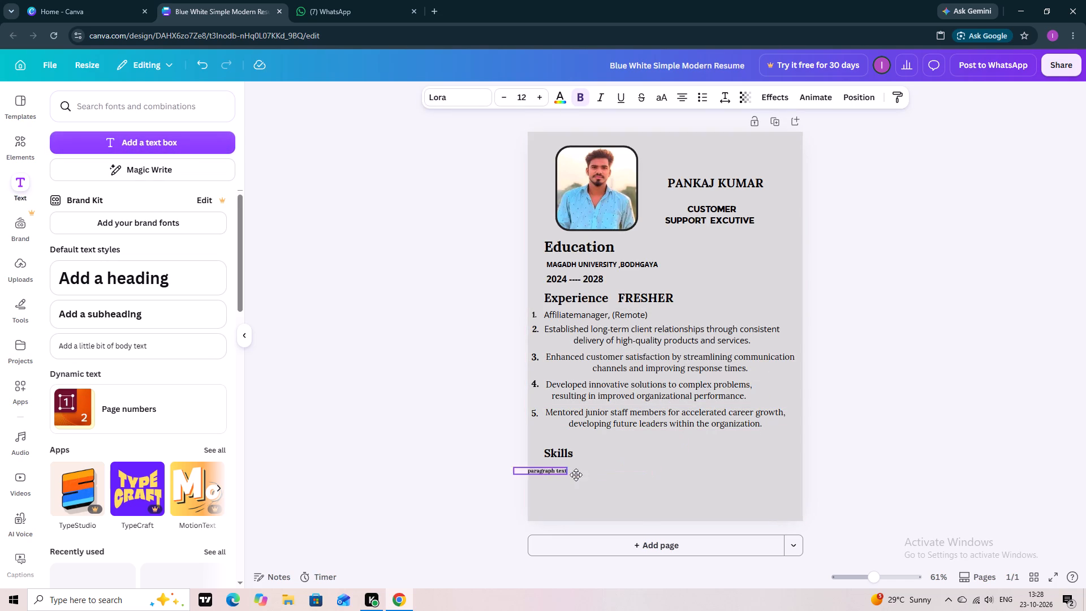
{"action": "left_click_drag", "start_coordinate": [576, 475], "coordinate": [588, 467]}
{"action": "left_click", "coordinate": [588, 467]}
{"action": "key", "text": "BackSpace"}
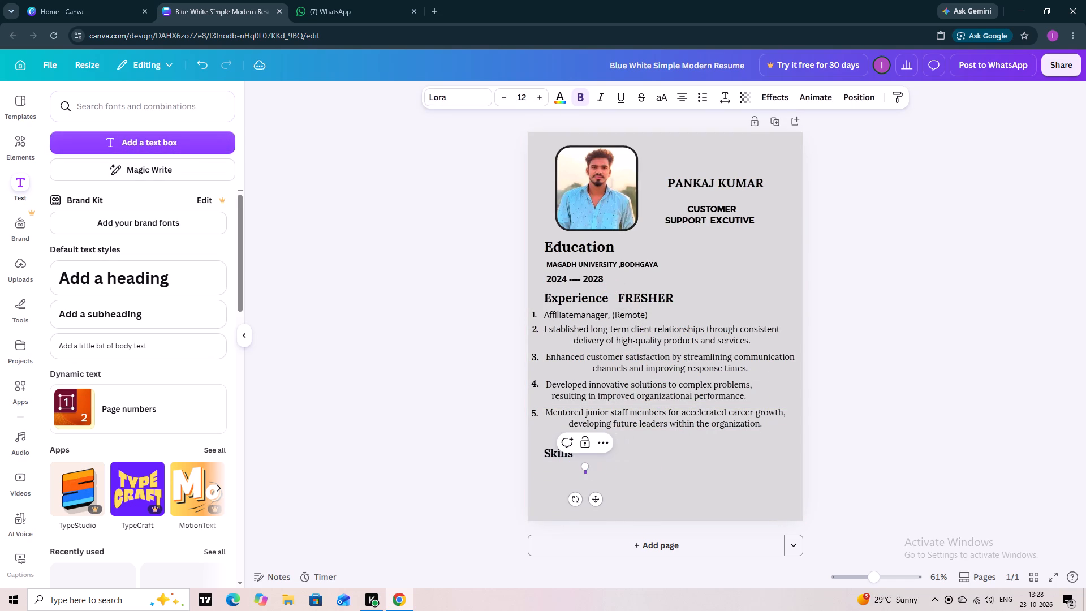
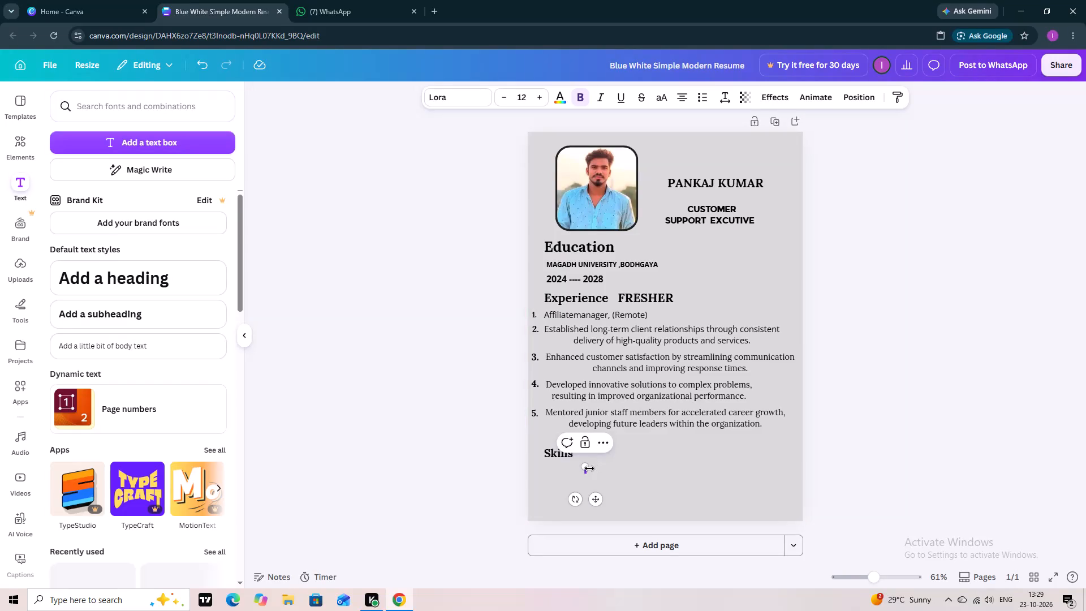
Enter "customer relation" as the first skill in the empty text box below the "Skills" heading.
{"action": "left_click", "coordinate": [589, 468]}
{"action": "left_click", "coordinate": [586, 472]}
{"action": "type", "text": "coustomer"}
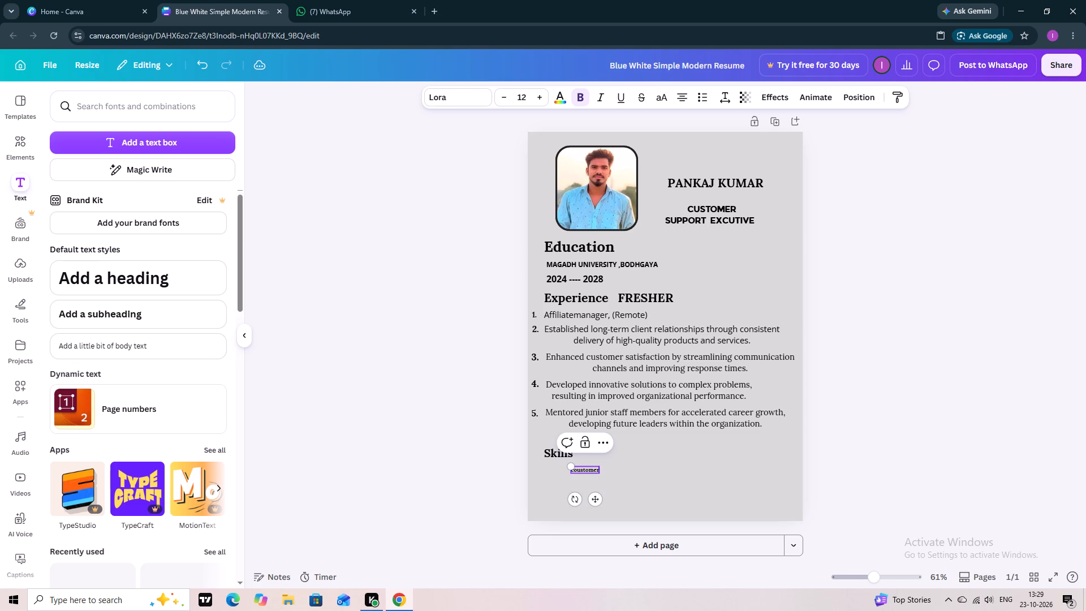
{"action": "key", "text": "BackSpace"}
{"action": "key", "text": "BackSpace"}
{"action": "key", "text": "BackSpace"}
{"action": "key", "text": "BackSpace"}
{"action": "key", "text": "BackSpace"}
{"action": "key", "text": "BackSpace"}
{"action": "key", "text": "BackSpace"}
{"action": "key", "text": "BackSpace"}
{"action": "type", "text": "ustomer"}
{"action": "key", "text": "space"}
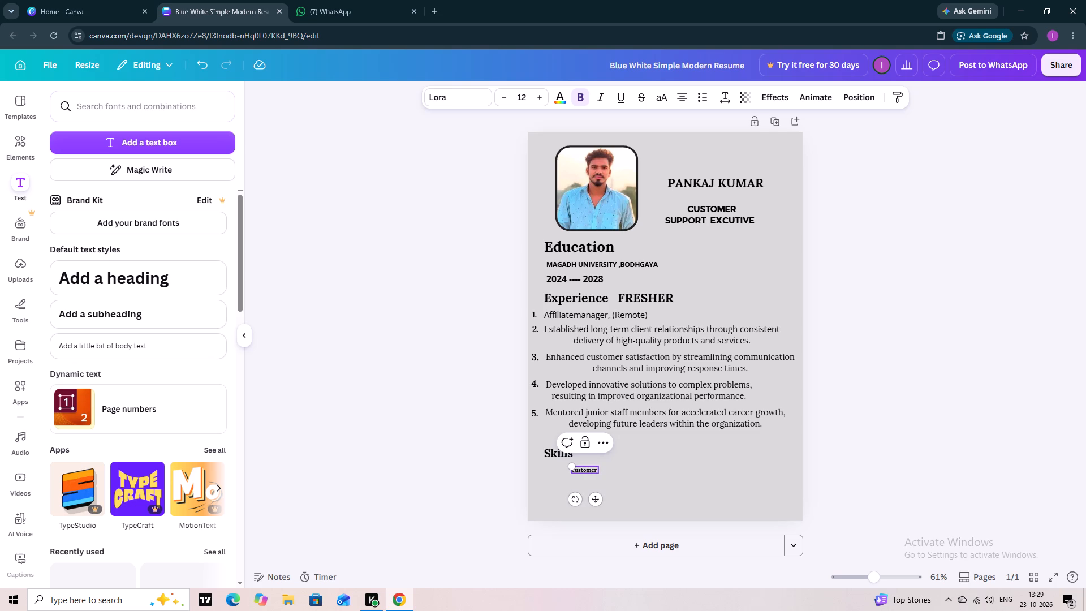
{"action": "type", "text": "rea"}
{"action": "key", "text": "BackSpace"}
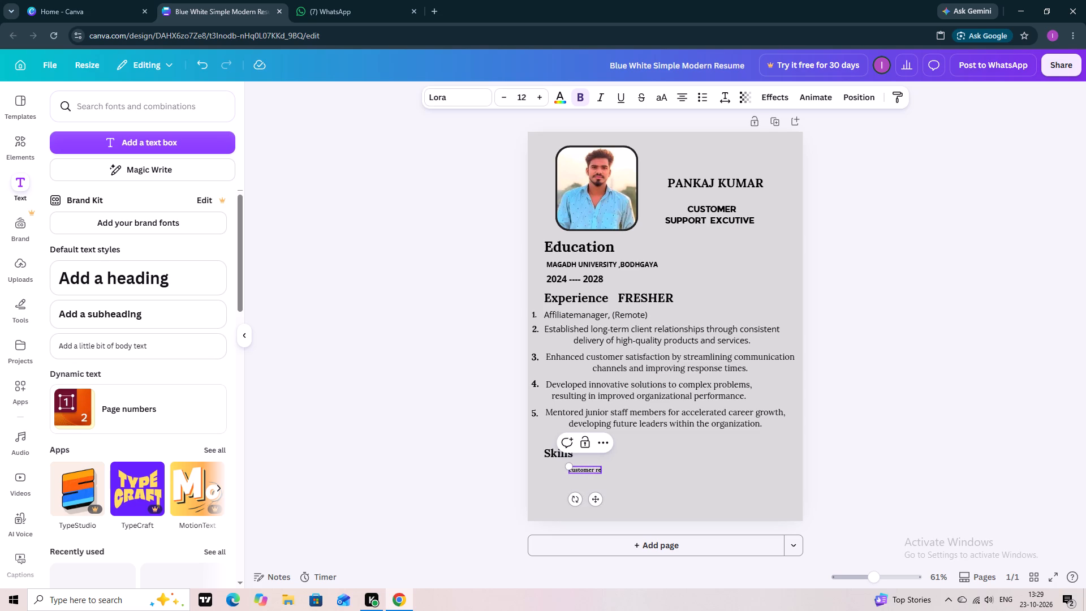
{"action": "type", "text": "lation"}
{"action": "key", "text": "space"}
Continue the skills text with "customer handling skills," after "customer relation".
{"action": "type", "text": "couxx"}
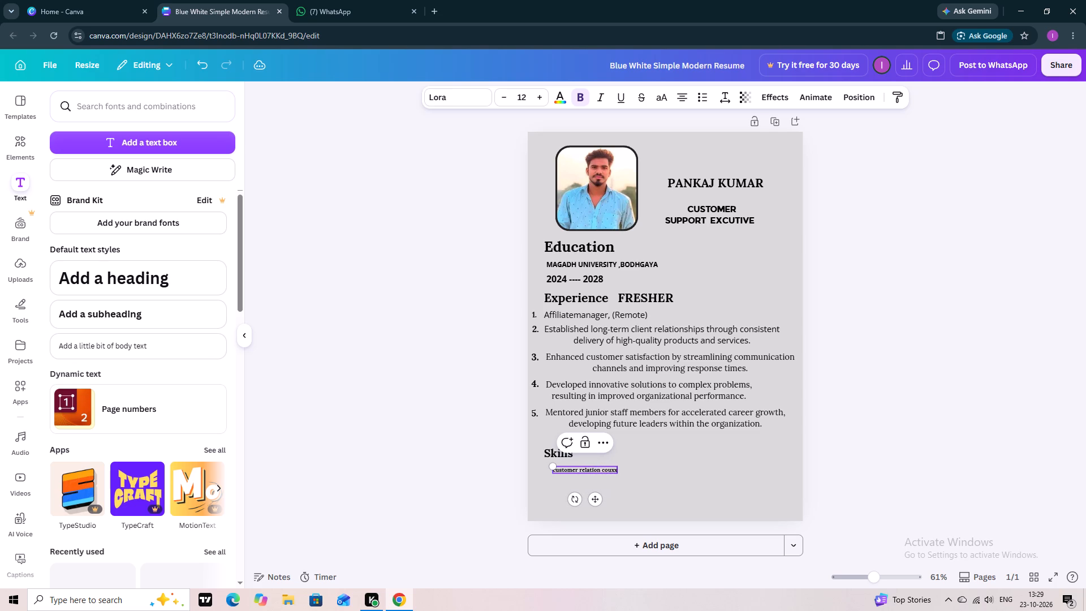
{"action": "key", "text": "BackSpace"}
{"action": "key", "text": "BackSpace"}
{"action": "key", "text": "BackSpace"}
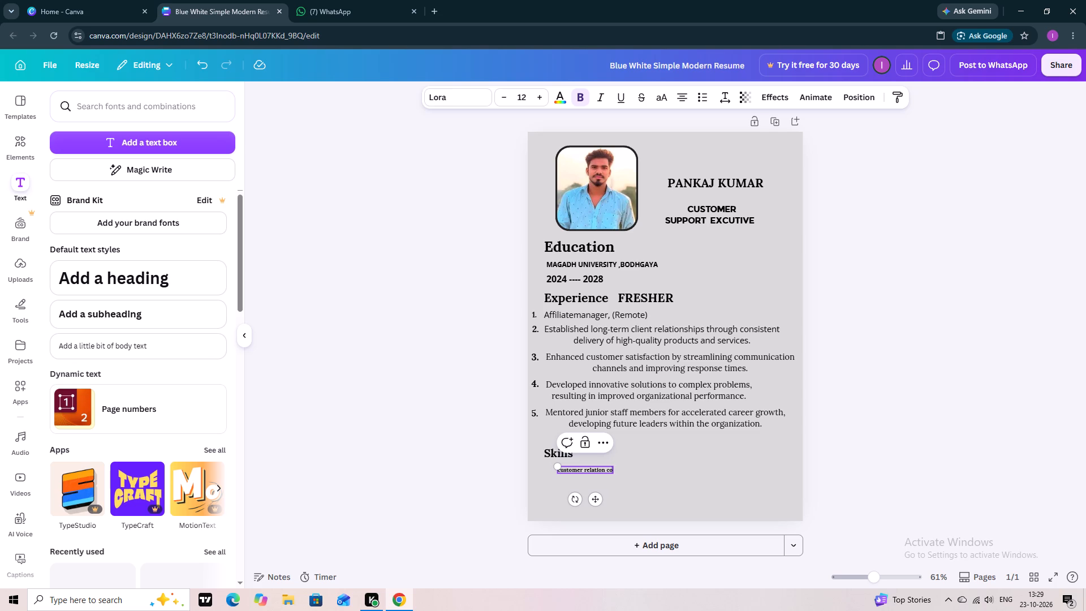
{"action": "key", "text": "BackSpace"}
{"action": "type", "text": "us"}
{"action": "type", "text": "to"}
{"action": "type", "text": "mer"}
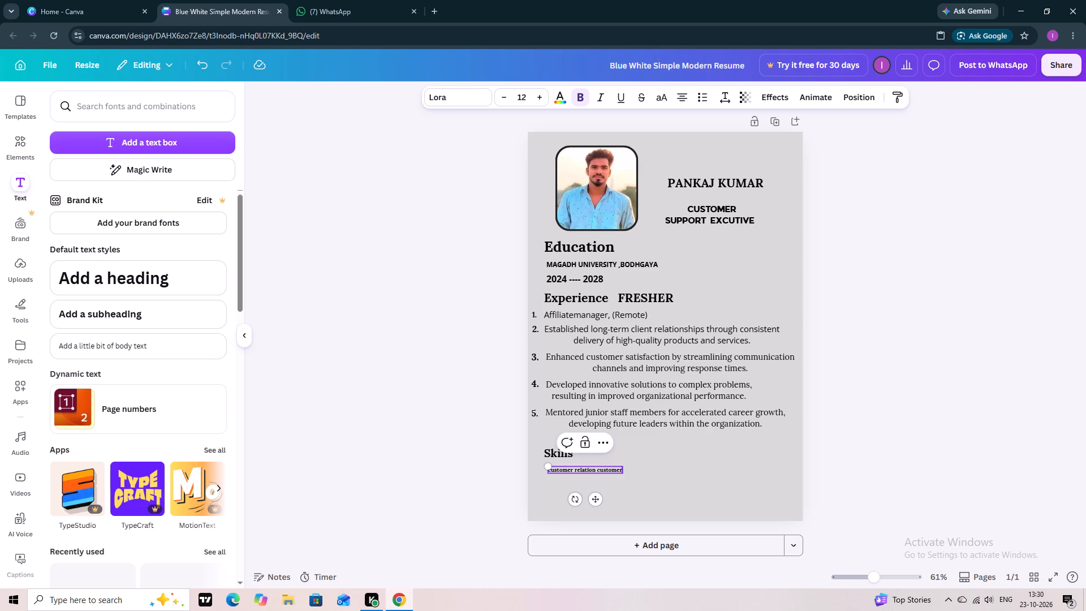
{"action": "key", "text": "space"}
{"action": "type", "text": "han"}
{"action": "key", "text": "d"}
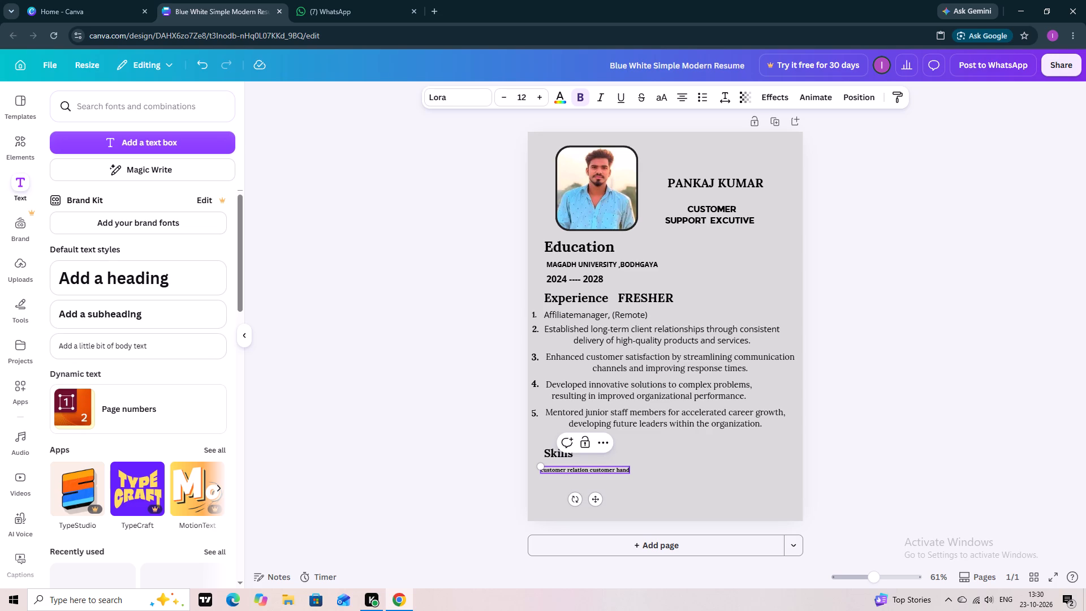
{"action": "type", "text": "ling"}
{"action": "key", "text": "space"}
{"action": "type", "text": "skills"}
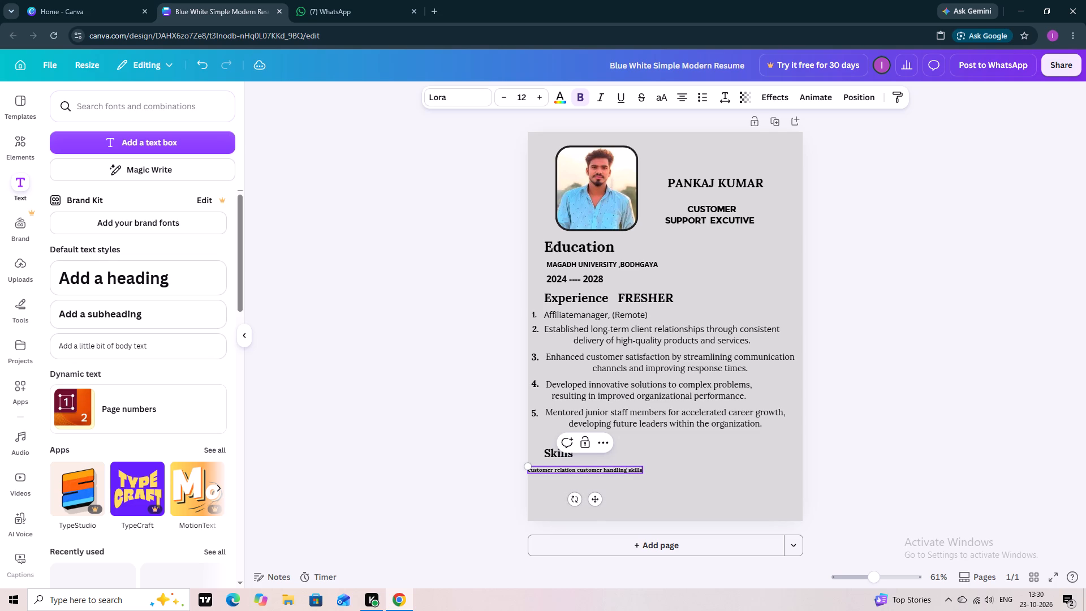
{"action": "key", "text": "comma"}
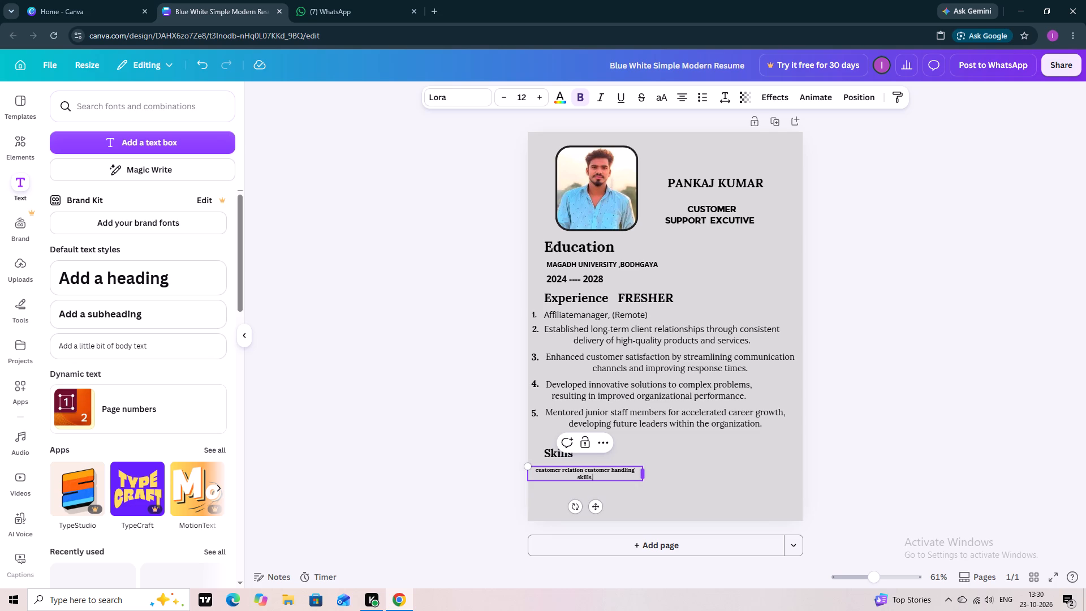
Add "problem solving , ttime management" to the skills text after "customer handling skills,".
{"action": "key", "text": "space"}
{"action": "type", "text": "problem"}
{"action": "key", "text": "space"}
{"action": "type", "text": "solving"}
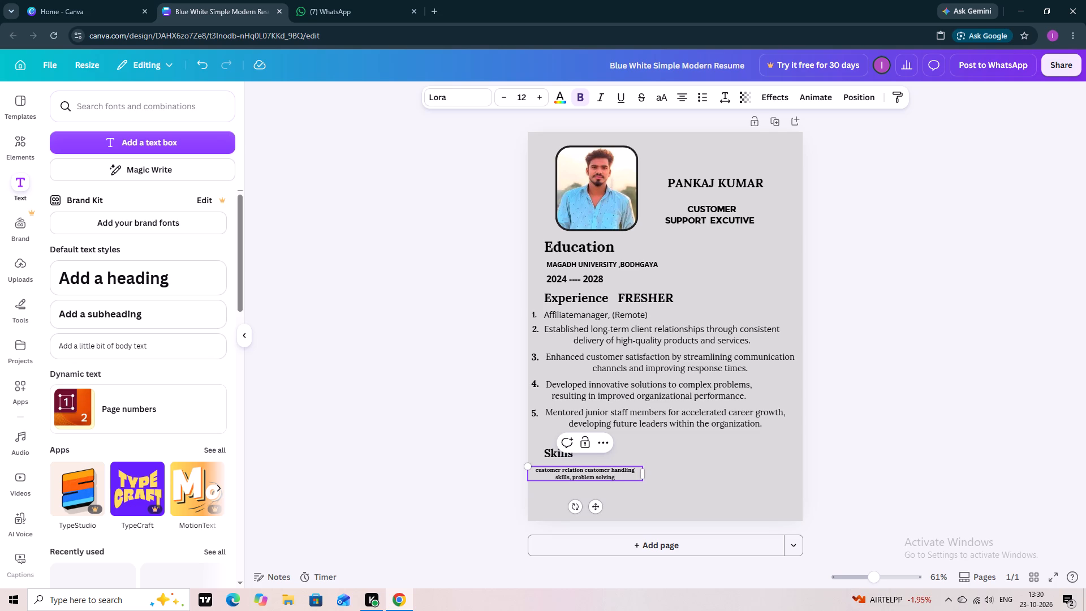
{"action": "key", "text": "space"}
{"action": "type", "text": ", ttime"}
{"action": "key", "text": "space"}
{"action": "type", "text": "management"}
{"action": "key", "text": "space"}
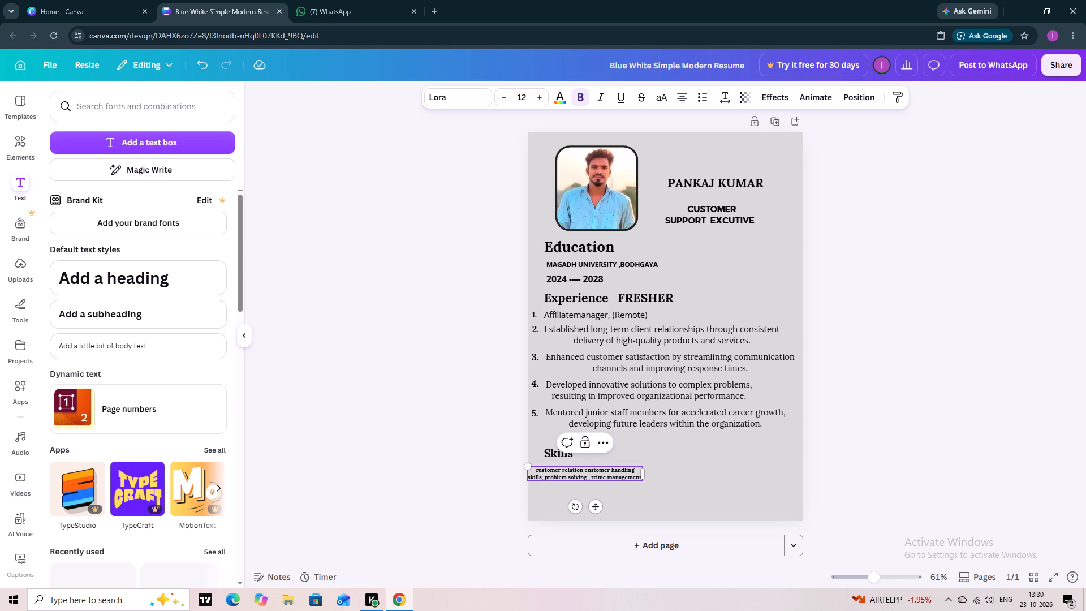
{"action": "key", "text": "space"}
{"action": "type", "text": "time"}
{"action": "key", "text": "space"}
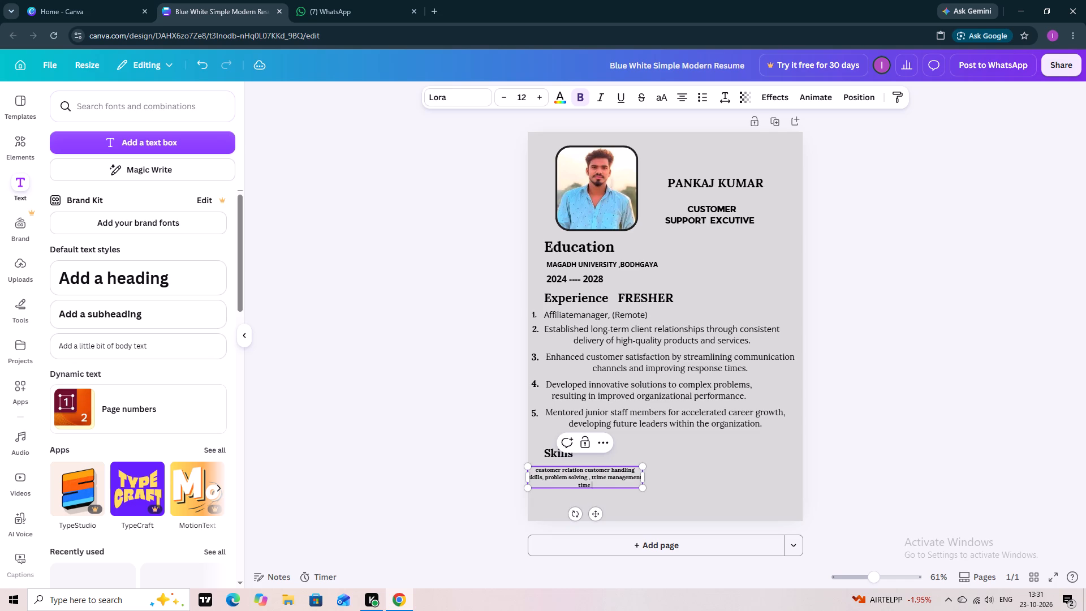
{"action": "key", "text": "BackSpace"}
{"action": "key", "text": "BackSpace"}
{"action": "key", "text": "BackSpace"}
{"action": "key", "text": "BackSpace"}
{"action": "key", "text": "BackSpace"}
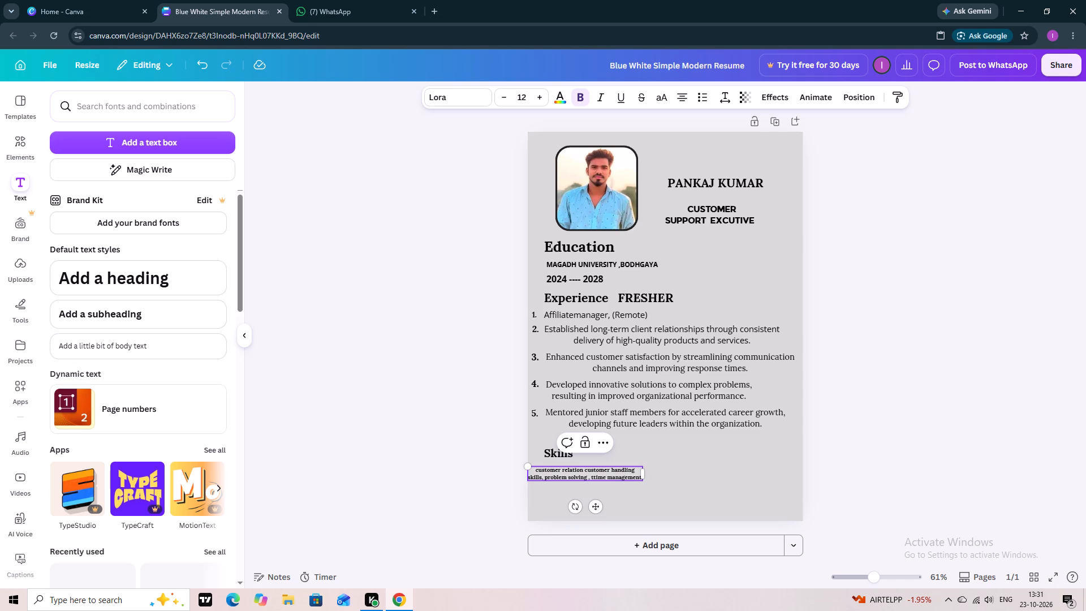
Finish the skills text by adding "Managment skills" at its end.
{"action": "key", "text": "m"}
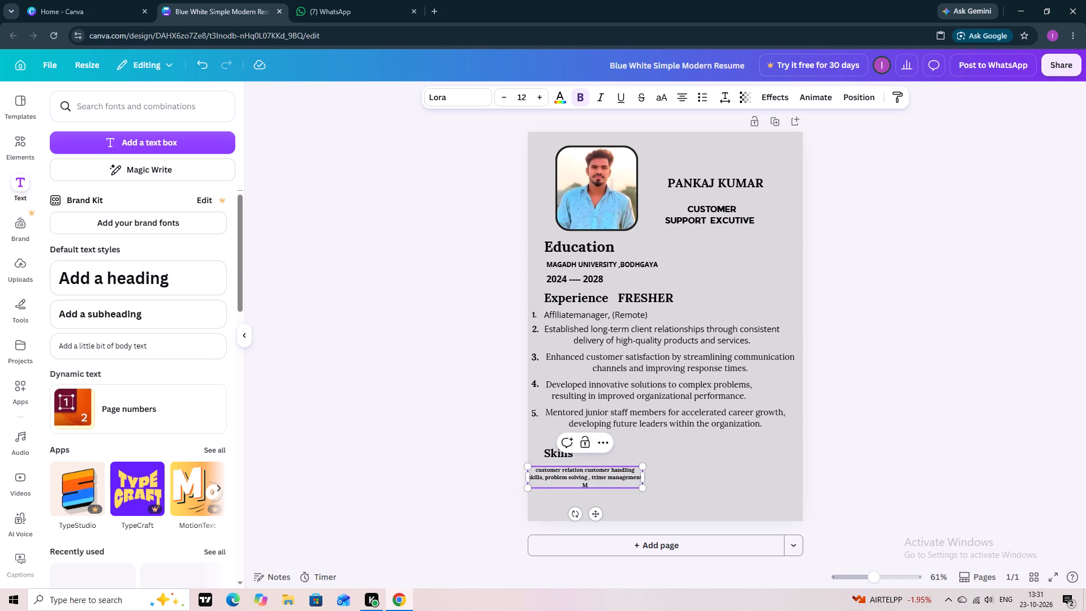
{"action": "type", "text": "nagemnet"}
{"action": "key", "text": "space"}
{"action": "key", "text": "BackSpace"}
{"action": "key", "text": "BackSpace"}
{"action": "key", "text": "BackSpace"}
{"action": "key", "text": "BackSpace"}
{"action": "key", "text": "BackSpace"}
{"action": "key", "text": "BackSpace"}
{"action": "key", "text": "BackSpace"}
{"action": "key", "text": "BackSpace"}
{"action": "key", "text": "BackSpace"}
{"action": "type", "text": "am"}
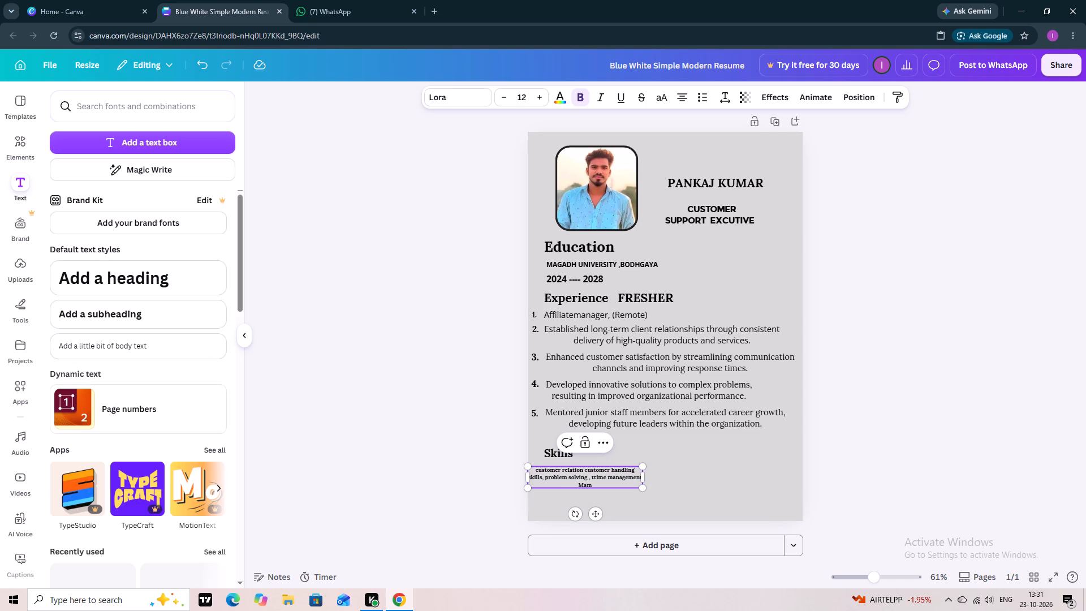
{"action": "key", "text": "BackSpace"}
{"action": "key", "text": "n"}
{"action": "type", "text": "agment skill"}
{"action": "key", "text": "s"}
Increase the skills text's font size to 16.
{"action": "left_click", "coordinate": [537, 92]}
{"action": "triple_click", "coordinate": [537, 92]}
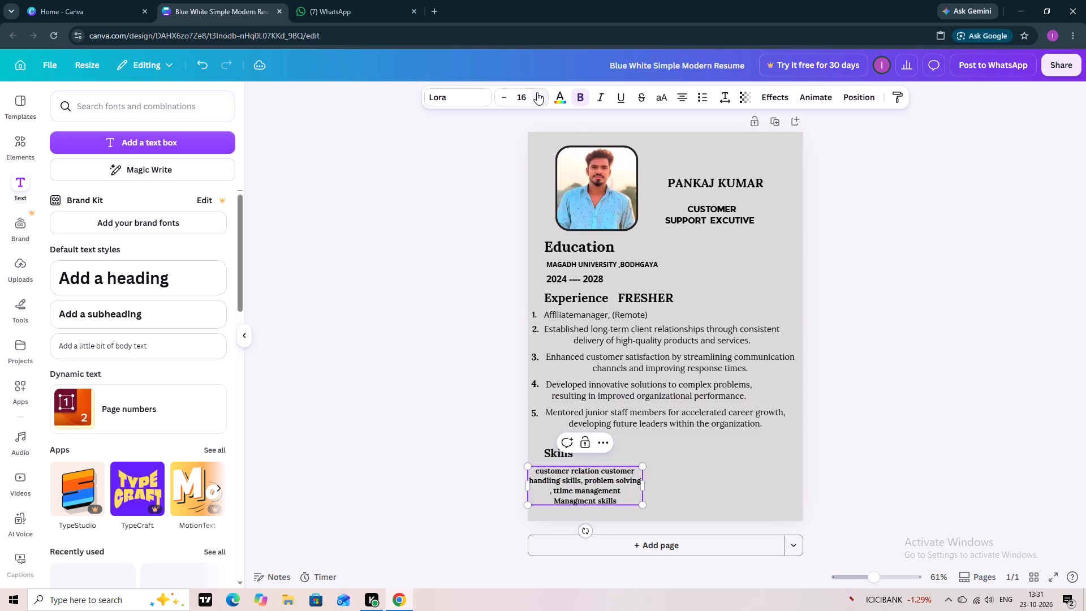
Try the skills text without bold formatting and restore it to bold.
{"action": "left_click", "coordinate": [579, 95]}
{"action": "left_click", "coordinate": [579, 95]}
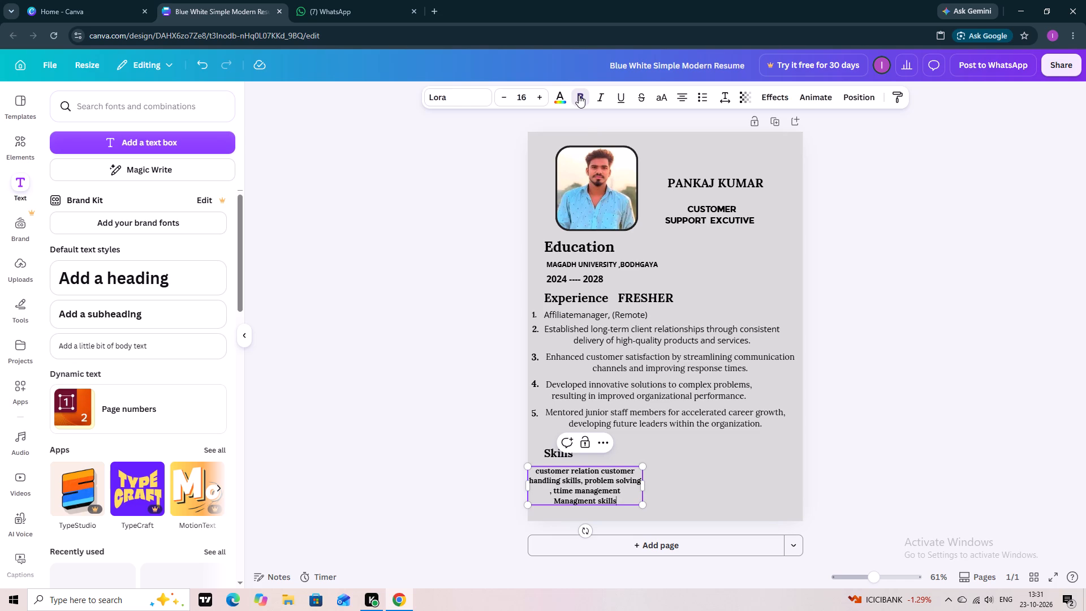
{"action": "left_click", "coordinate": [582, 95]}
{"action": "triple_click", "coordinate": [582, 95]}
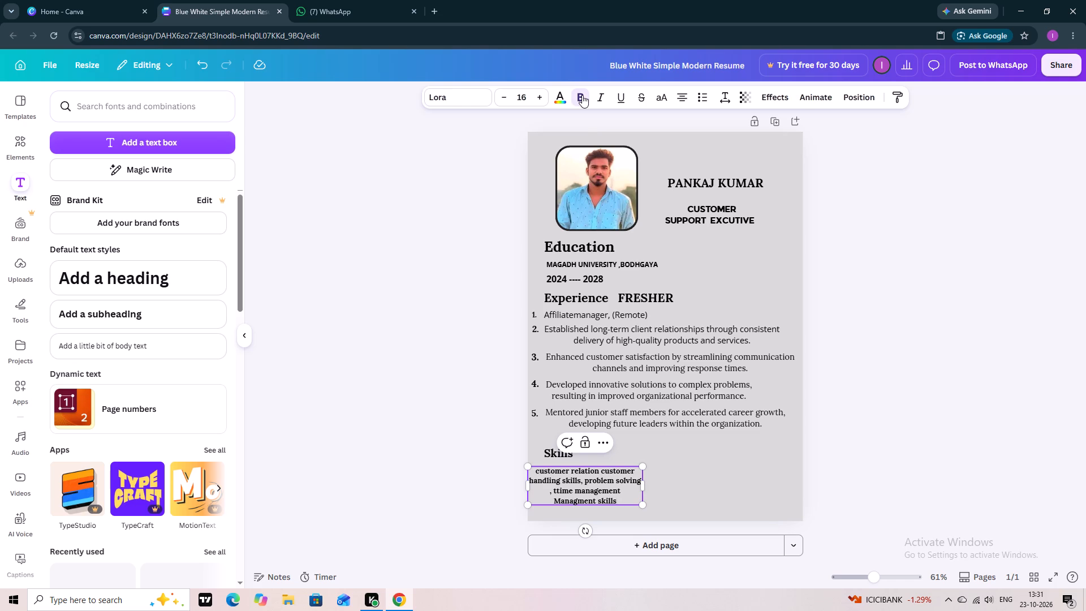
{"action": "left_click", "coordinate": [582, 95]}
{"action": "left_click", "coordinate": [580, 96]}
Remove the bold formatting from the skills text and set its font size to 17.
{"action": "left_click", "coordinate": [502, 107]}
{"action": "left_click", "coordinate": [507, 107]}
{"action": "left_click", "coordinate": [508, 104]}
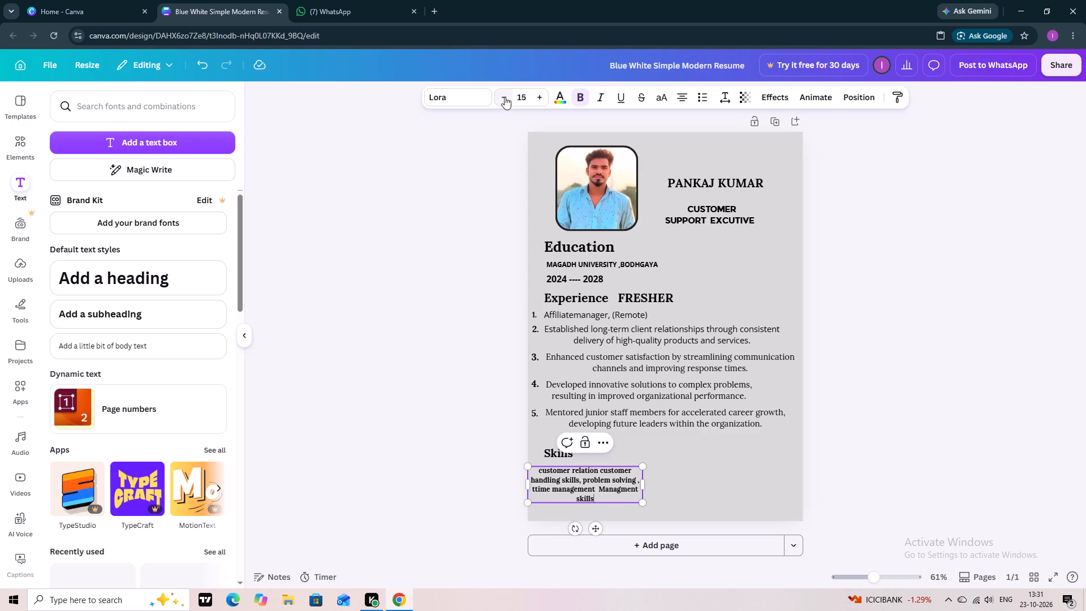
{"action": "left_click", "coordinate": [571, 96]}
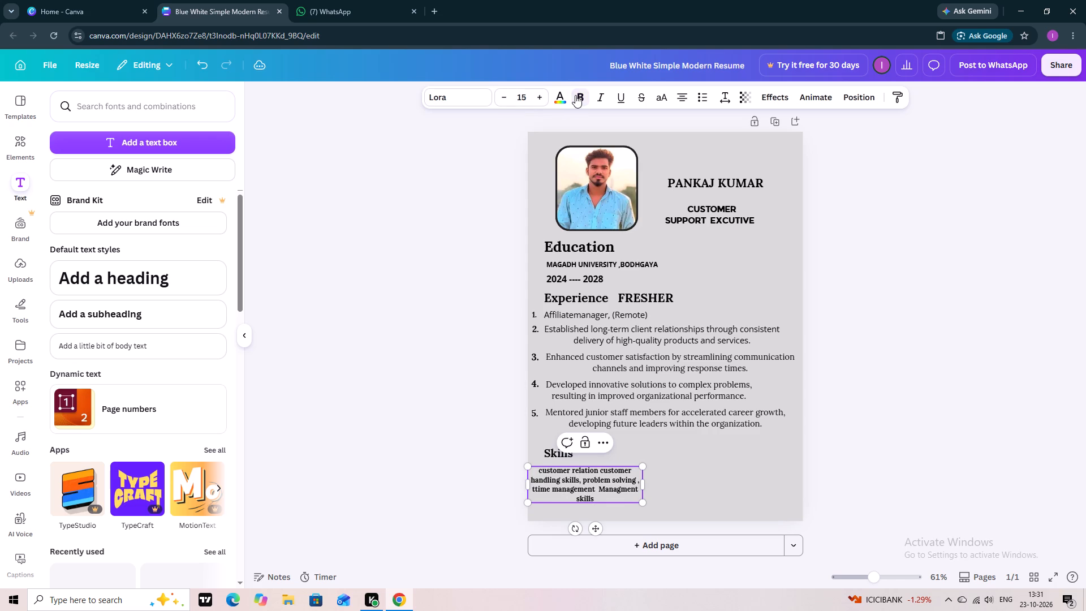
{"action": "left_click", "coordinate": [575, 95]}
{"action": "left_click", "coordinate": [499, 238]}
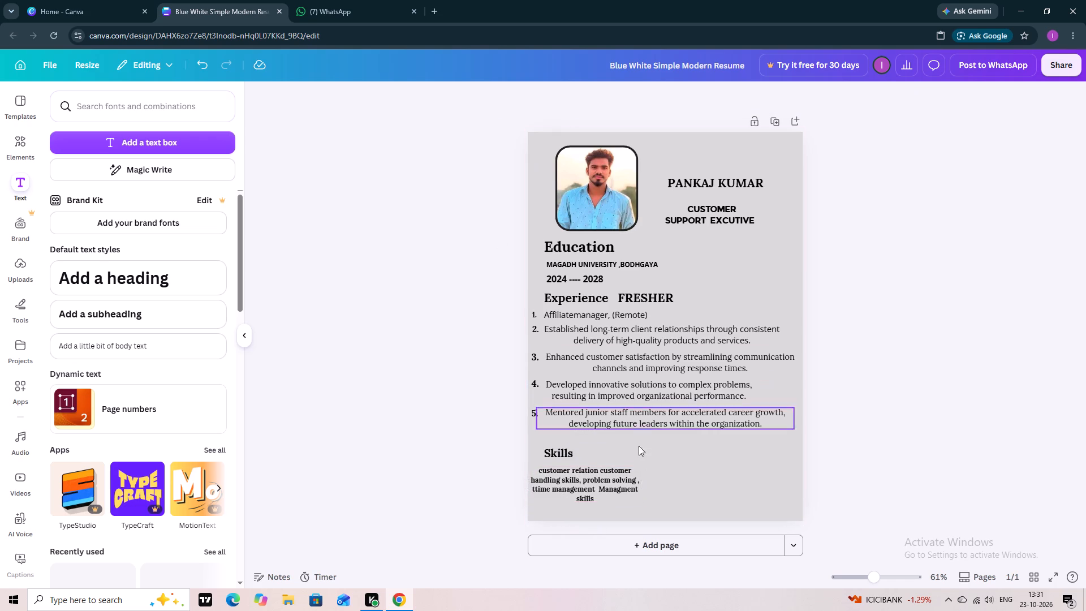
{"action": "left_click", "coordinate": [626, 488]}
{"action": "left_click", "coordinate": [575, 101]}
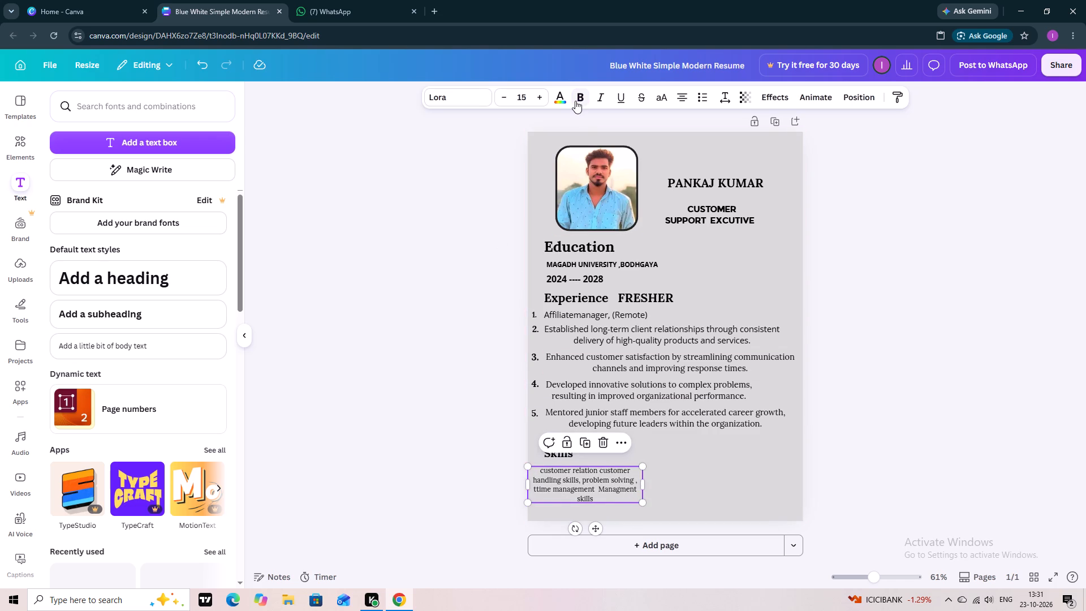
{"action": "double_click", "coordinate": [538, 90]}
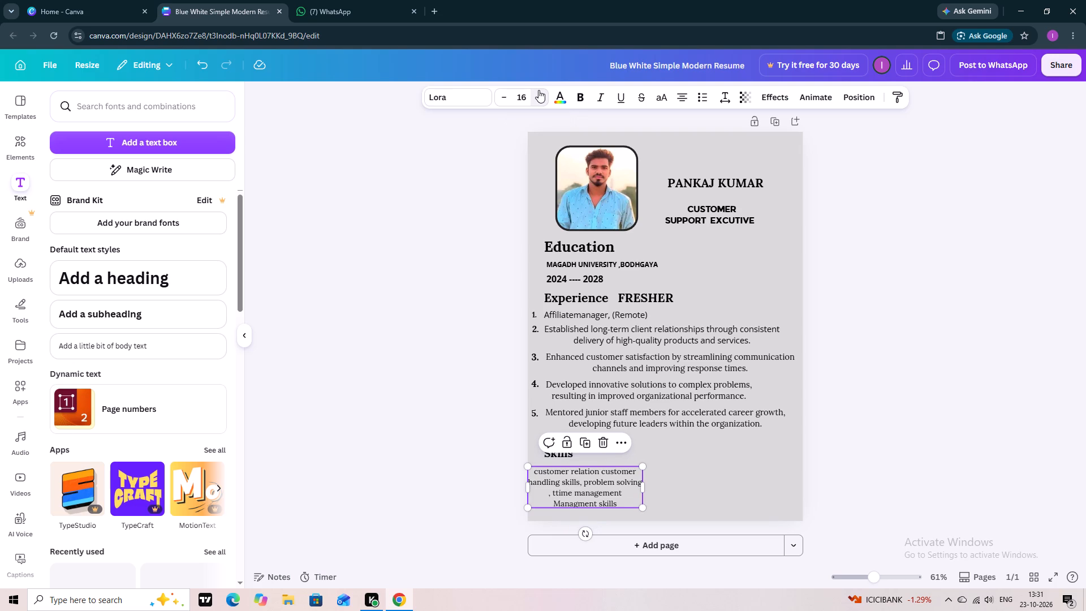
{"action": "left_click", "coordinate": [420, 290]}
Move the skills text inward from the page's left edge so it sits just below the Skills heading.
{"action": "left_click_drag", "start_coordinate": [564, 485], "coordinate": [624, 475]}
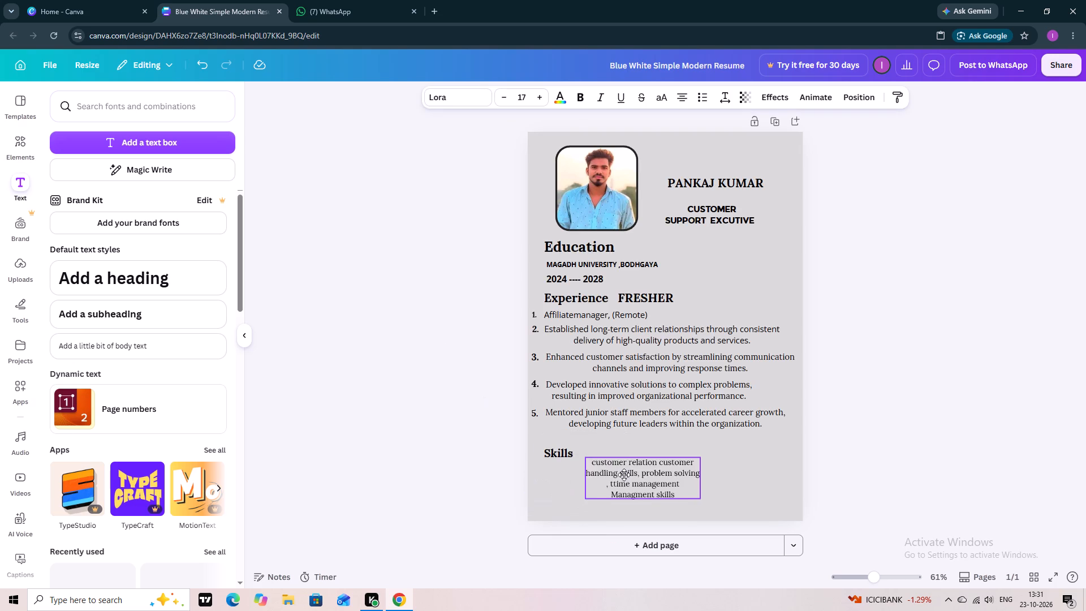
{"action": "left_click_drag", "start_coordinate": [624, 475], "coordinate": [586, 483]}
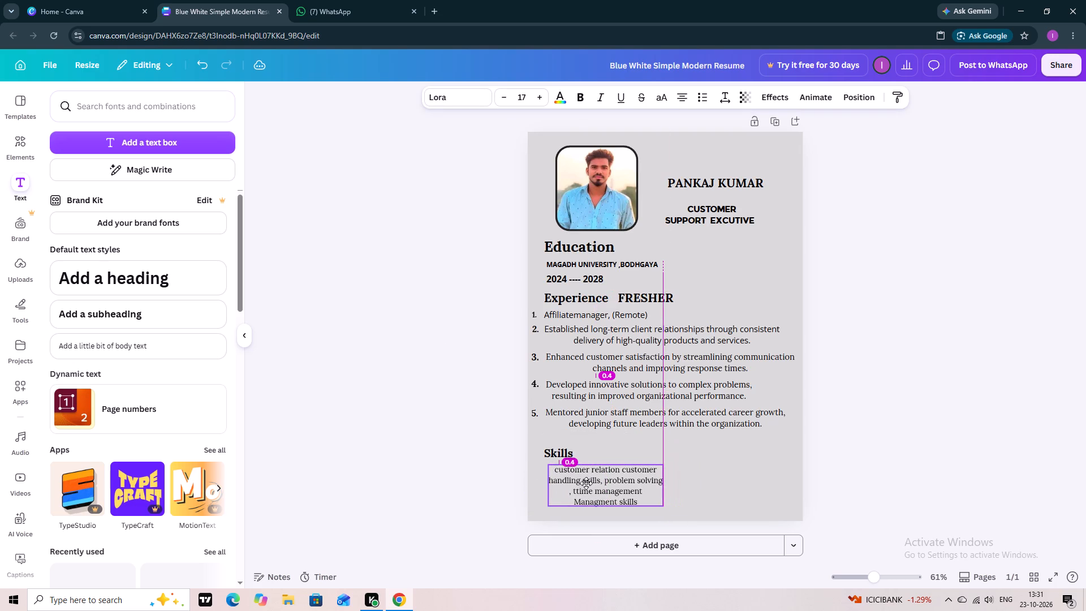
{"action": "left_click_drag", "start_coordinate": [586, 483], "coordinate": [585, 483]}
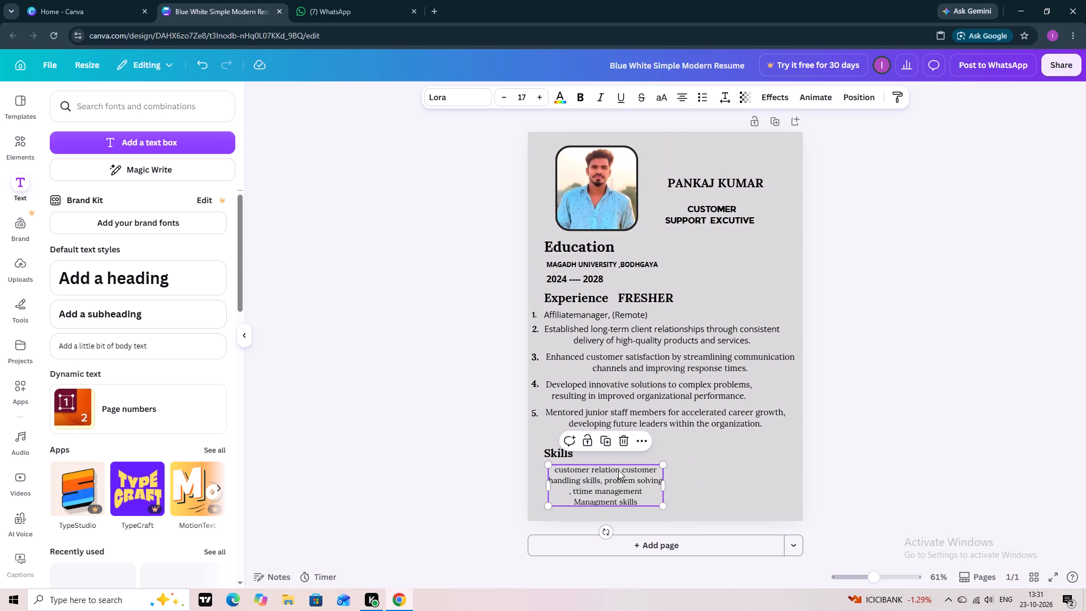
Add a comma after "customer relation" in the skills text.
{"action": "left_click", "coordinate": [620, 469]}
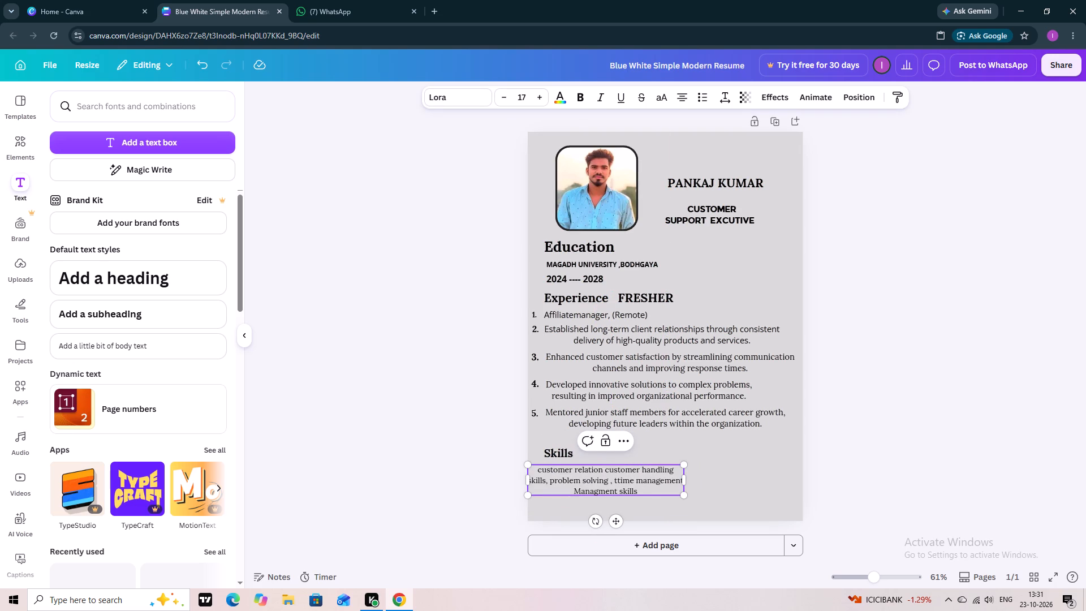
{"action": "key", "text": "comma"}
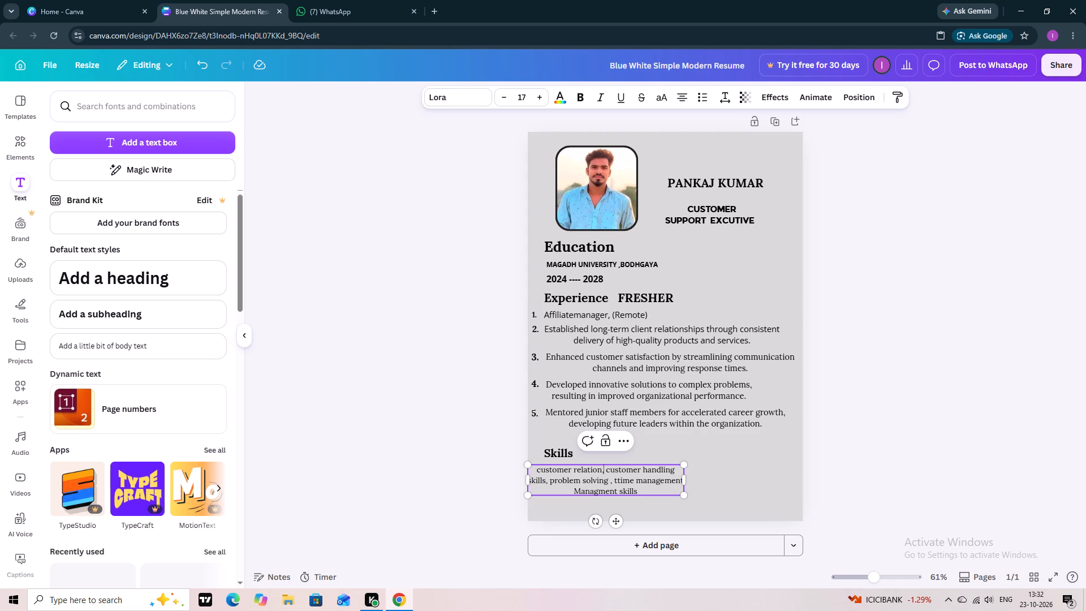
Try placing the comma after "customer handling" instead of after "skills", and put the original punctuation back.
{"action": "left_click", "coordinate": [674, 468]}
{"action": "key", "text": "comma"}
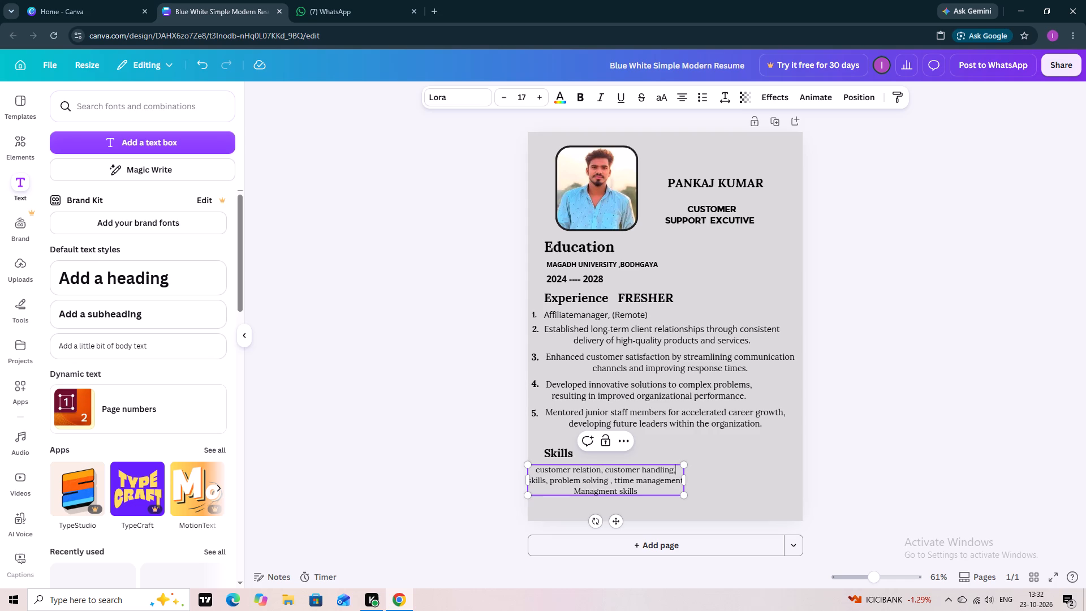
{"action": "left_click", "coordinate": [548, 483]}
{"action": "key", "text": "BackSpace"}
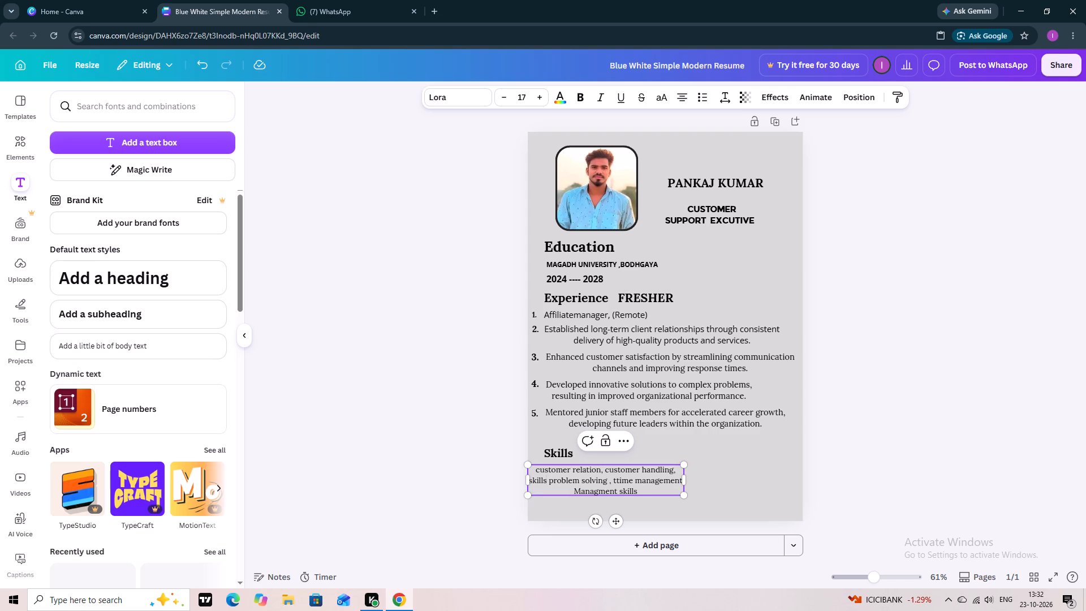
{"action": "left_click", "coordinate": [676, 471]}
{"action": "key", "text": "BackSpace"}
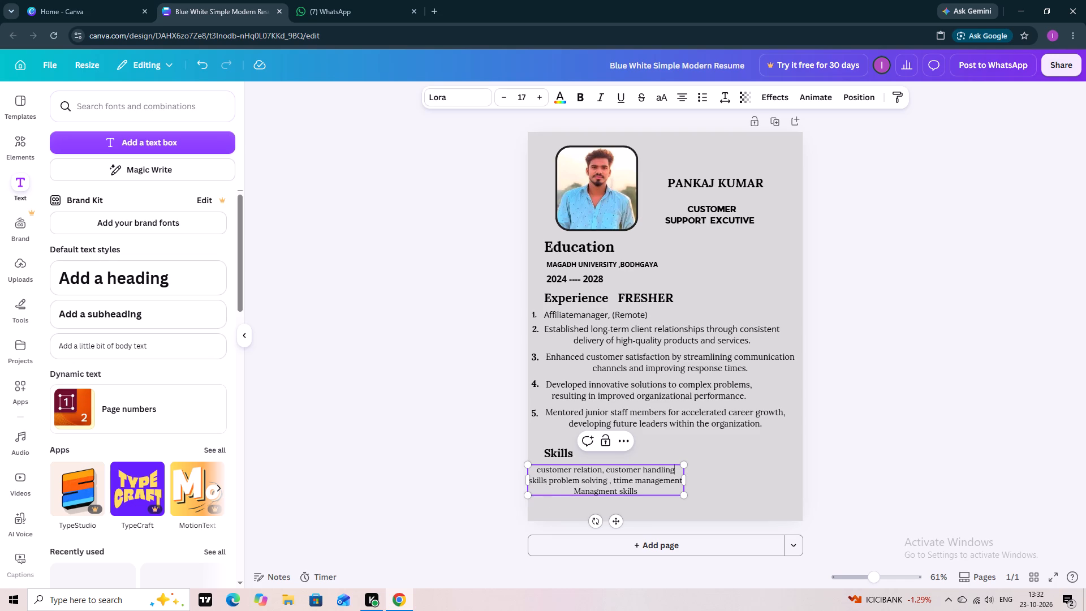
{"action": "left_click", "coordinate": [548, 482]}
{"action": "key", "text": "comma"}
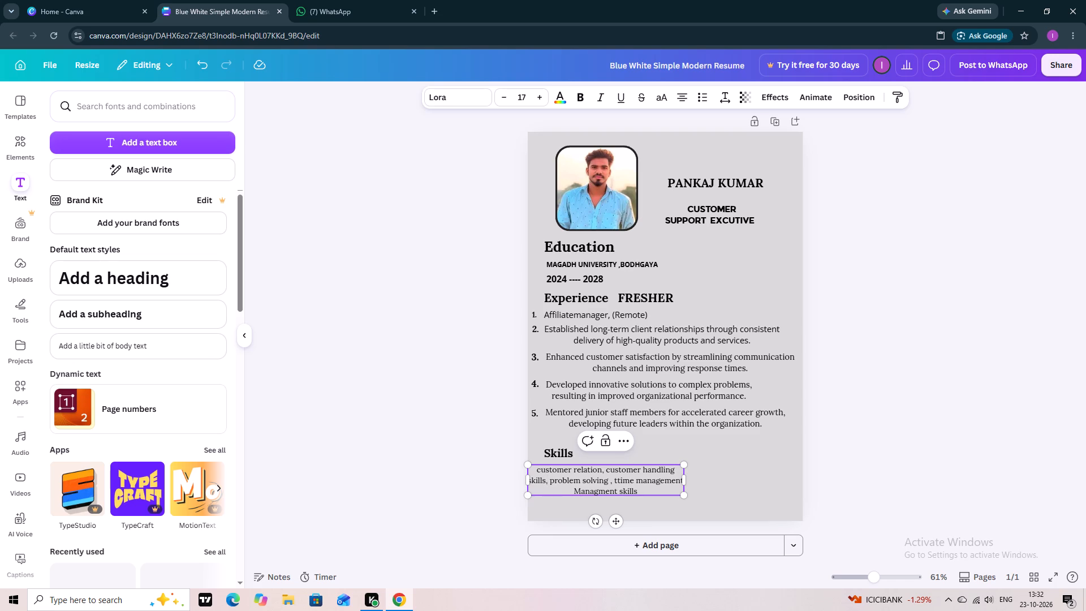
Add a comma directly before "Managment skills" in the skills text.
{"action": "left_click", "coordinate": [573, 489]}
{"action": "key", "text": "comma"}
{"action": "left_click", "coordinate": [731, 483]}
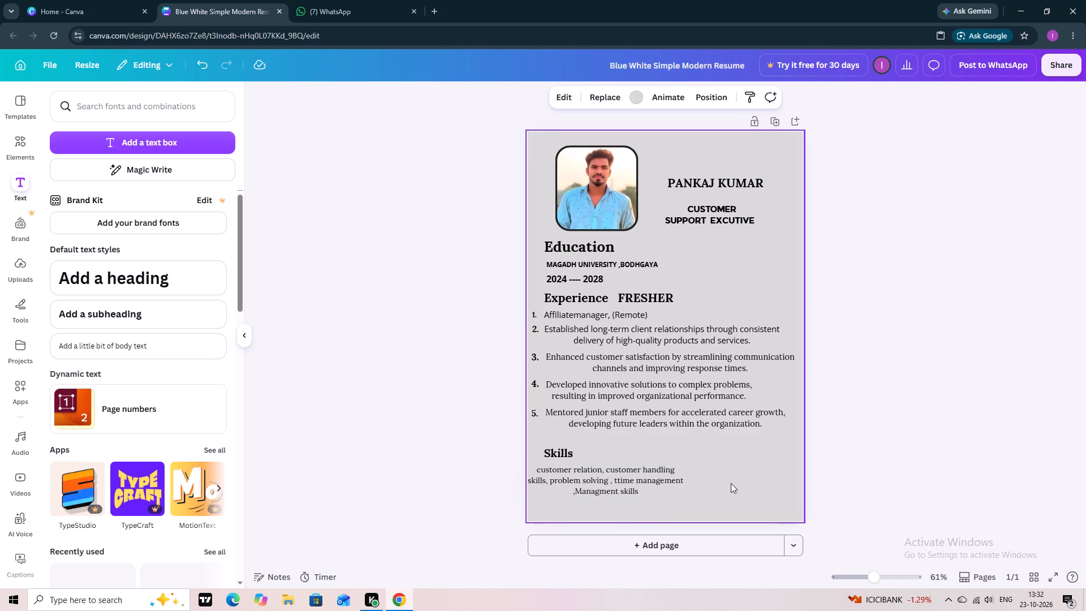
Move the skills text inward from the page's left edge, aligning its left side with the education text.
{"action": "left_click_drag", "start_coordinate": [578, 476], "coordinate": [596, 476]}
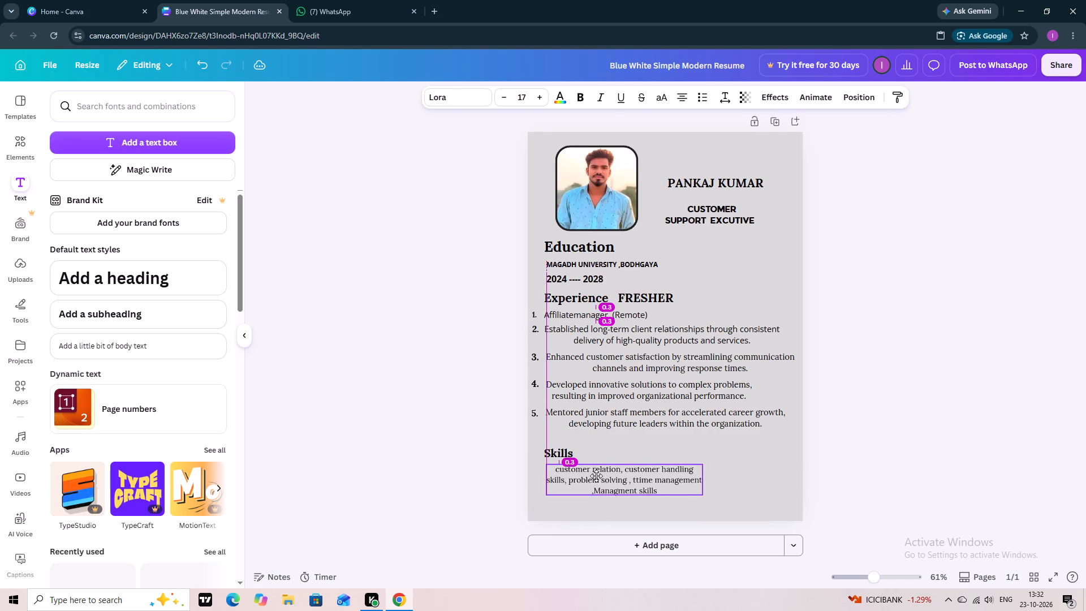
{"action": "left_click_drag", "start_coordinate": [596, 476], "coordinate": [598, 479]}
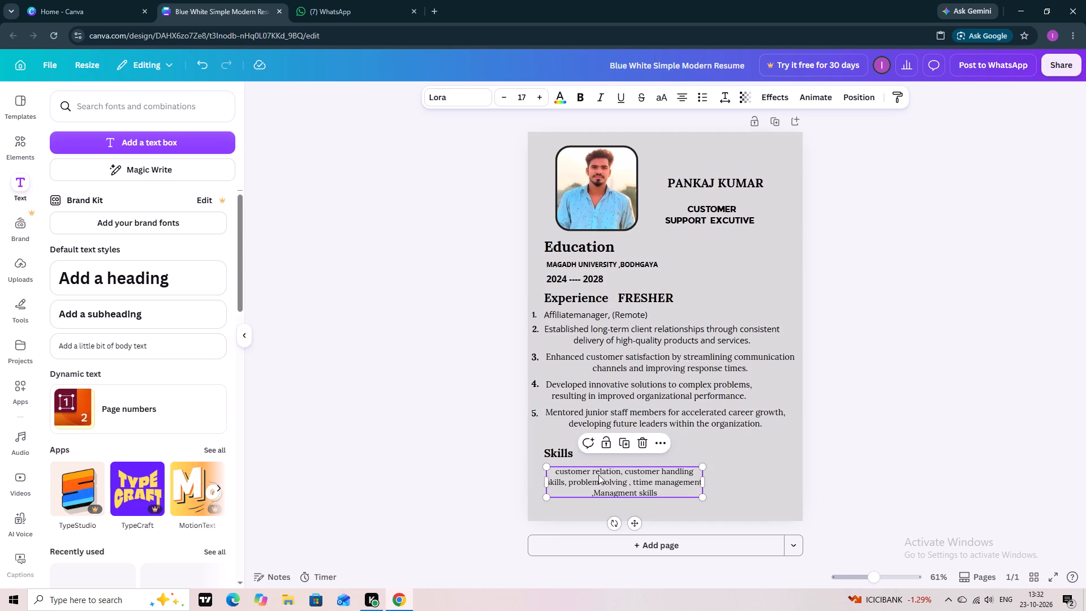
{"action": "left_click", "coordinate": [607, 458]}
Nudge the Skills heading slightly right and up, leaving more space above the skills text.
{"action": "left_click_drag", "start_coordinate": [568, 454], "coordinate": [570, 454]}
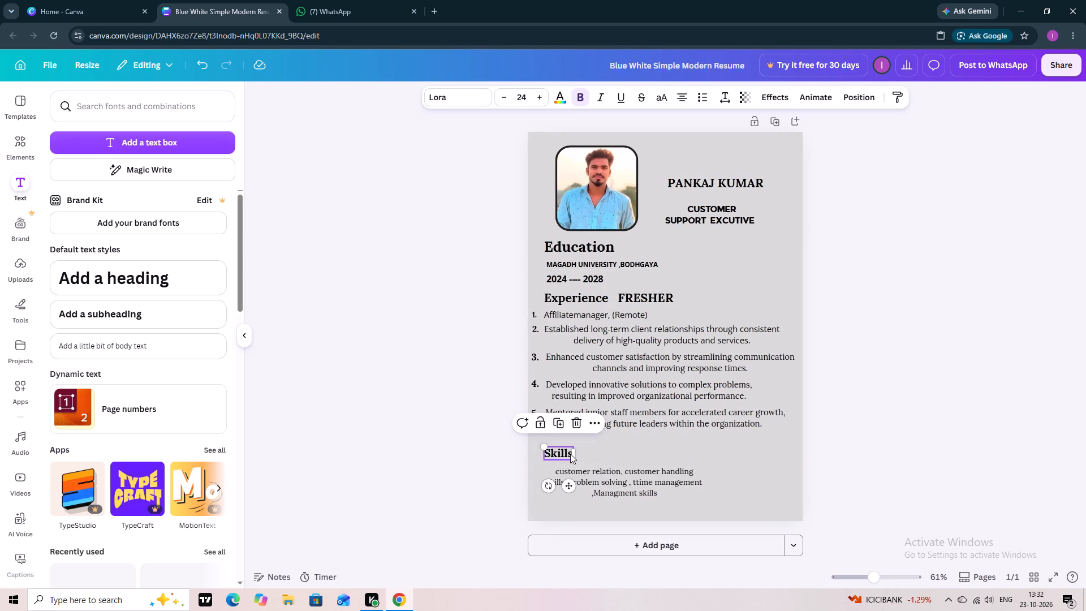
{"action": "left_click_drag", "start_coordinate": [570, 454], "coordinate": [575, 453]}
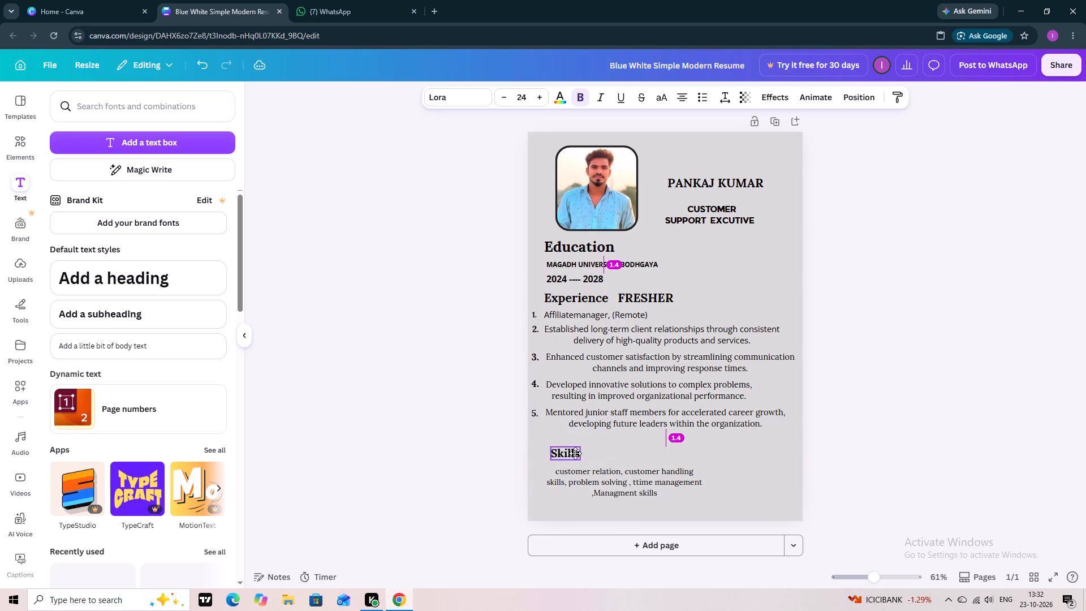
{"action": "left_click_drag", "start_coordinate": [575, 453], "coordinate": [575, 451]}
{"action": "left_click", "coordinate": [454, 462]}
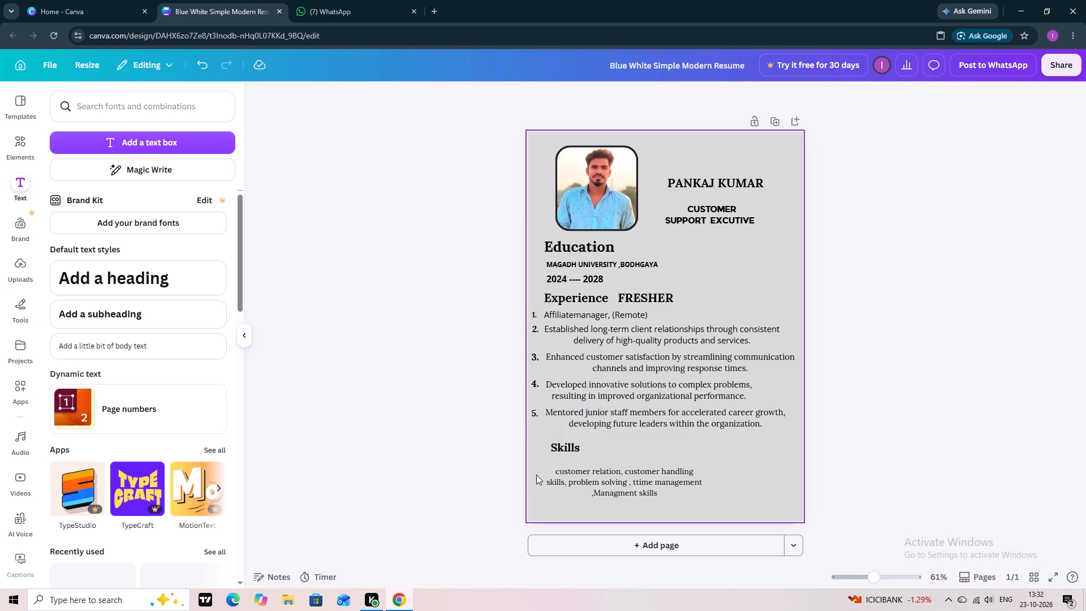
Add a text box in the empty area beside the Skills section and replace its placeholder text with "*".
{"action": "left_click", "coordinate": [156, 151]}
{"action": "left_click_drag", "start_coordinate": [670, 324], "coordinate": [674, 330]}
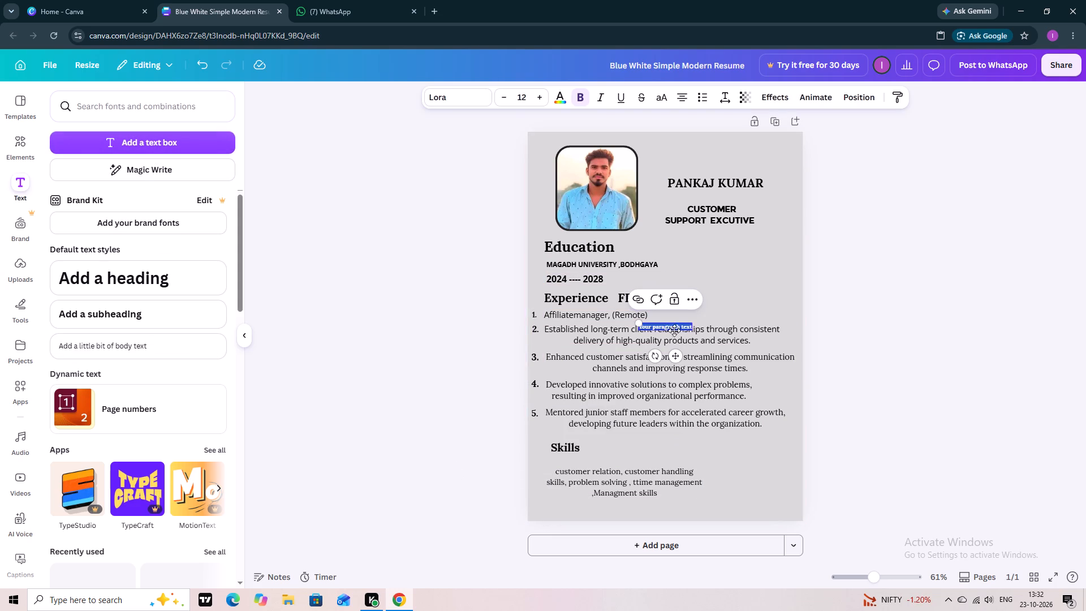
{"action": "left_click_drag", "start_coordinate": [674, 330], "coordinate": [690, 373]}
{"action": "left_click", "coordinate": [715, 265]}
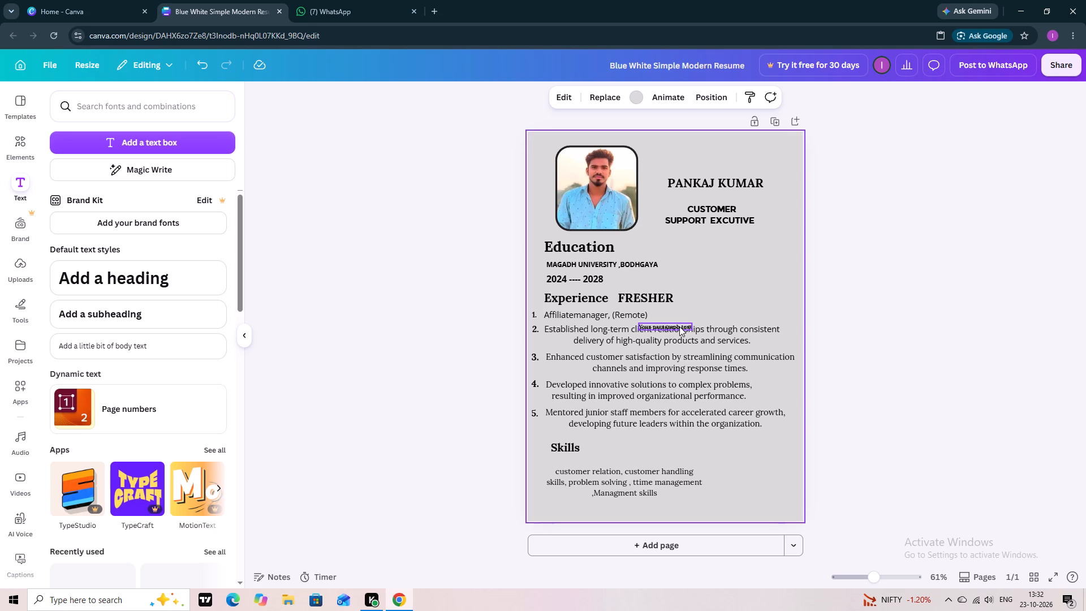
{"action": "left_click_drag", "start_coordinate": [679, 326], "coordinate": [741, 459]}
{"action": "left_click", "coordinate": [739, 459]}
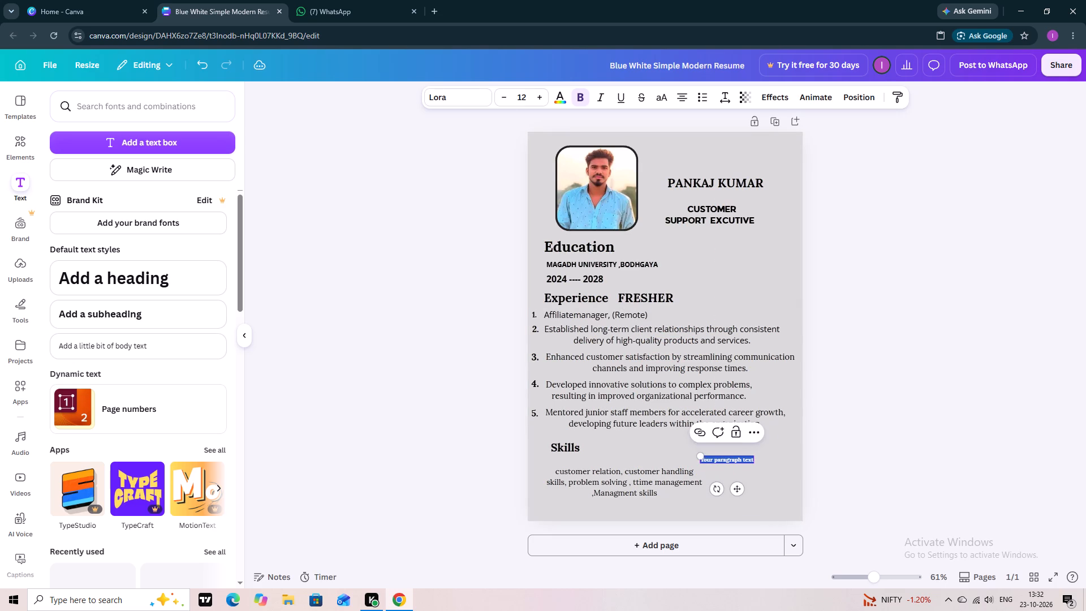
{"action": "key", "text": "BackSpace"}
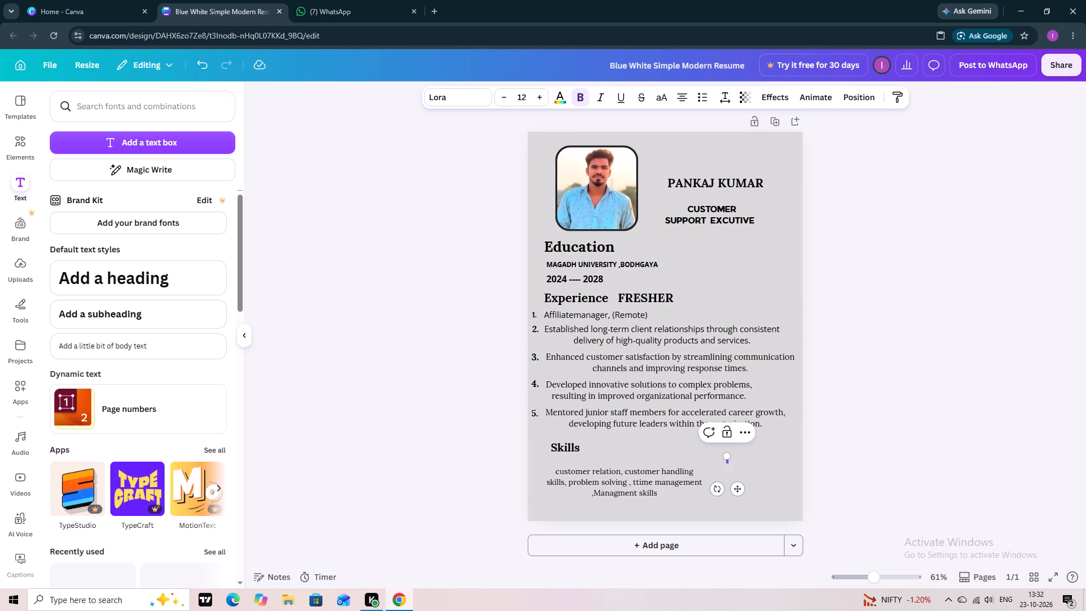
{"action": "key", "text": "shift+asterisk"}
Increase the asterisk's font size to 28.
{"action": "triple_click", "coordinate": [541, 98]}
{"action": "triple_click", "coordinate": [541, 98]}
{"action": "triple_click", "coordinate": [541, 98]}
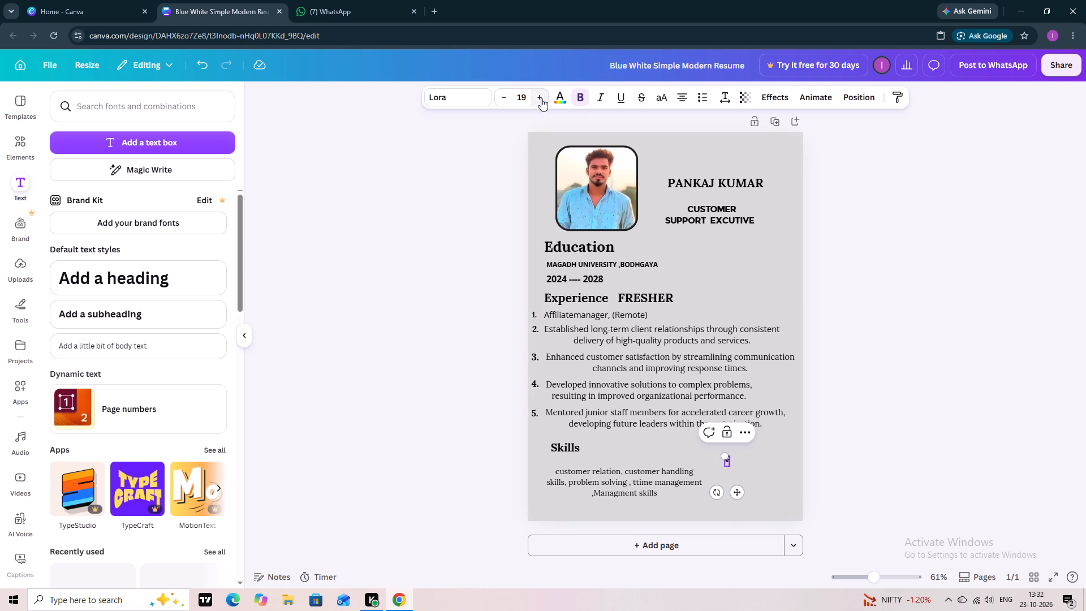
{"action": "triple_click", "coordinate": [541, 98]}
{"action": "triple_click", "coordinate": [541, 98]}
{"action": "left_click", "coordinate": [541, 98]}
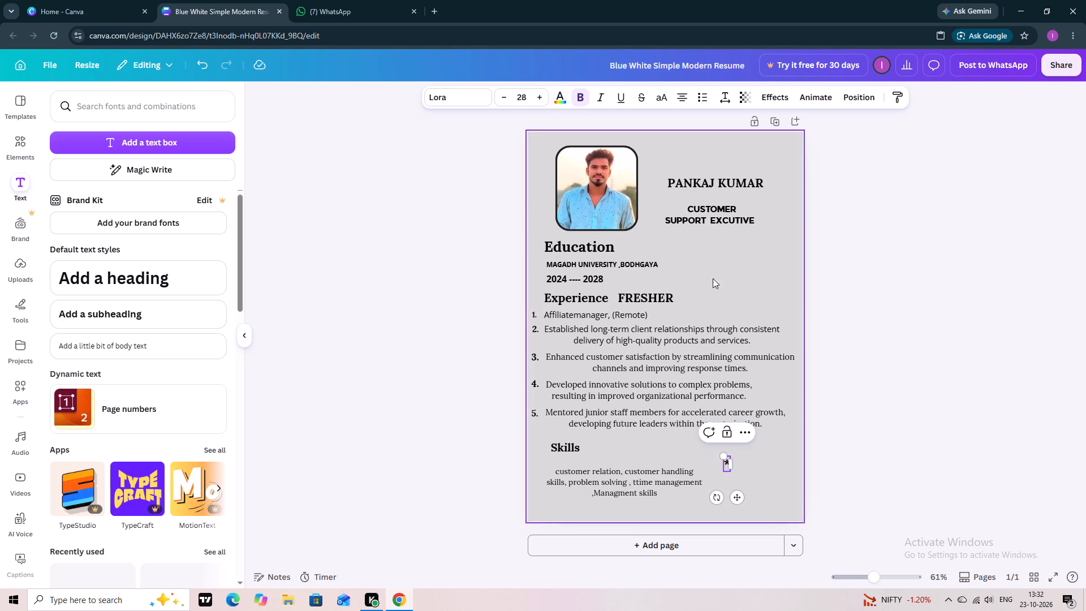
{"action": "left_click", "coordinate": [782, 380]}
Place the asterisk as a bullet left of the first skills line, aligned with the experience entry numbers.
{"action": "left_click_drag", "start_coordinate": [730, 465], "coordinate": [536, 474]}
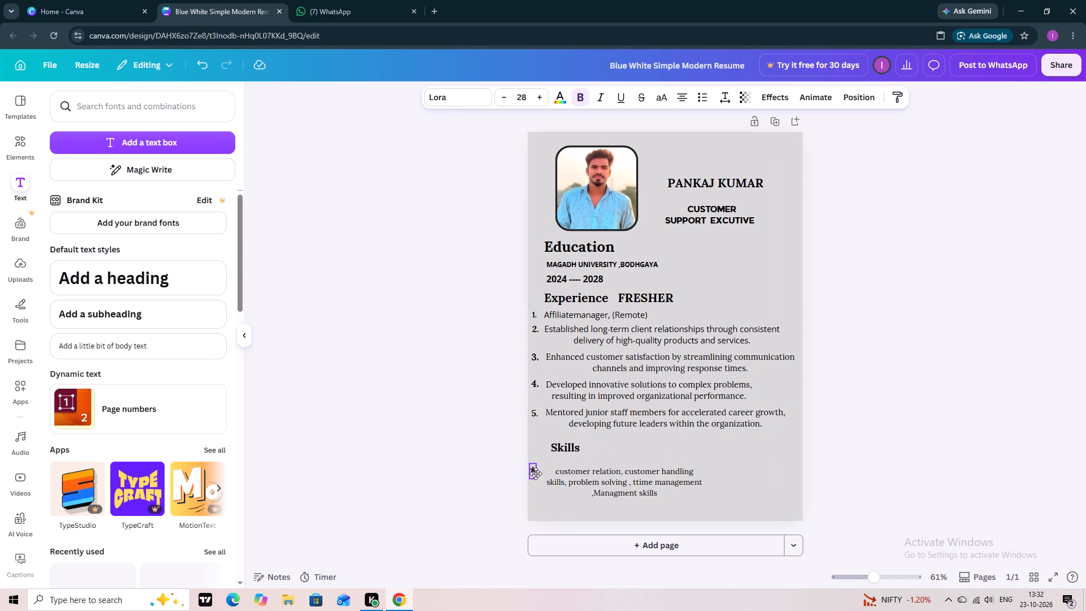
{"action": "left_click_drag", "start_coordinate": [536, 474], "coordinate": [537, 474]}
{"action": "left_click", "coordinate": [438, 477]}
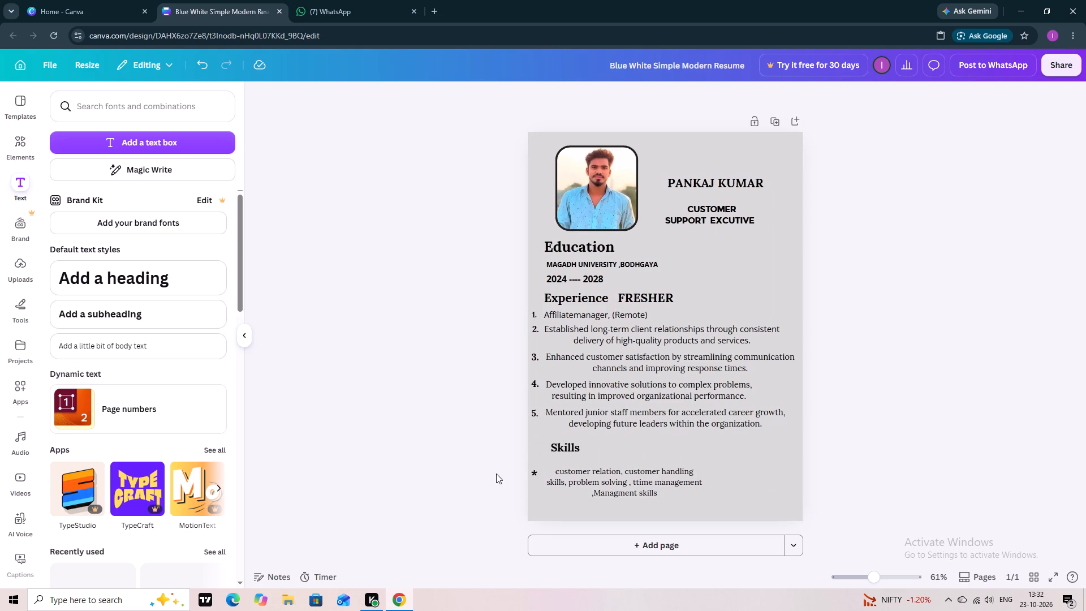
{"action": "left_click", "coordinate": [533, 477]}
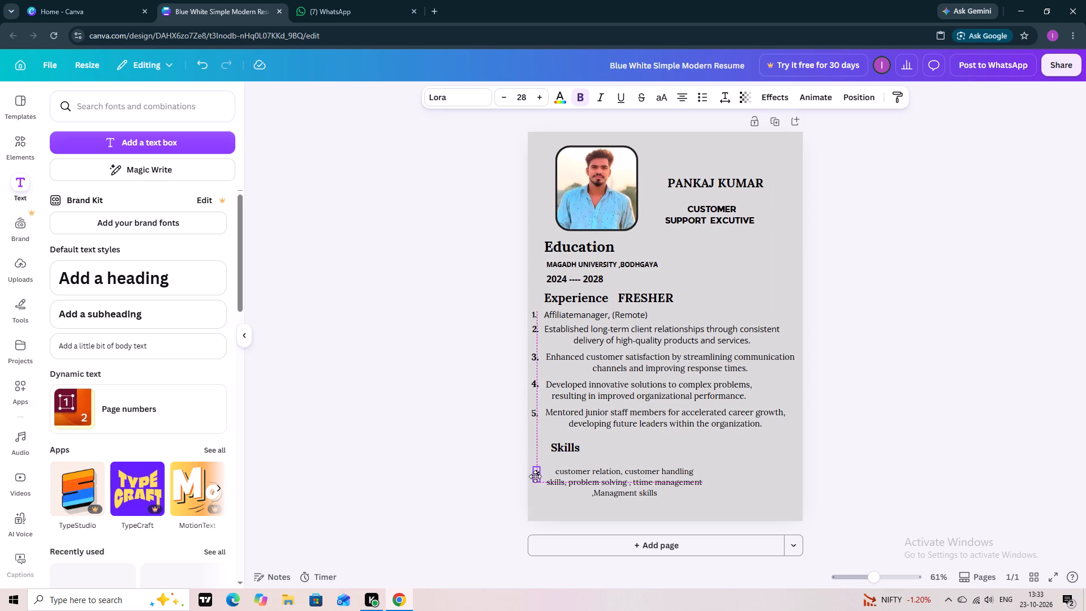
{"action": "left_click", "coordinate": [465, 480]}
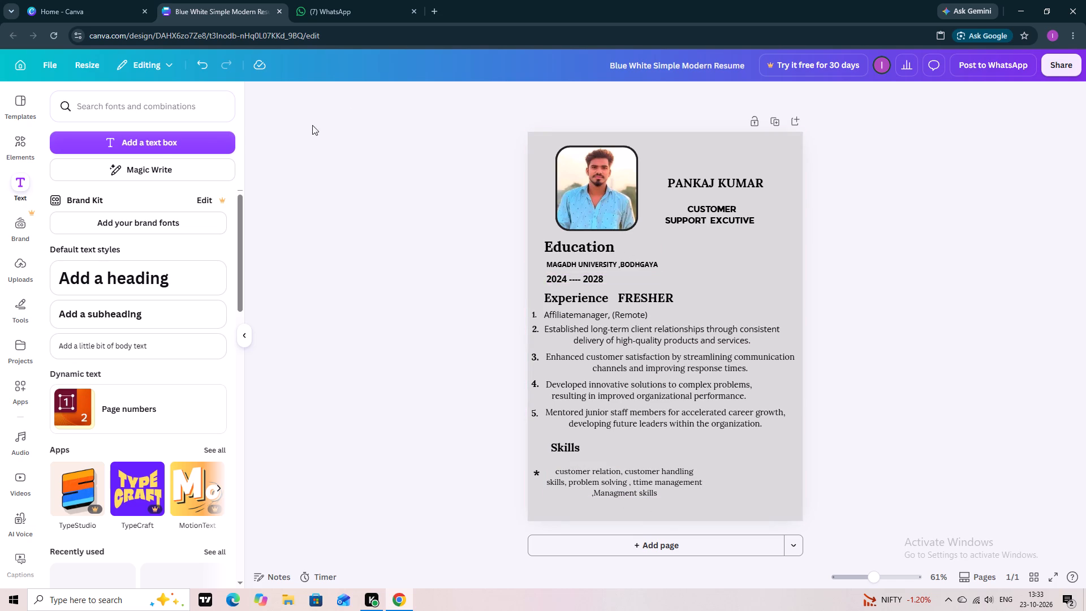
Add a new text box and place it in the empty area beside the skills text.
{"action": "left_click", "coordinate": [157, 144]}
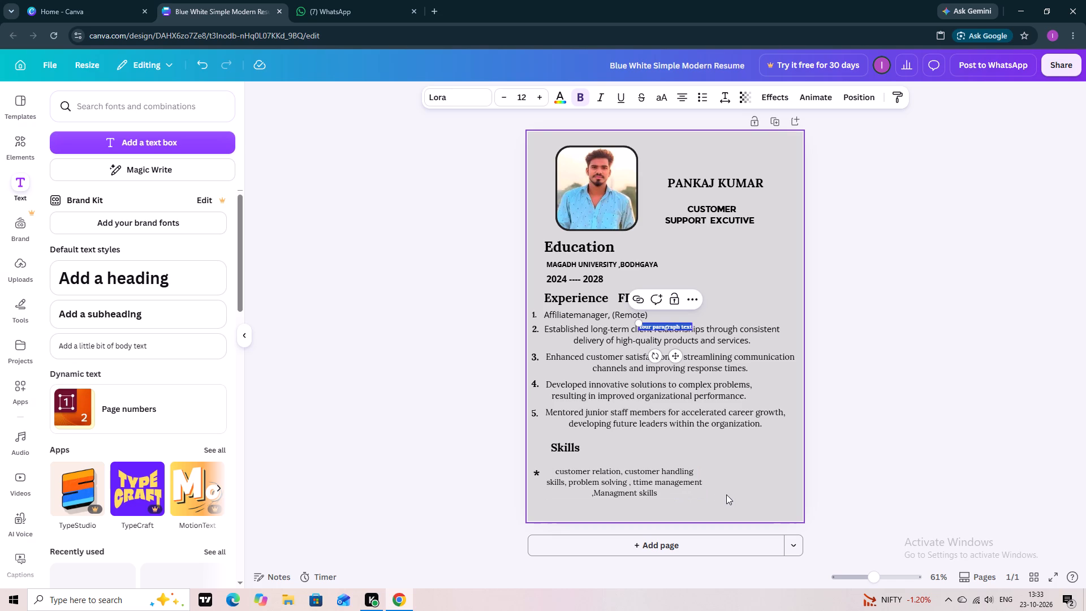
{"action": "left_click_drag", "start_coordinate": [658, 328], "coordinate": [710, 445]}
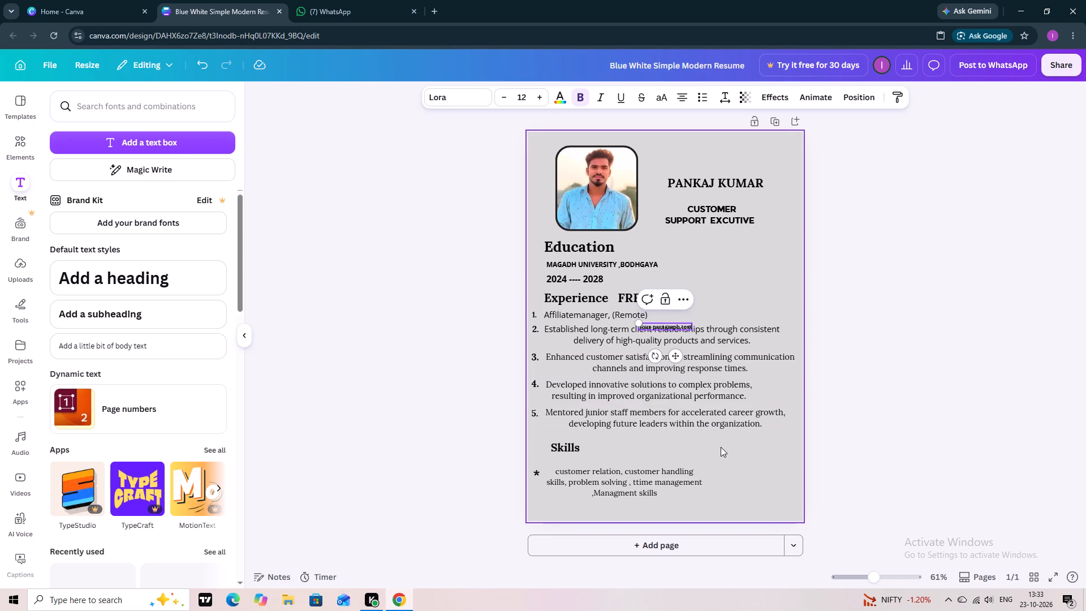
{"action": "left_click", "coordinate": [721, 447]}
{"action": "left_click_drag", "start_coordinate": [672, 326], "coordinate": [711, 450]}
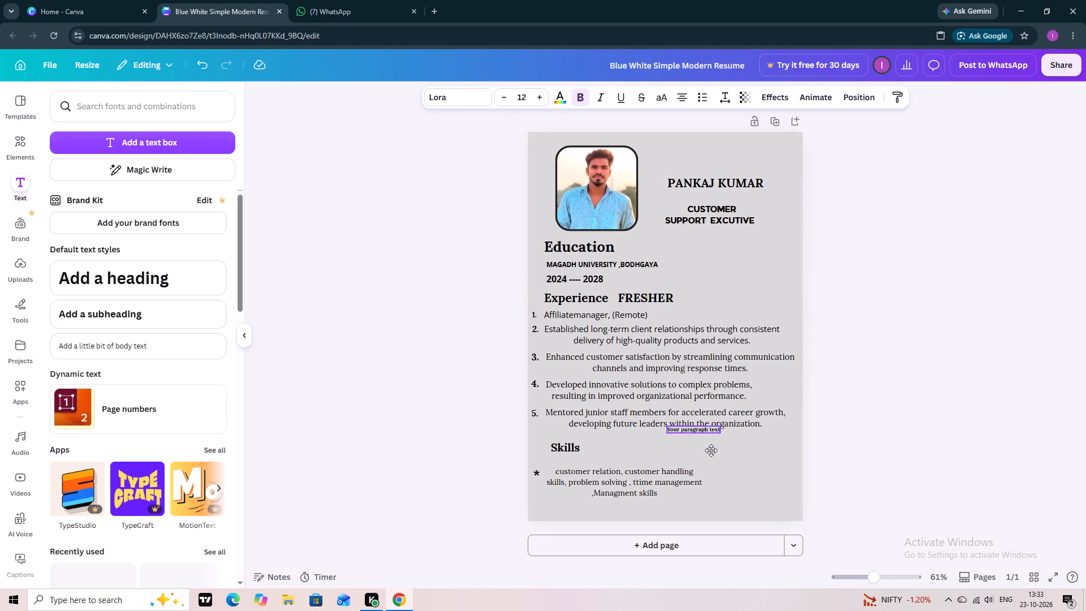
{"action": "left_click_drag", "start_coordinate": [711, 450], "coordinate": [745, 487]}
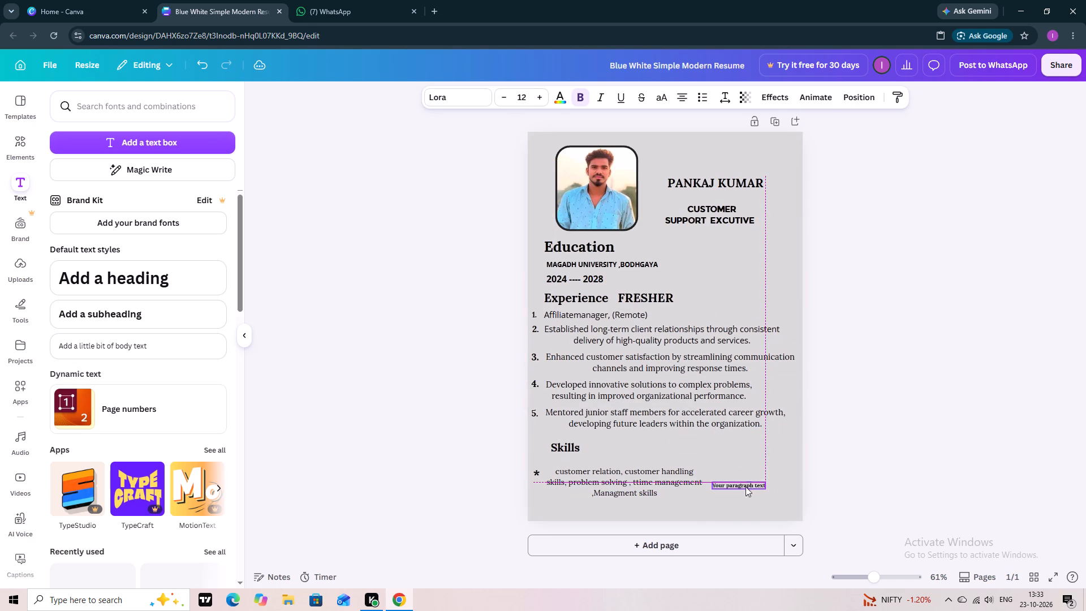
{"action": "left_click", "coordinate": [689, 445]}
Move the skills text and the Skills heading up slightly, closer to the last experience entry.
{"action": "left_click_drag", "start_coordinate": [653, 492], "coordinate": [652, 487]}
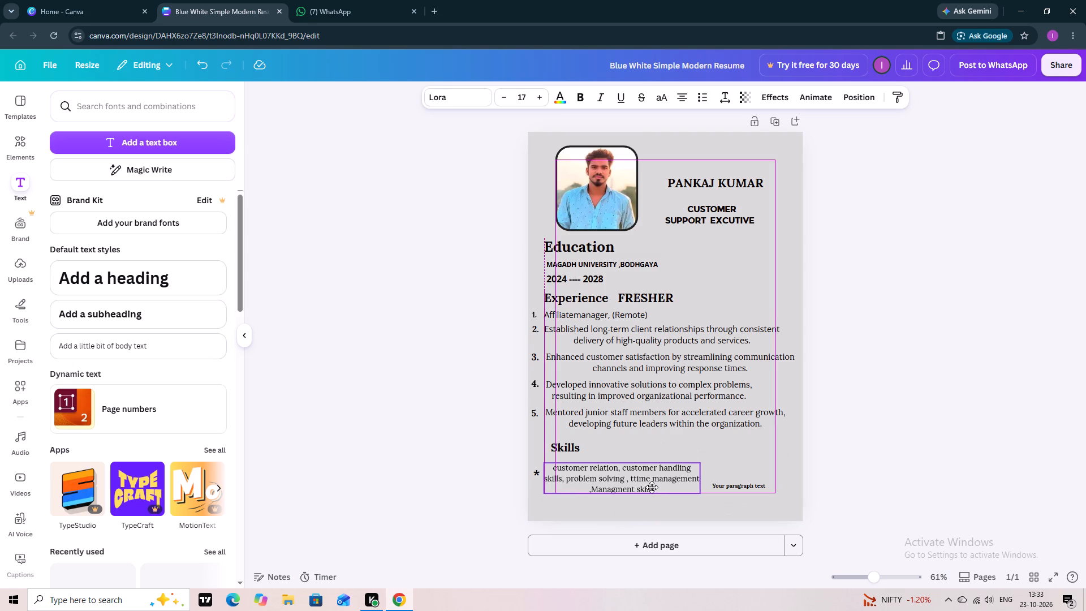
{"action": "left_click_drag", "start_coordinate": [652, 487], "coordinate": [651, 484]}
{"action": "left_click_drag", "start_coordinate": [574, 448], "coordinate": [574, 446]}
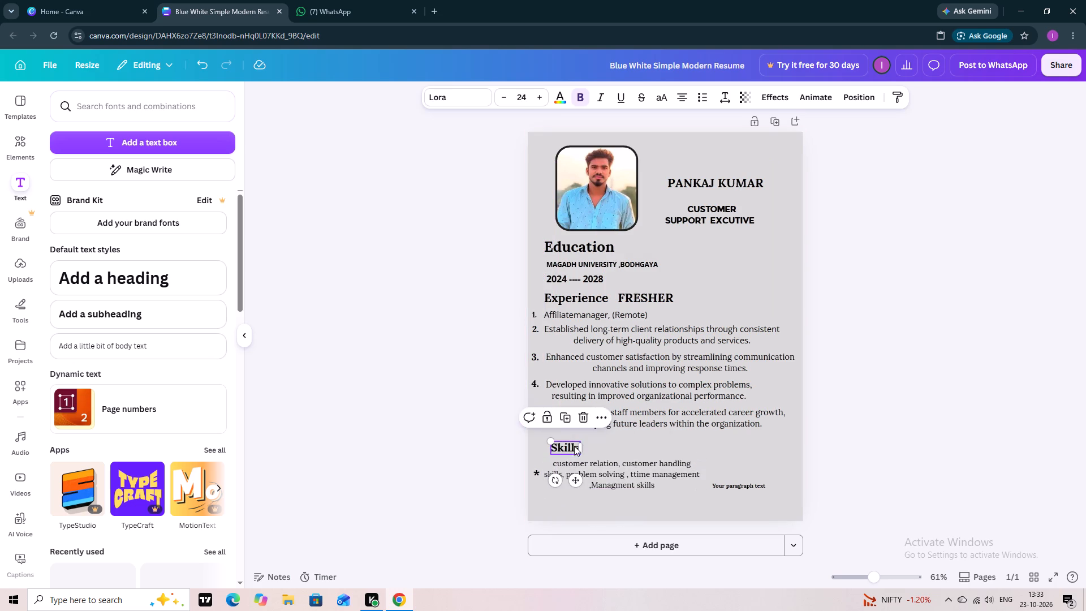
{"action": "left_click_drag", "start_coordinate": [574, 446], "coordinate": [576, 442]}
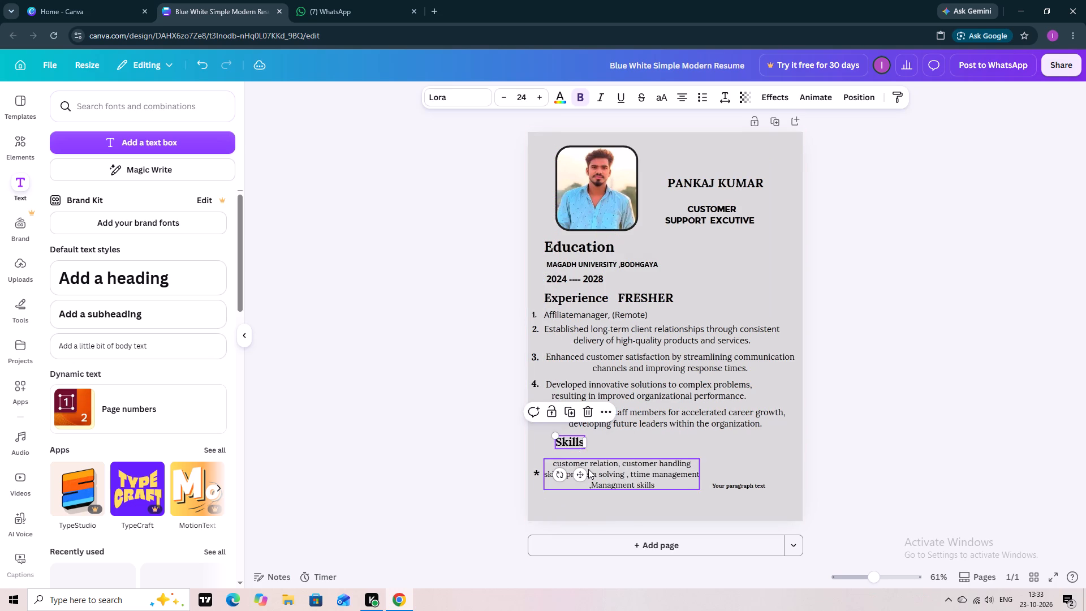
{"action": "left_click_drag", "start_coordinate": [588, 469], "coordinate": [589, 463]}
Move the asterisk bullet up to line up with the first line of the skills text.
{"action": "left_click_drag", "start_coordinate": [537, 472], "coordinate": [536, 458]}
{"action": "left_click", "coordinate": [519, 455]}
{"action": "left_click_drag", "start_coordinate": [533, 469], "coordinate": [533, 460]}
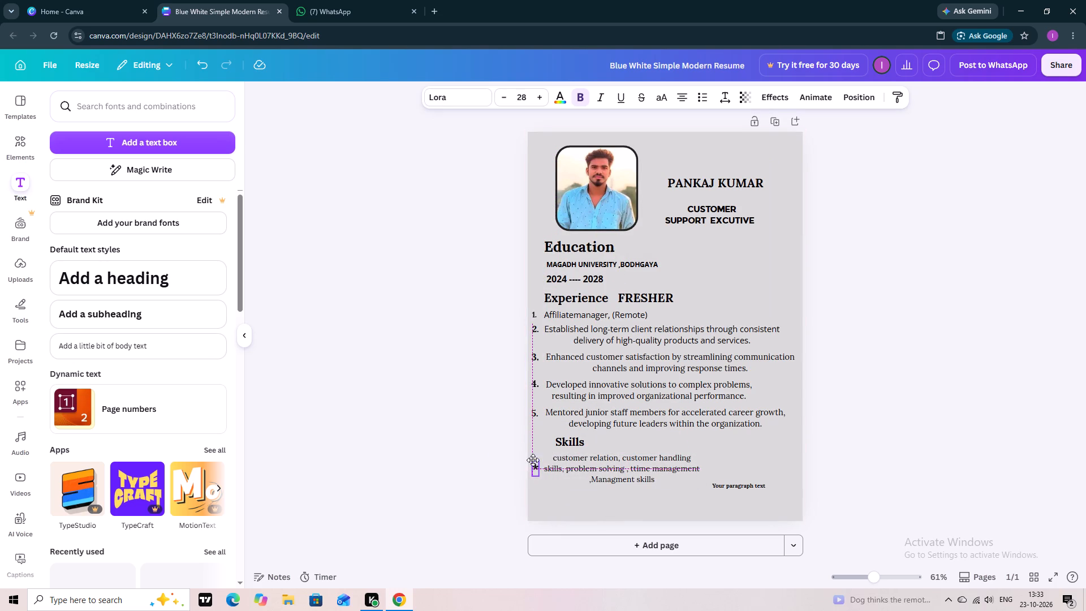
{"action": "left_click_drag", "start_coordinate": [533, 460], "coordinate": [533, 458]}
{"action": "left_click", "coordinate": [501, 459]}
Move the new text box beside the skills text up slightly and replace its placeholder text with "contact info".
{"action": "left_click_drag", "start_coordinate": [732, 484], "coordinate": [733, 475]}
{"action": "left_click", "coordinate": [747, 472]}
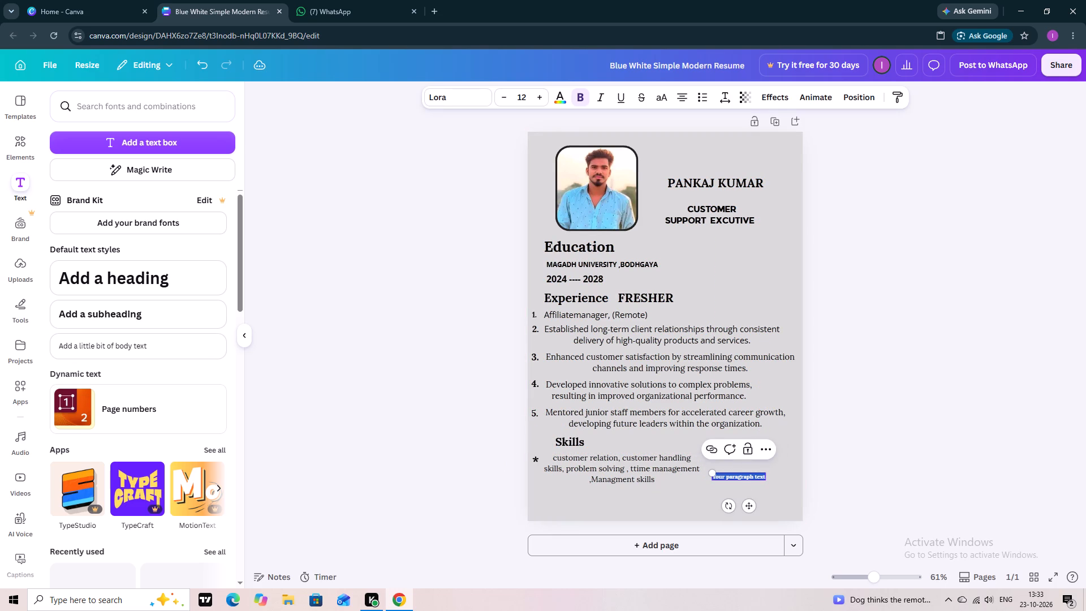
{"action": "key", "text": "BackSpace"}
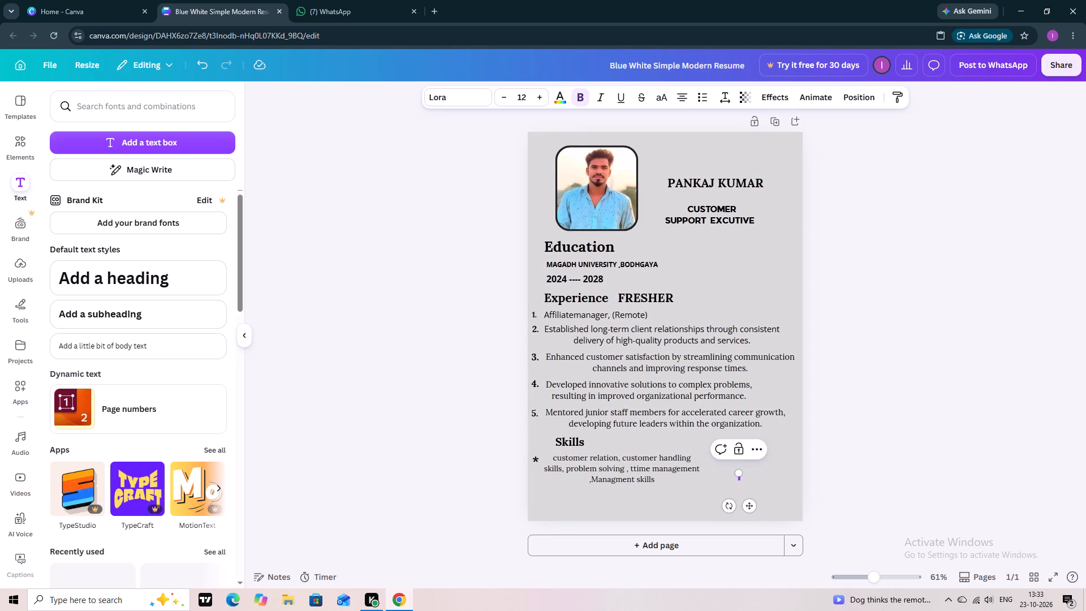
{"action": "type", "text": "contact"}
{"action": "key", "text": "space"}
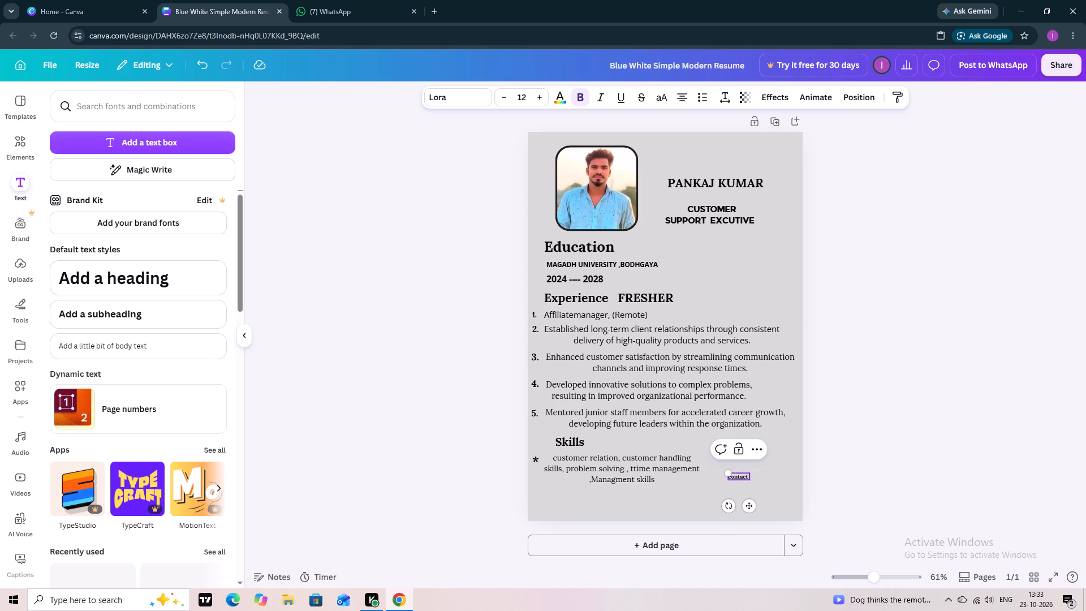
{"action": "type", "text": "info"}
Increase the "contact info" text to font size 17 and nudge it slightly right and up.
{"action": "scroll", "coordinate": [752, 474], "scroll_direction": "up", "scroll_amount": 1}
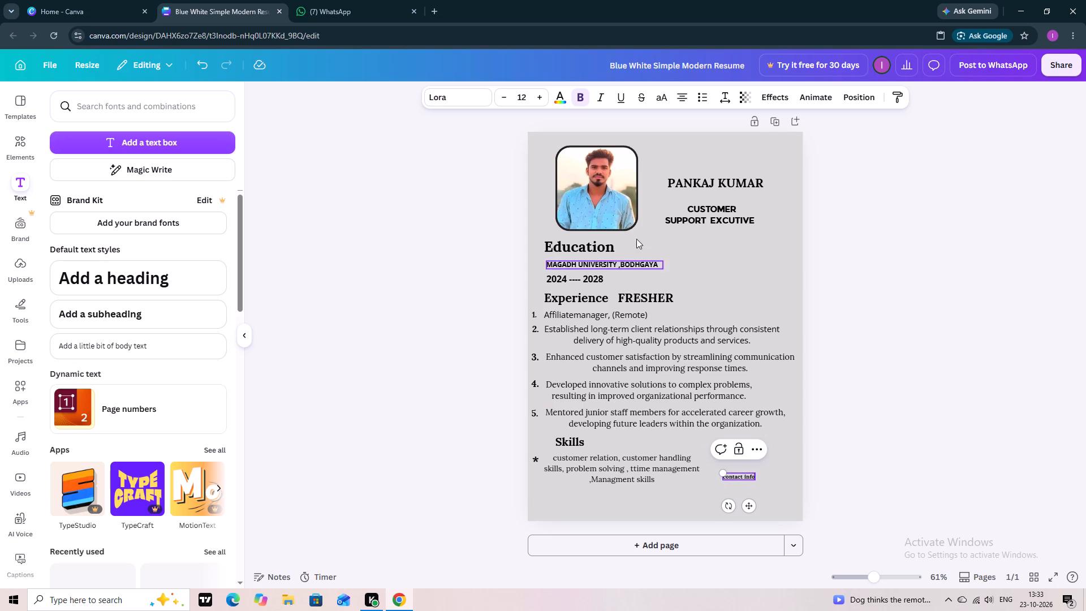
{"action": "left_click", "coordinate": [531, 92]}
{"action": "double_click", "coordinate": [537, 98]}
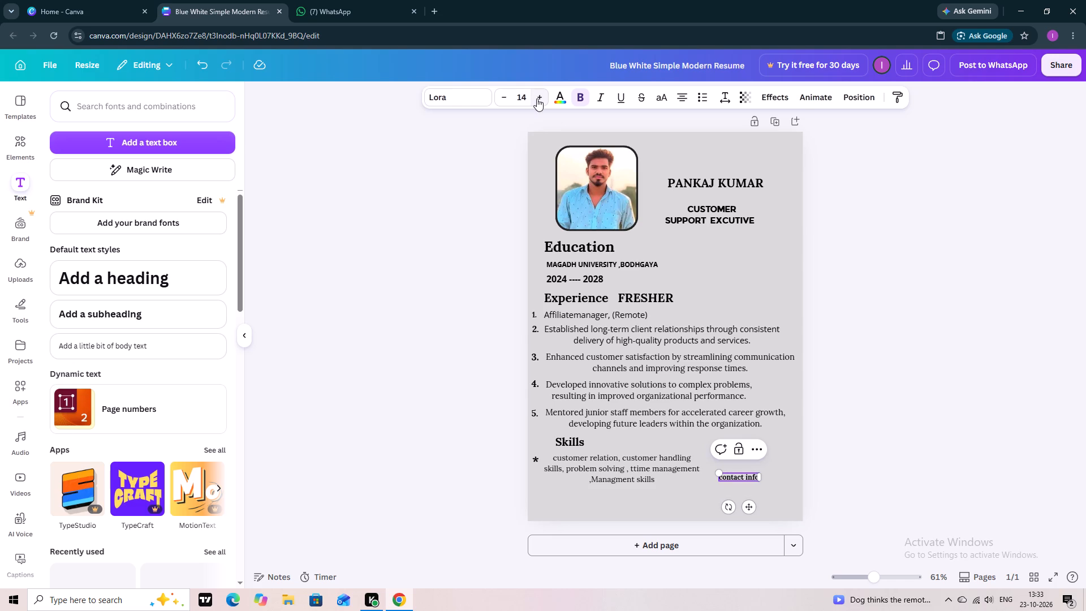
{"action": "left_click", "coordinate": [537, 98]}
{"action": "left_click", "coordinate": [537, 98]}
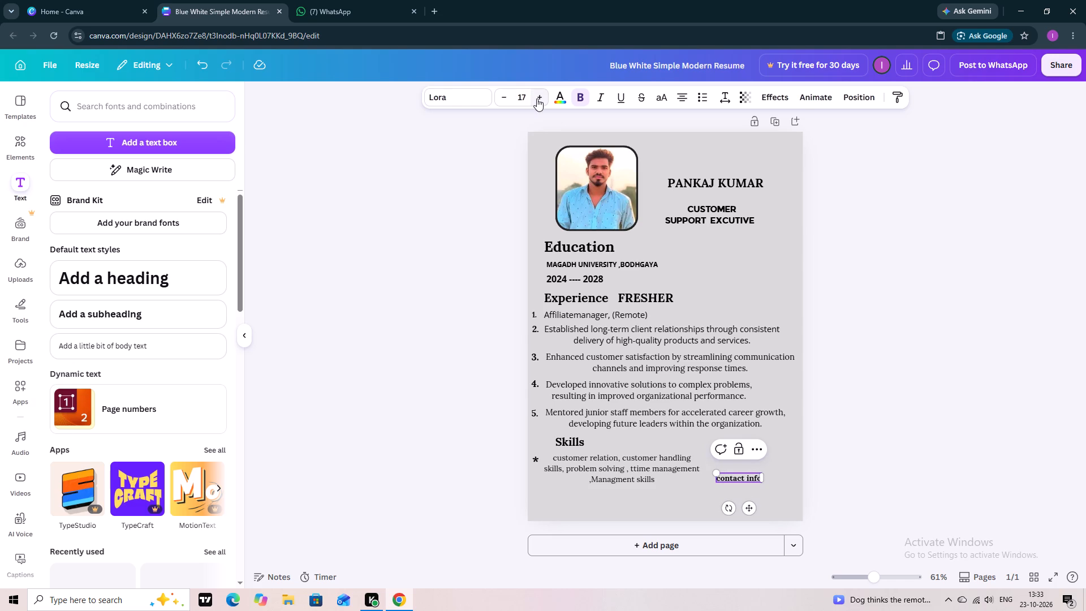
{"action": "left_click", "coordinate": [783, 304]}
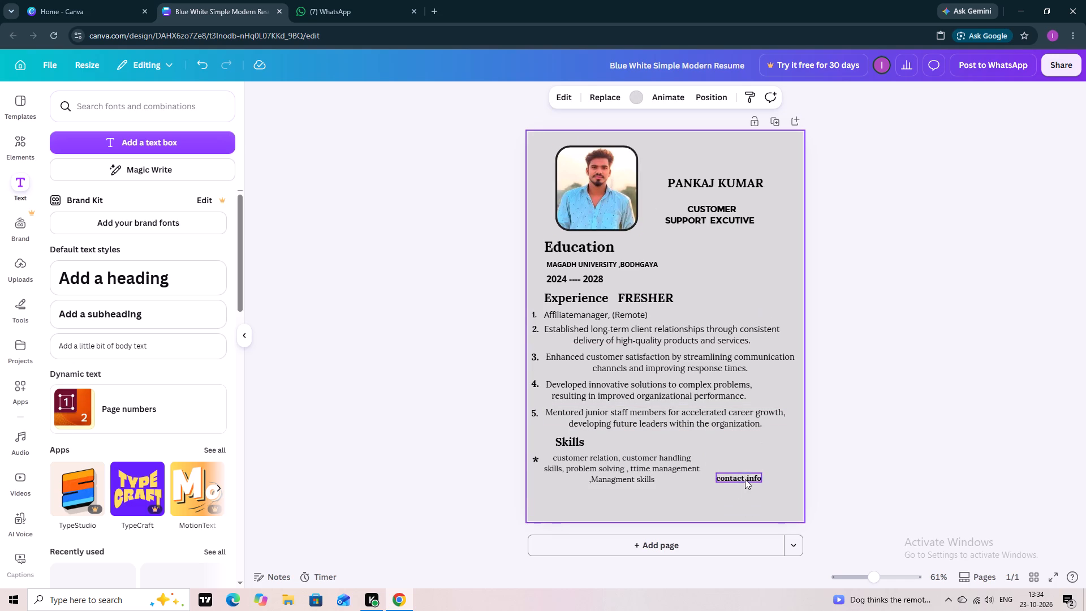
{"action": "left_click_drag", "start_coordinate": [745, 477], "coordinate": [753, 475]}
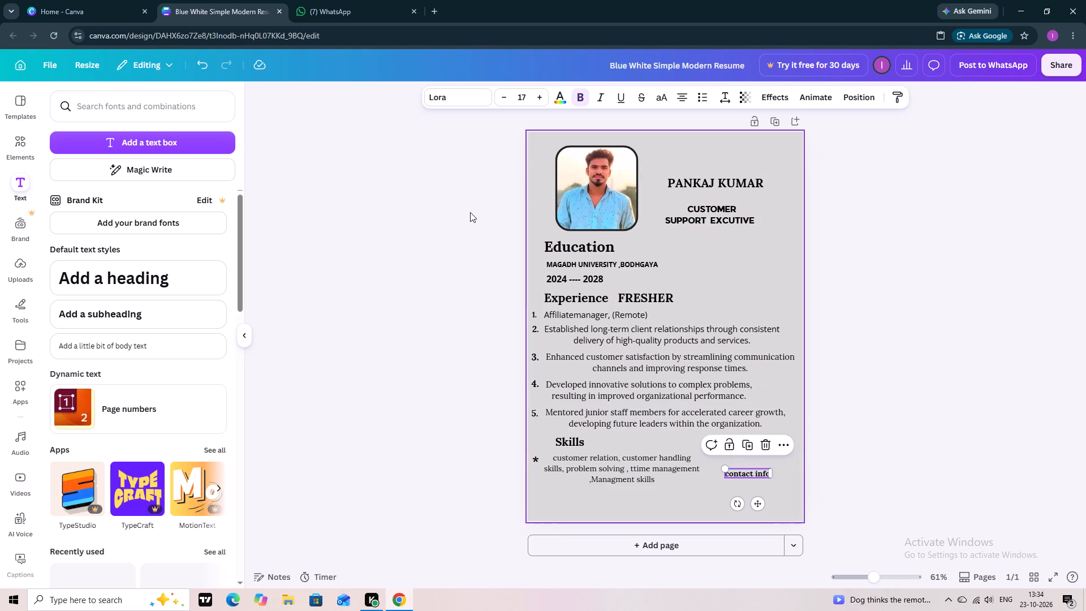
{"action": "left_click", "coordinate": [445, 209]}
Add another text box and place it just below the "contact info" heading.
{"action": "left_click", "coordinate": [197, 136]}
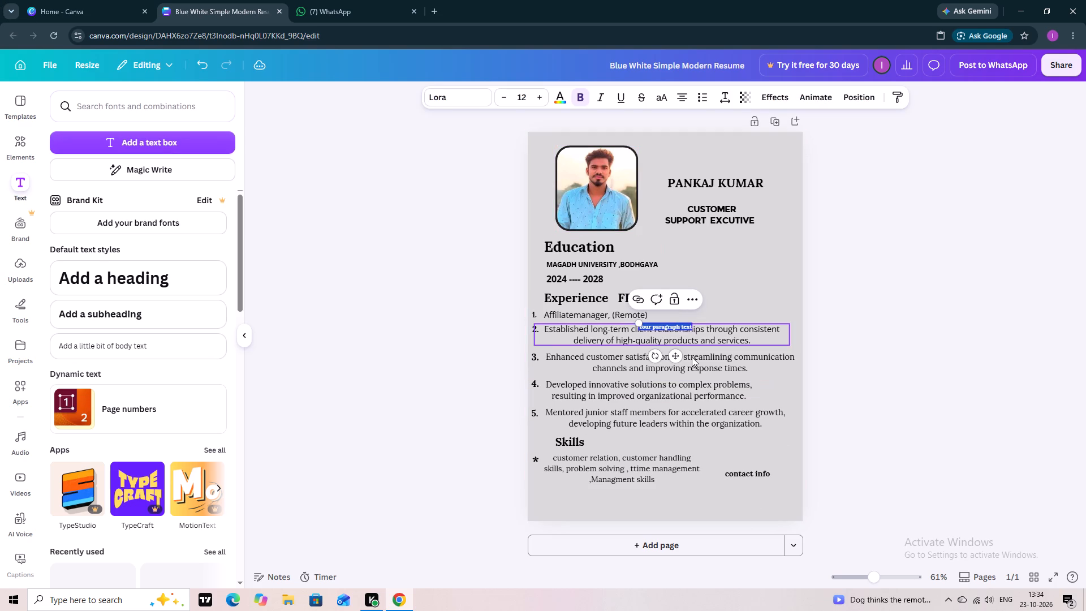
{"action": "left_click_drag", "start_coordinate": [679, 327], "coordinate": [701, 364]}
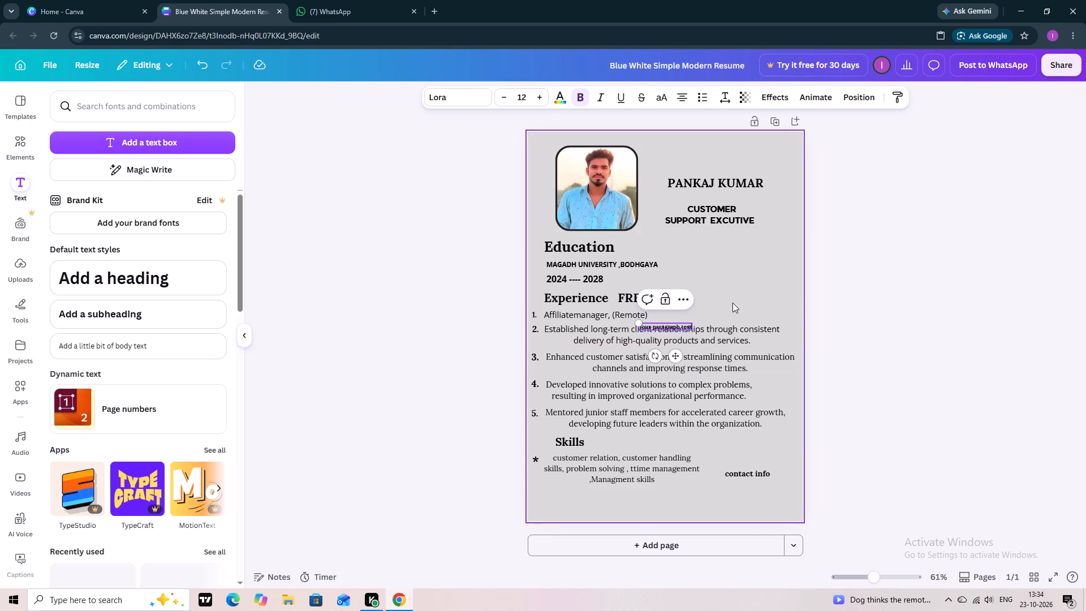
{"action": "left_click", "coordinate": [732, 303]}
{"action": "left_click_drag", "start_coordinate": [678, 326], "coordinate": [748, 492]}
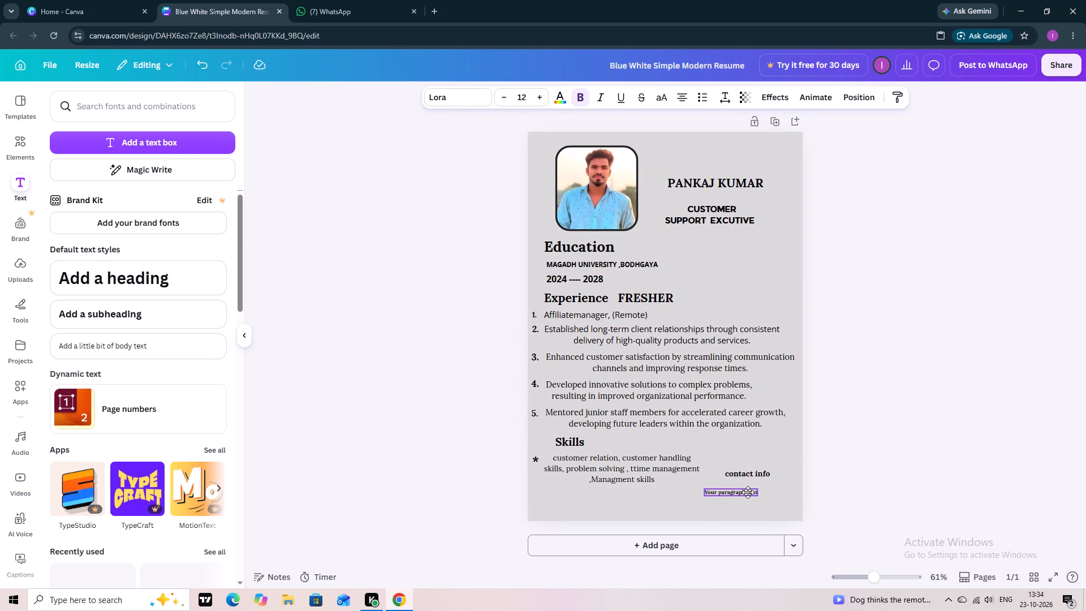
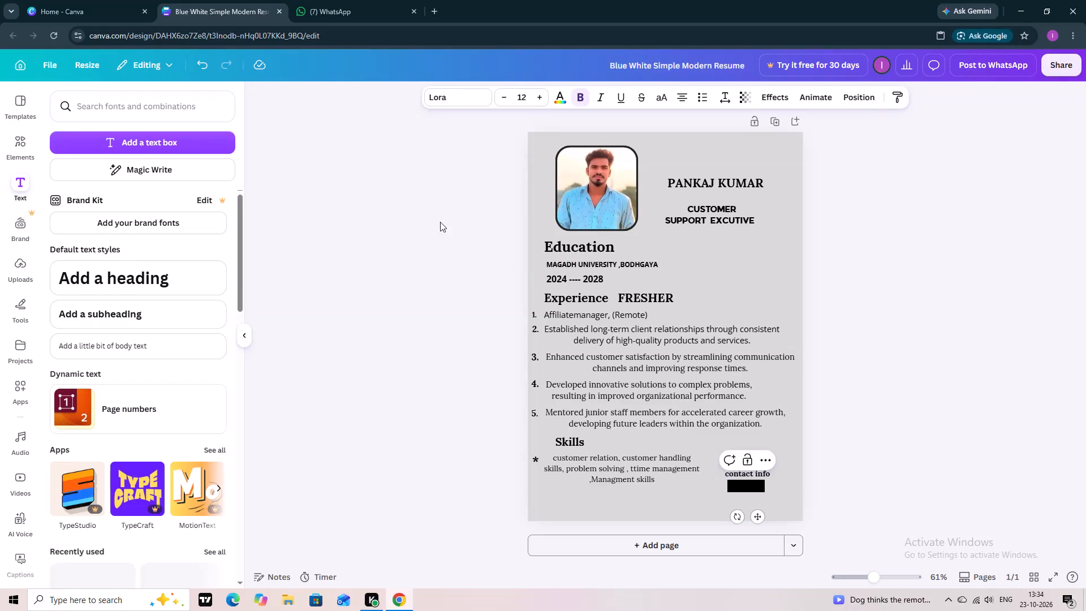
Increase the text below the "contact info" heading to font size 19 and nudge it slightly right and down.
{"action": "triple_click", "coordinate": [540, 102]}
{"action": "triple_click", "coordinate": [540, 102]}
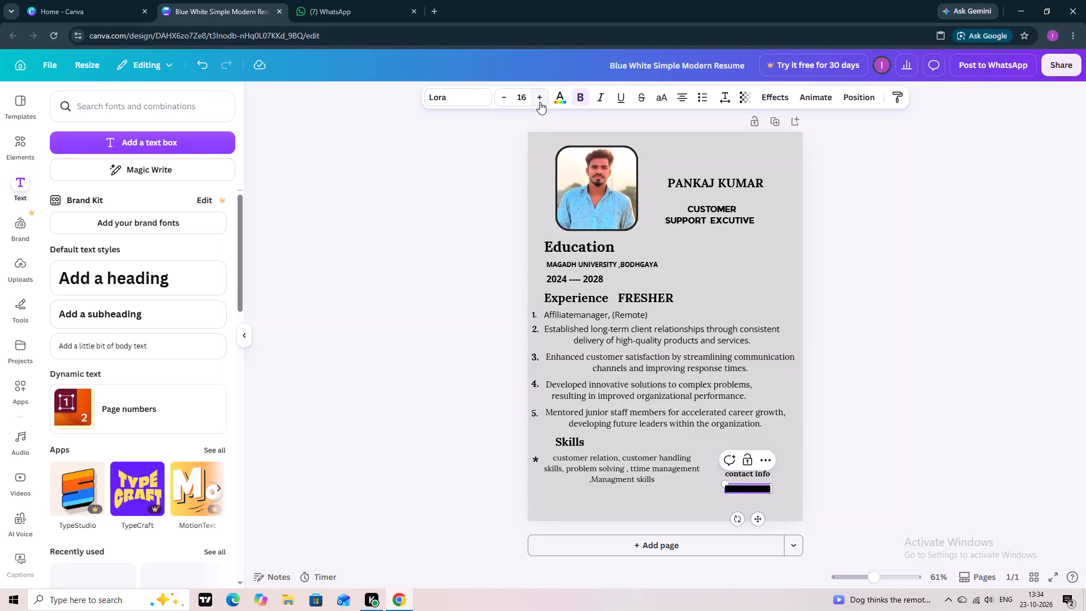
{"action": "left_click", "coordinate": [540, 102]}
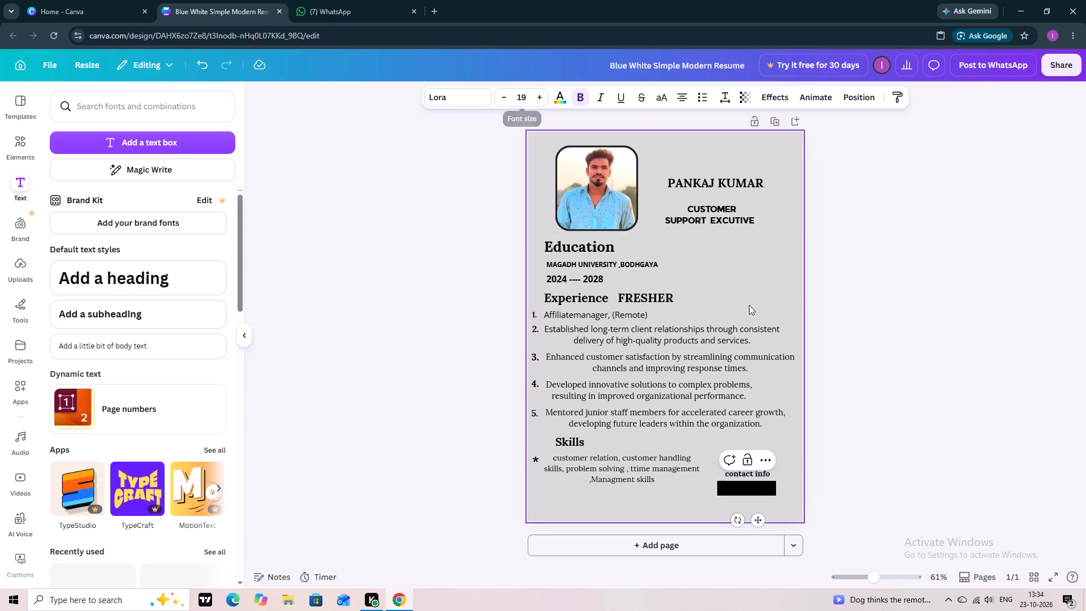
{"action": "left_click", "coordinate": [830, 314]}
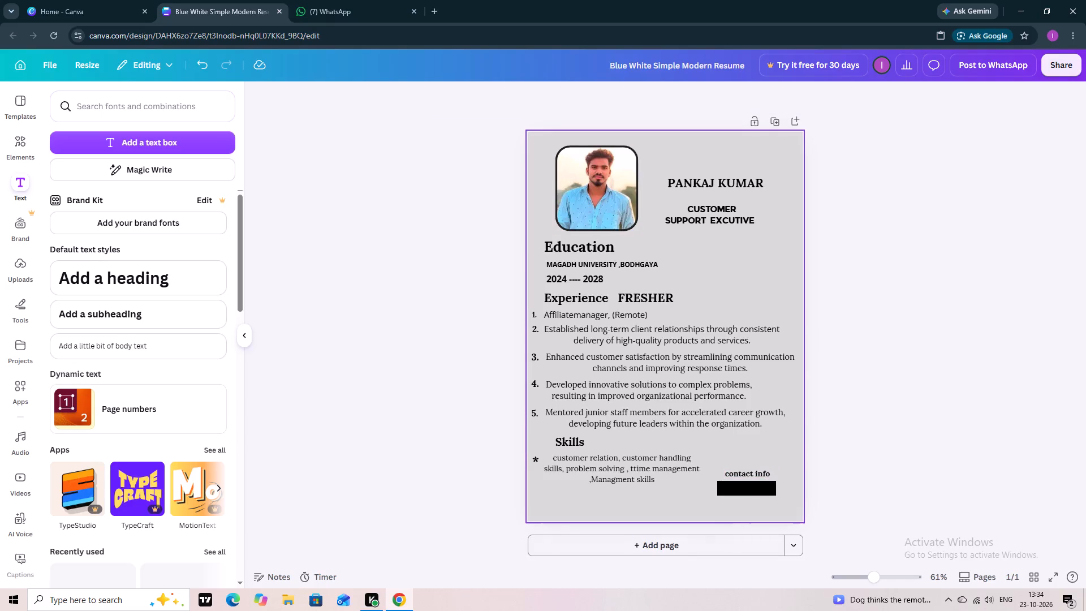
{"action": "left_click", "coordinate": [755, 484]}
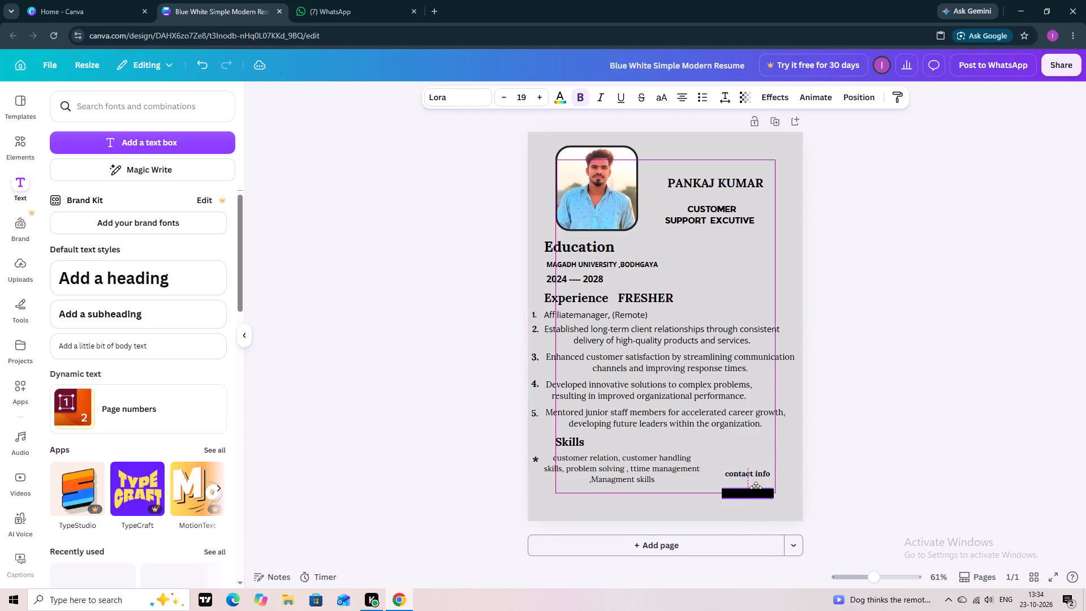
{"action": "left_click", "coordinate": [784, 511]}
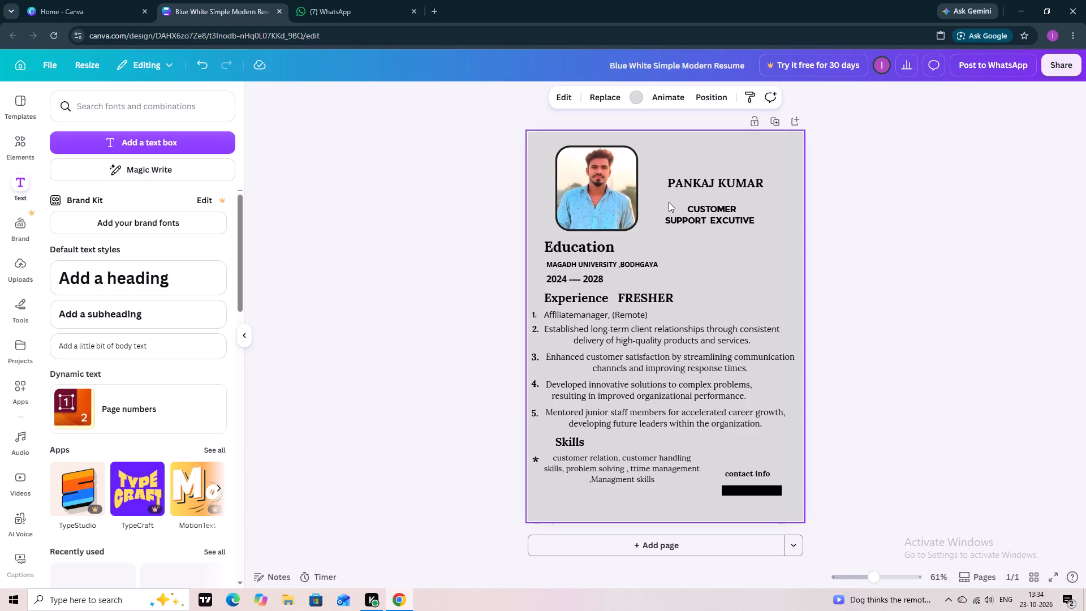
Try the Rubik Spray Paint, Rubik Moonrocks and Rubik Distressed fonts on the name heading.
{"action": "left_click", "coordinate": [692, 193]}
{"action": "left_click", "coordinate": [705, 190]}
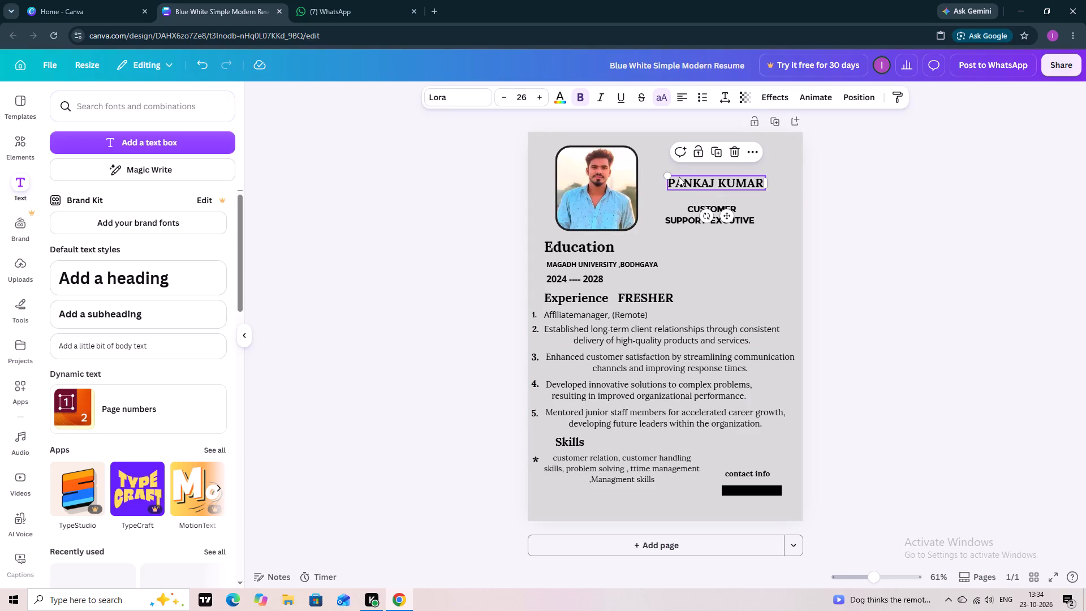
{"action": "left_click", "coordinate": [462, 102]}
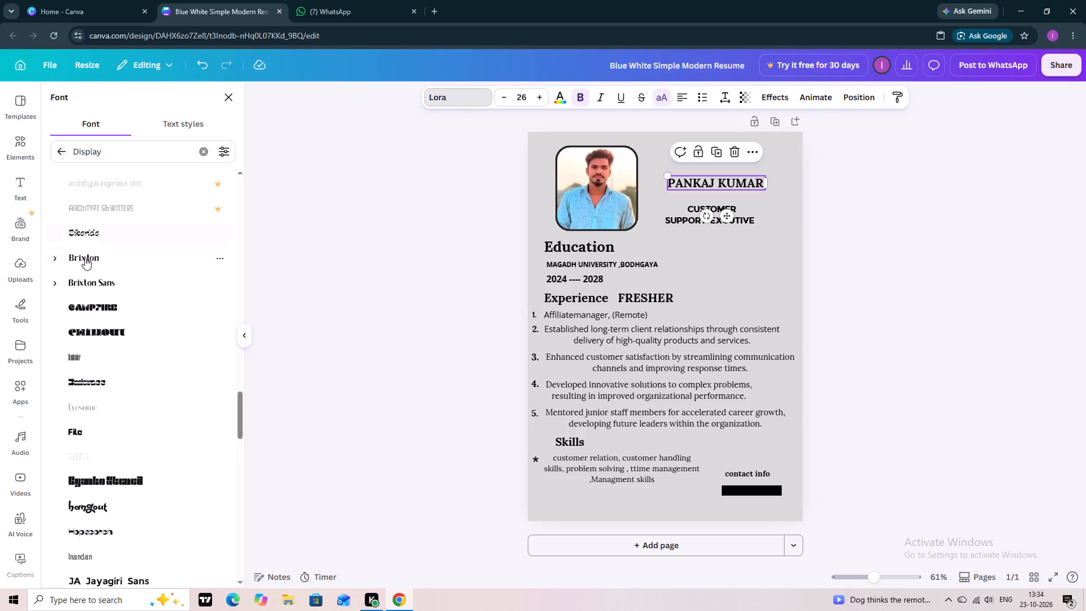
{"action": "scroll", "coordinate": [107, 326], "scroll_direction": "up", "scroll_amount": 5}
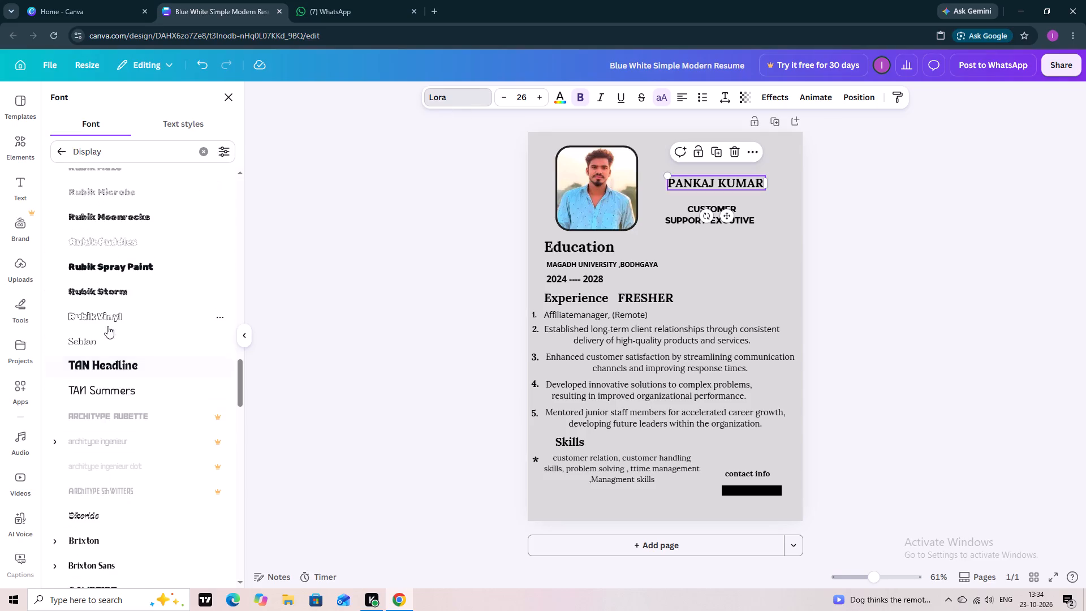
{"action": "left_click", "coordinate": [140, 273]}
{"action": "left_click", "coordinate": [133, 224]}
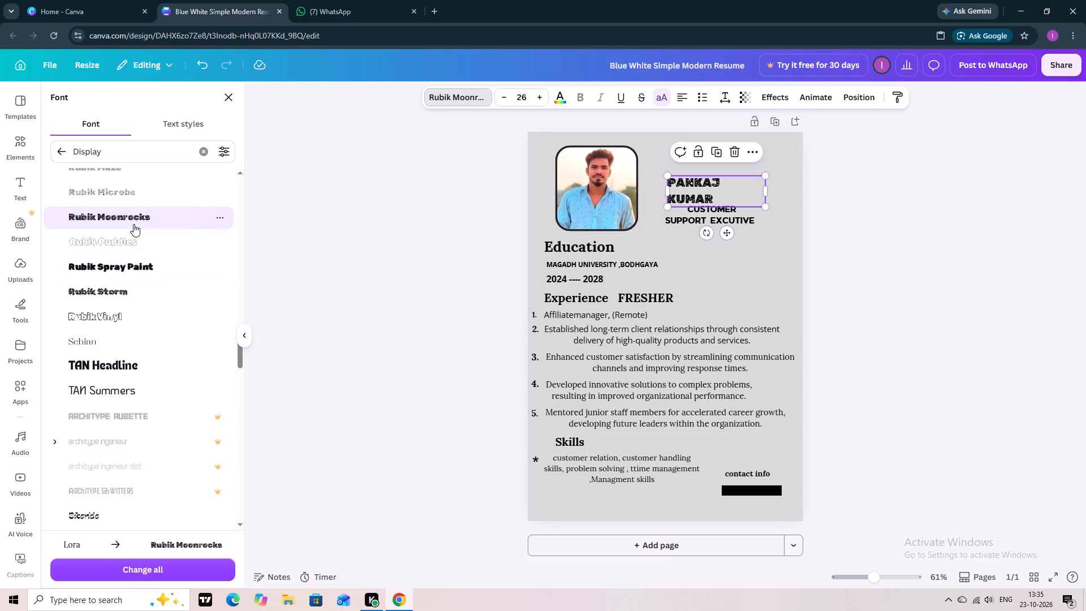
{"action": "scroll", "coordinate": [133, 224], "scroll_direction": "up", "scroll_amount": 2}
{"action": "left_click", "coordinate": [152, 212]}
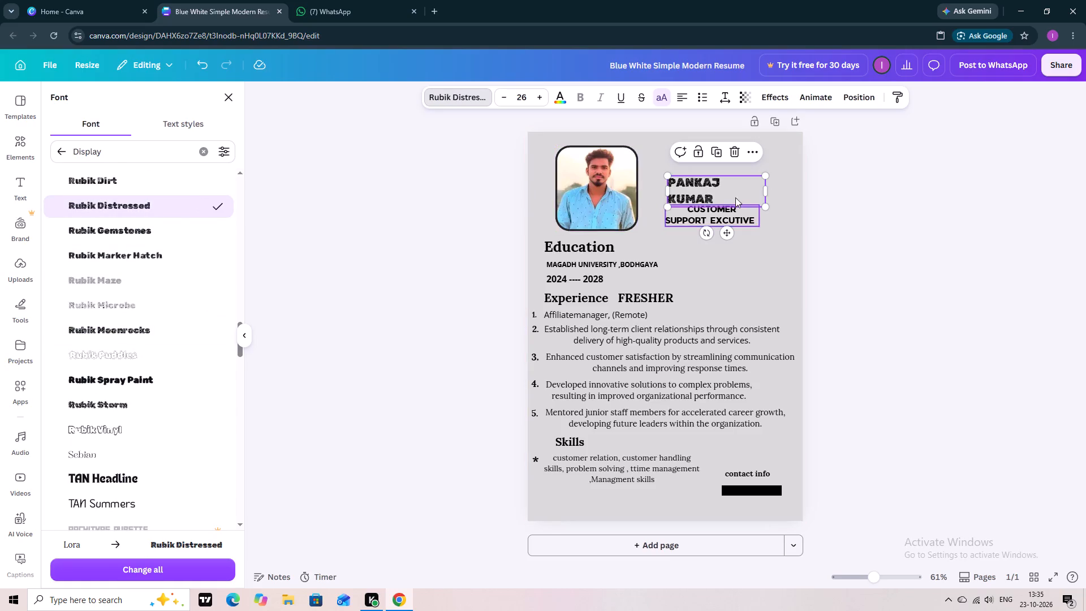
Reduce the name heading slightly to font size 23.5 so it fits on one line.
{"action": "left_click", "coordinate": [766, 204]}
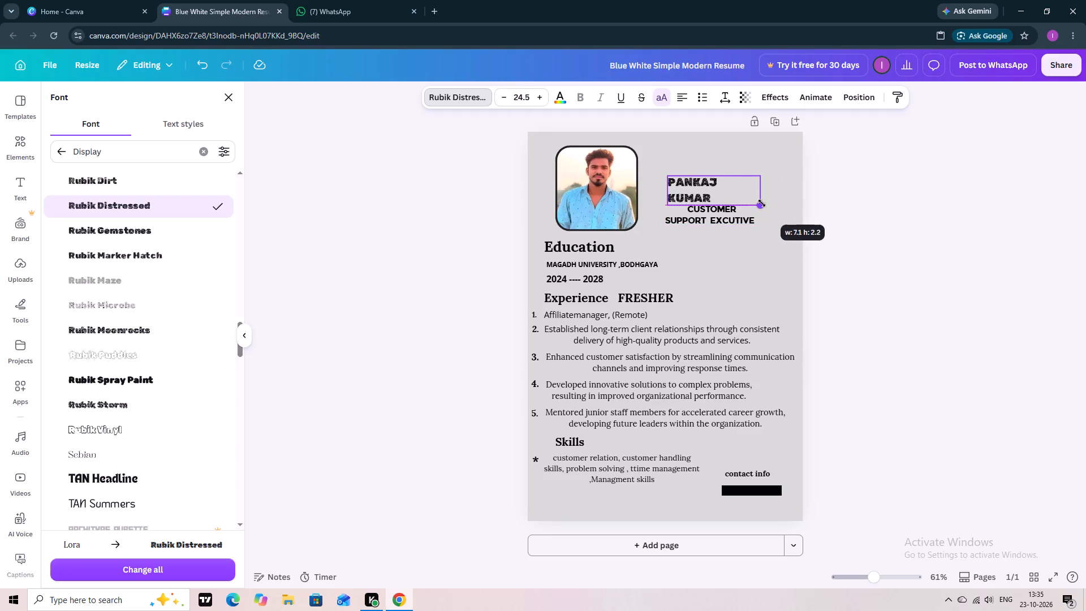
{"action": "left_click", "coordinate": [536, 94]}
{"action": "triple_click", "coordinate": [501, 98]}
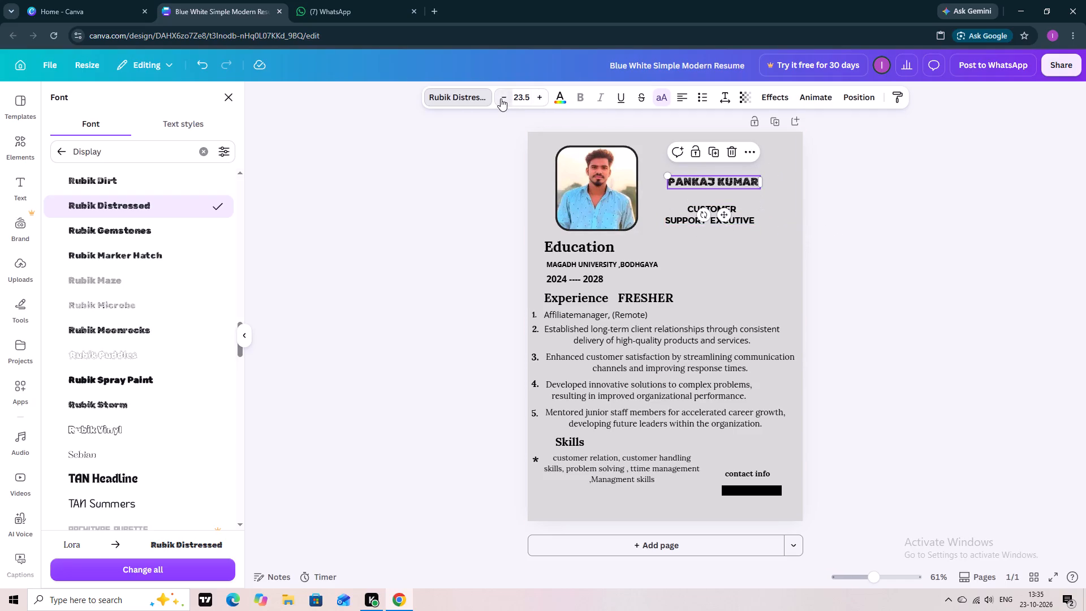
{"action": "left_click", "coordinate": [542, 96]}
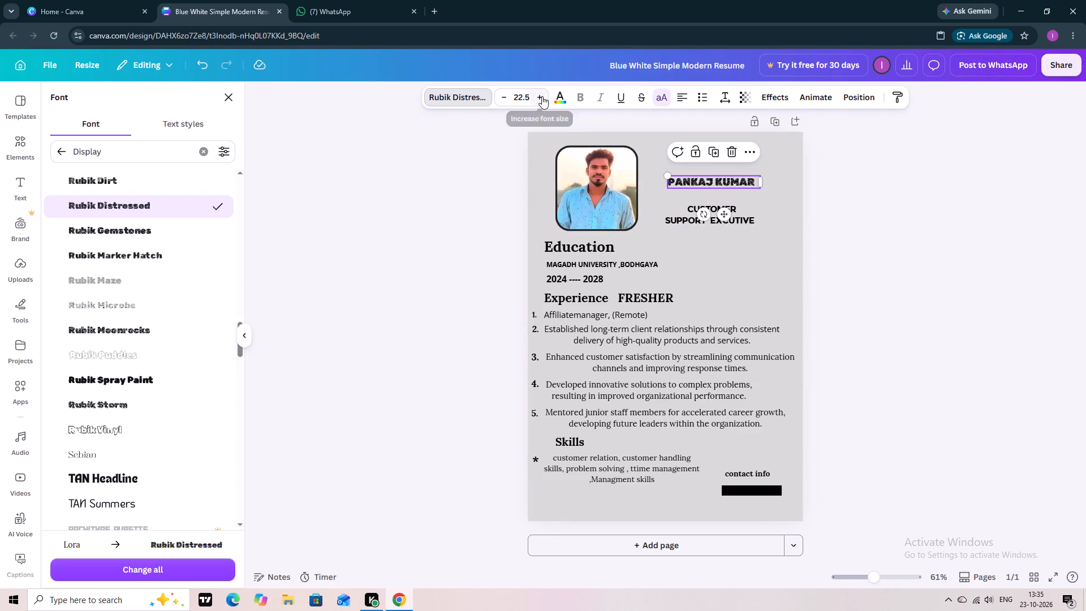
{"action": "left_click", "coordinate": [542, 96]}
{"action": "left_click", "coordinate": [504, 98]}
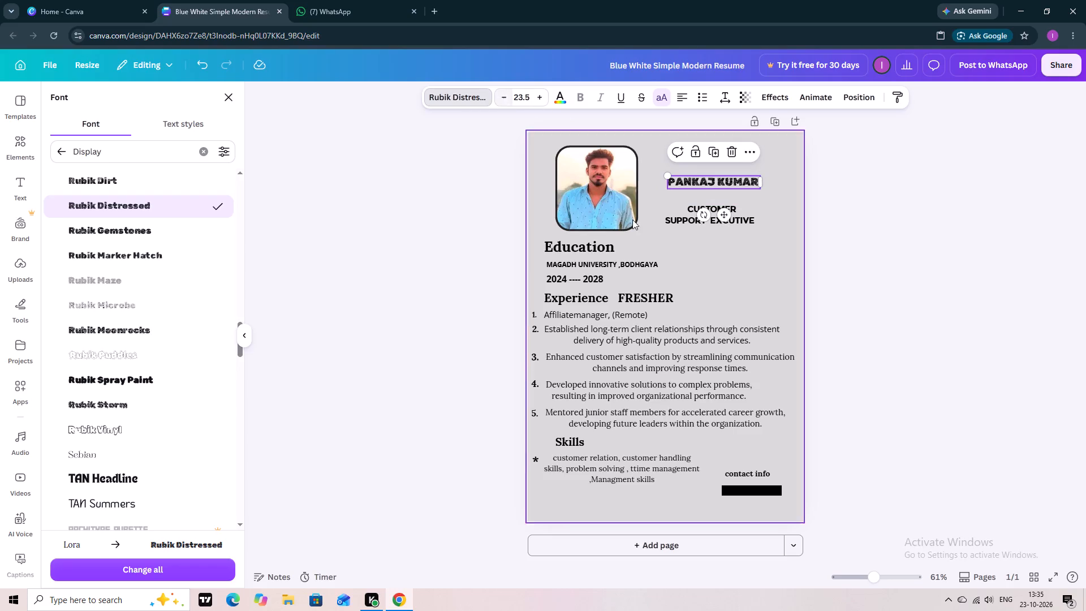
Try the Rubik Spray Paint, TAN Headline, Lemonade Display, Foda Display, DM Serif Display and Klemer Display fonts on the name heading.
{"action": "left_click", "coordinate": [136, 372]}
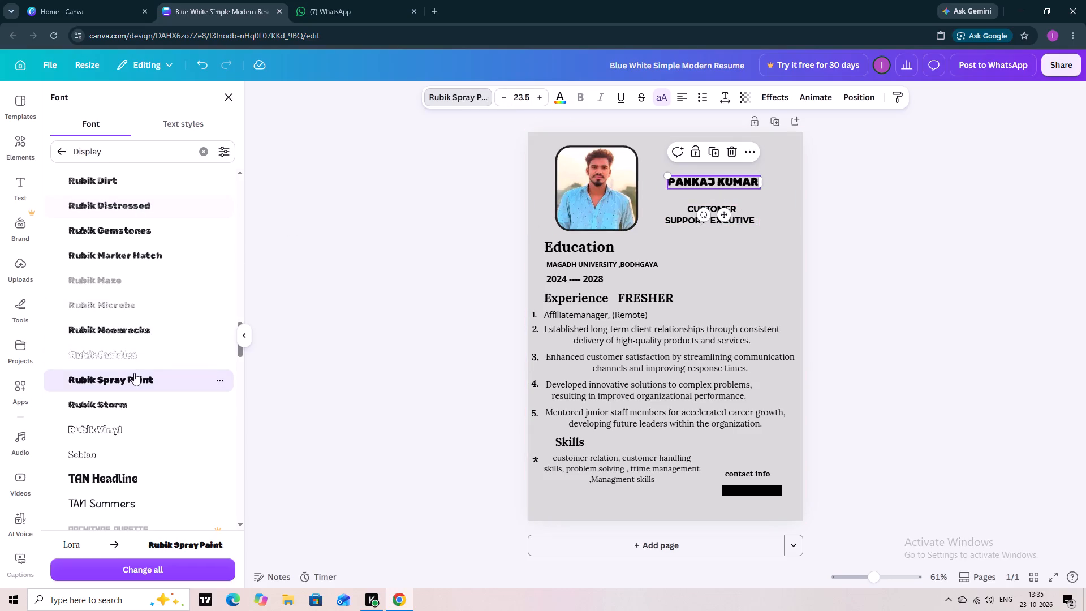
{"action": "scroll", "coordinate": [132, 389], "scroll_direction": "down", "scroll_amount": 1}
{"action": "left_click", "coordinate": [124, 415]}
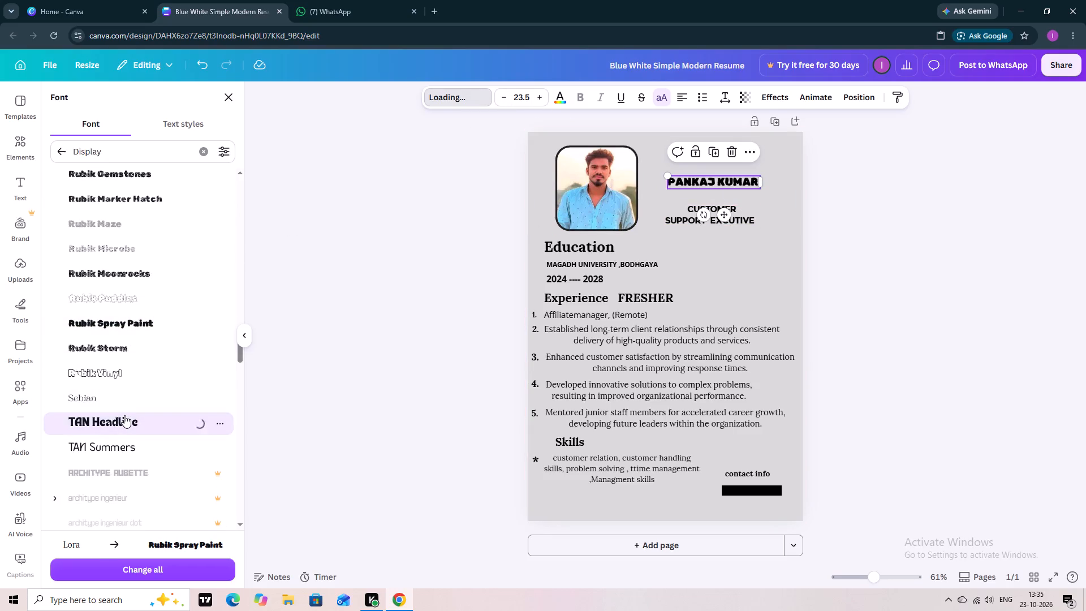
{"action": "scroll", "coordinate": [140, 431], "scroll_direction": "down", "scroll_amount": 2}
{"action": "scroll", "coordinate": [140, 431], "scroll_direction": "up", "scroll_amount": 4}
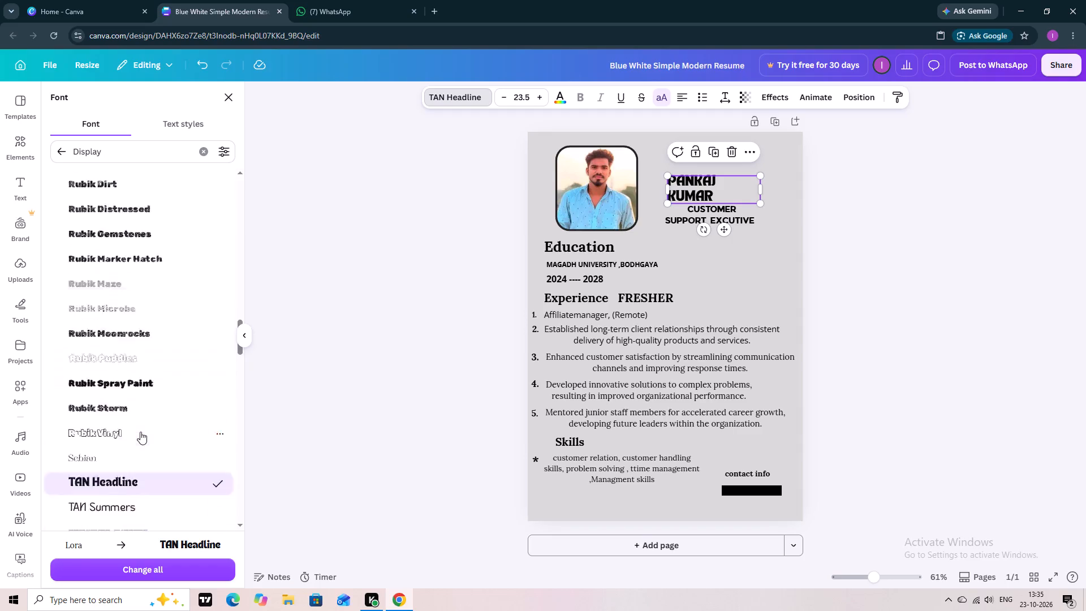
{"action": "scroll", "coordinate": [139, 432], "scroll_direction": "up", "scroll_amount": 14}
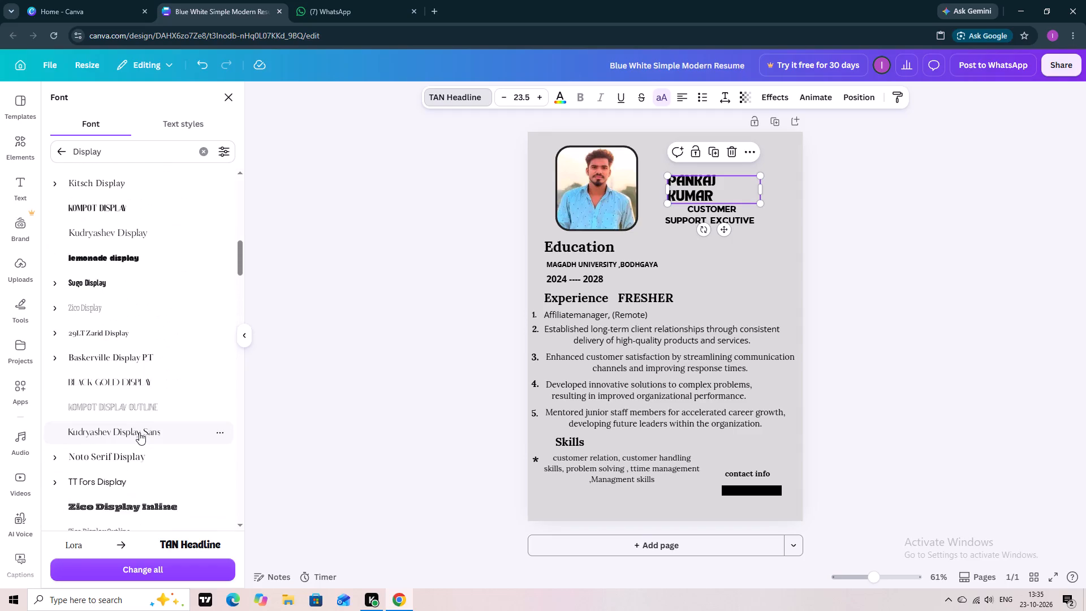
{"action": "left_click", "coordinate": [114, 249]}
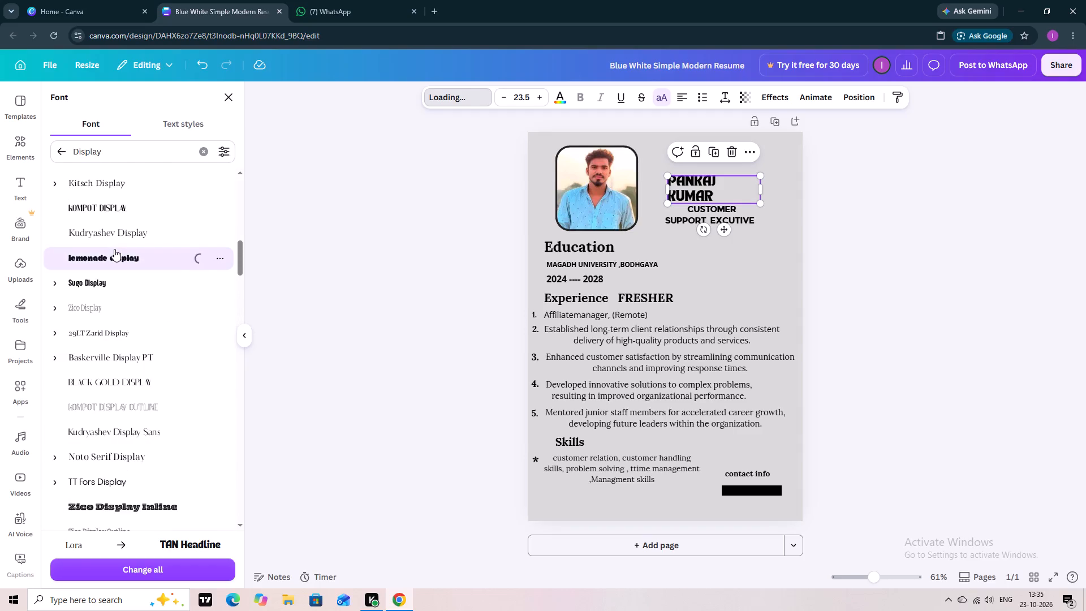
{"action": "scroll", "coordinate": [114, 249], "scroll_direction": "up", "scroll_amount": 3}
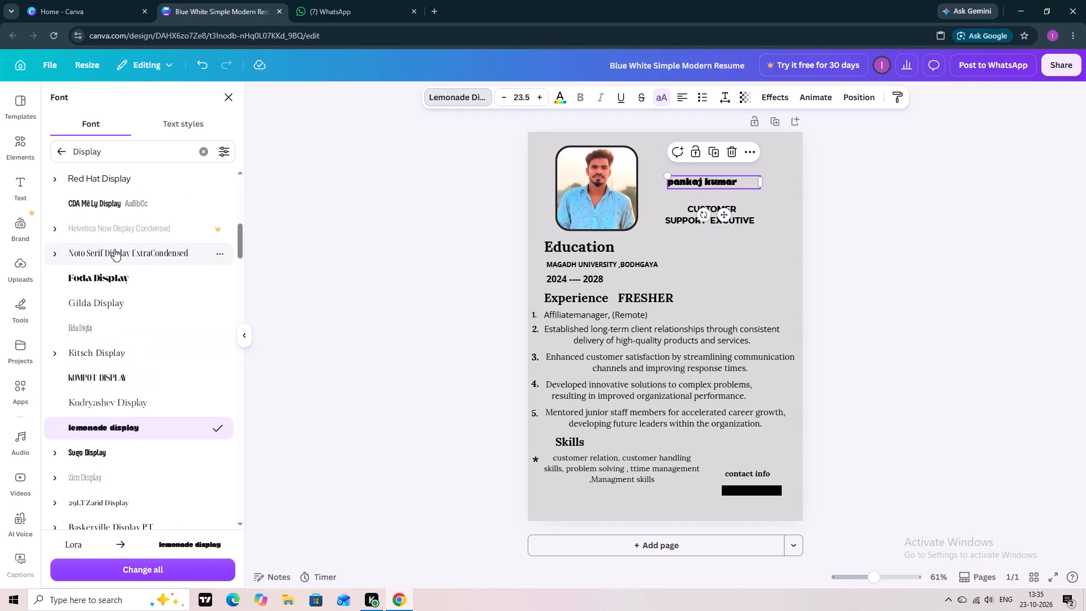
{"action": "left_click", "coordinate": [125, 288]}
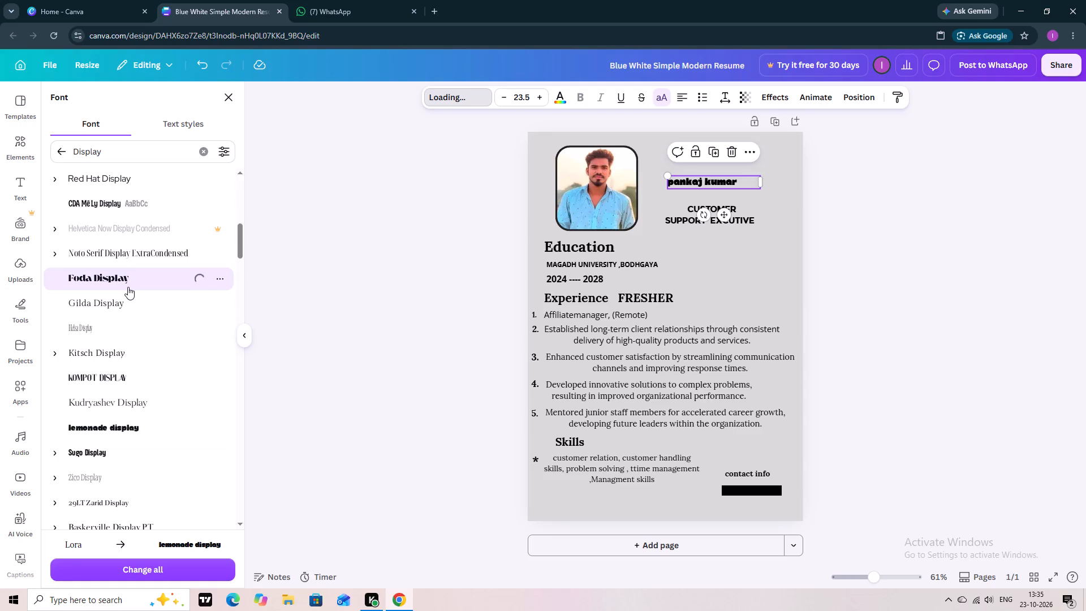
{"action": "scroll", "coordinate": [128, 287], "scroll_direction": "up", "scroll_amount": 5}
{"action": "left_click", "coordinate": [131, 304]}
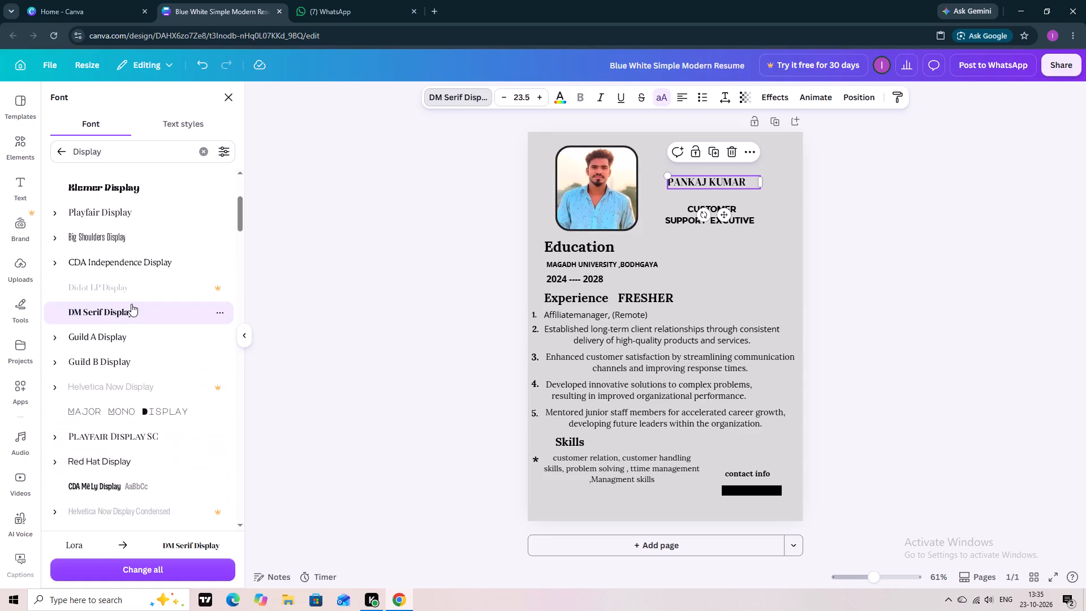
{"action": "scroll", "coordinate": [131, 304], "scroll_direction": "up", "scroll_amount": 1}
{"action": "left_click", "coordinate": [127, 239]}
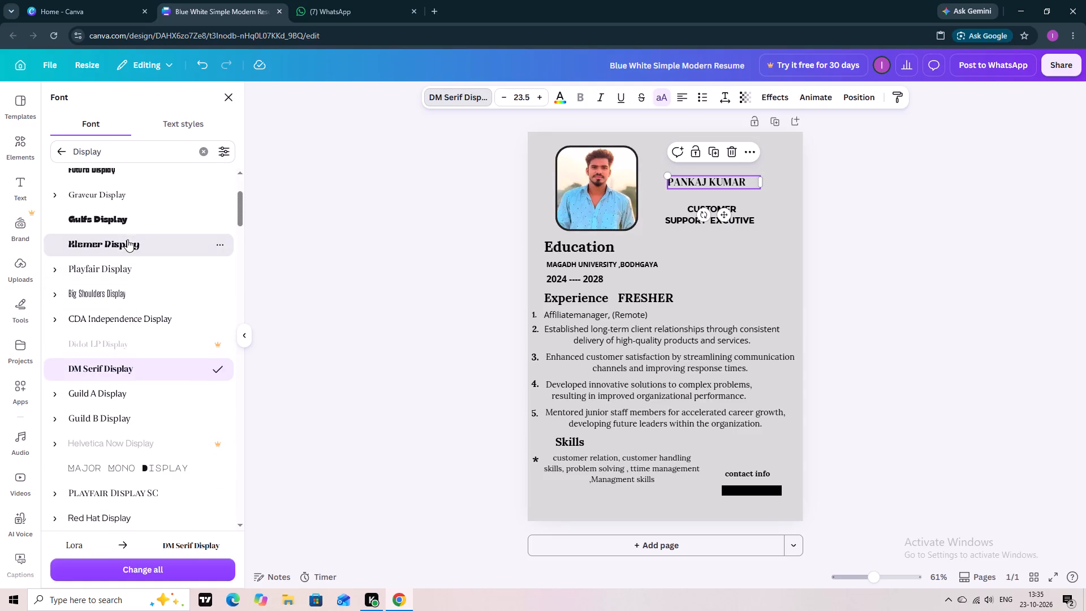
Change the name heading's font to Gulfs Display.
{"action": "scroll", "coordinate": [144, 216], "scroll_direction": "up", "scroll_amount": 2}
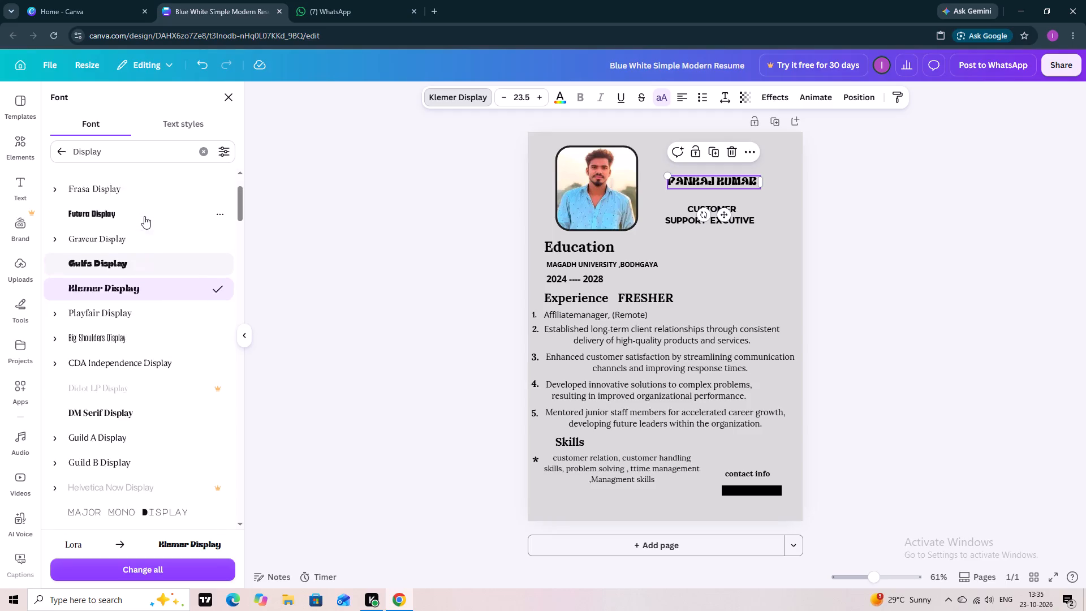
{"action": "scroll", "coordinate": [144, 216], "scroll_direction": "up", "scroll_amount": 4}
{"action": "left_click", "coordinate": [160, 356]}
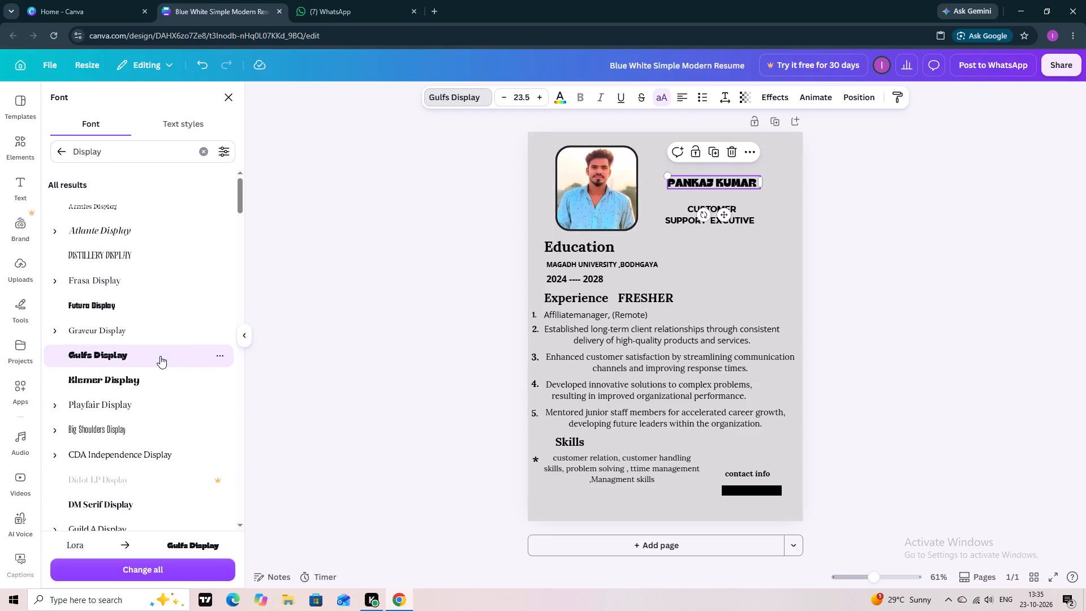
{"action": "left_click", "coordinate": [732, 269]}
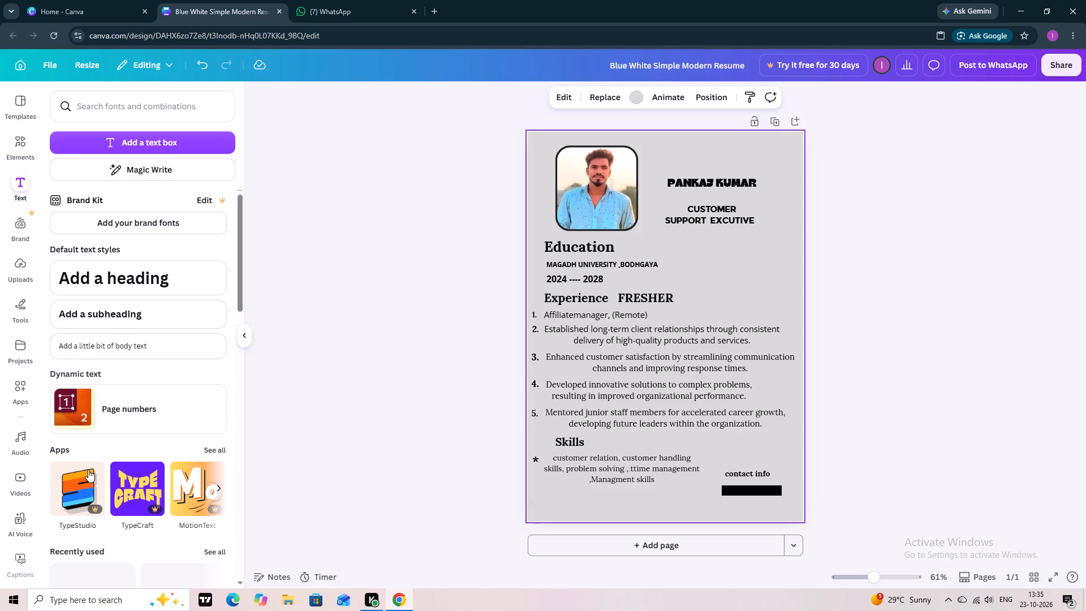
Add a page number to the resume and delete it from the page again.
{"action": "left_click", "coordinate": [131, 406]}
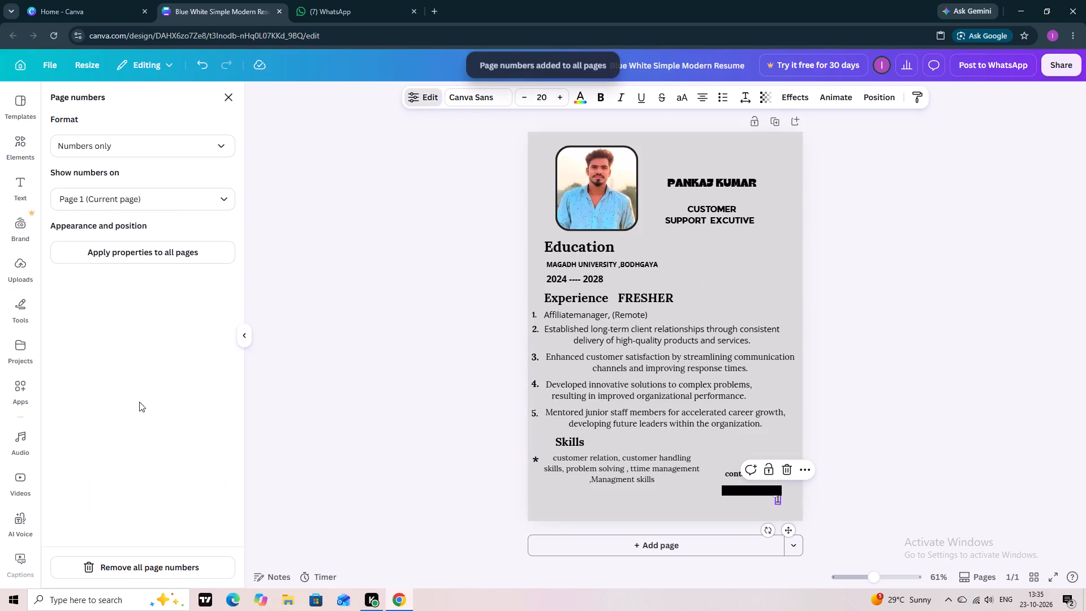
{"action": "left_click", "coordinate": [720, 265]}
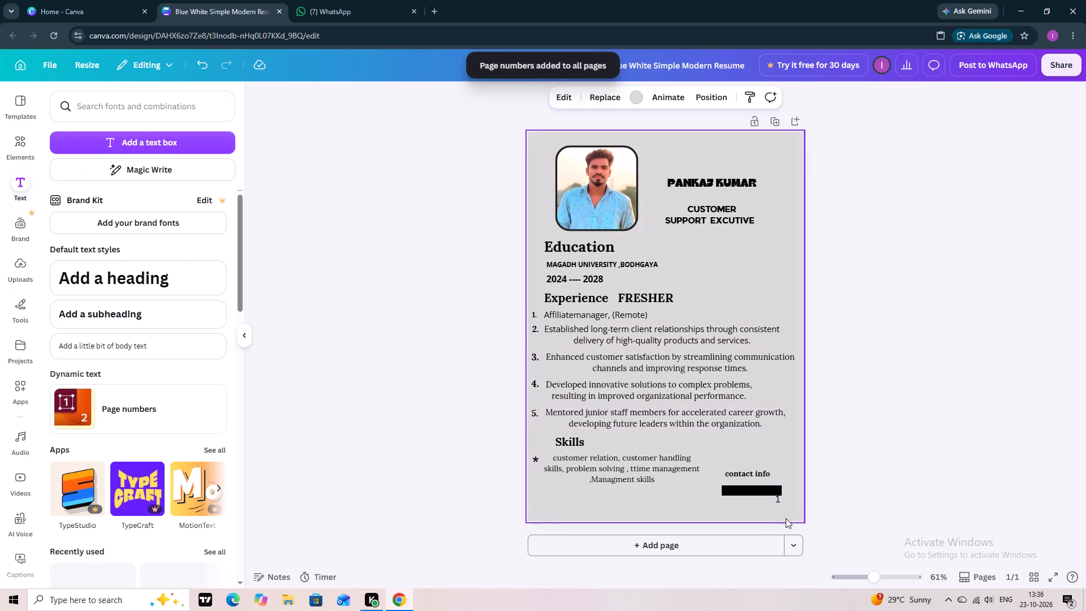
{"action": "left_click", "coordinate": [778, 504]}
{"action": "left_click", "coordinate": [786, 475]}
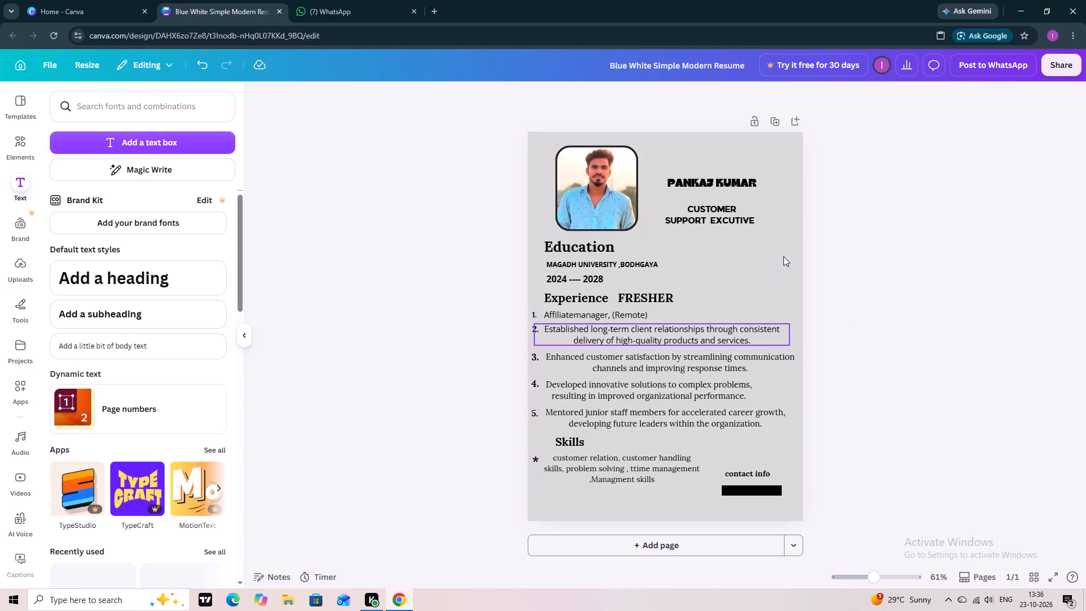
Move the "CUSTOMER SUPPORT EXCUTIVE" job title slightly up and left, closer under the name heading.
{"action": "left_click", "coordinate": [726, 221]}
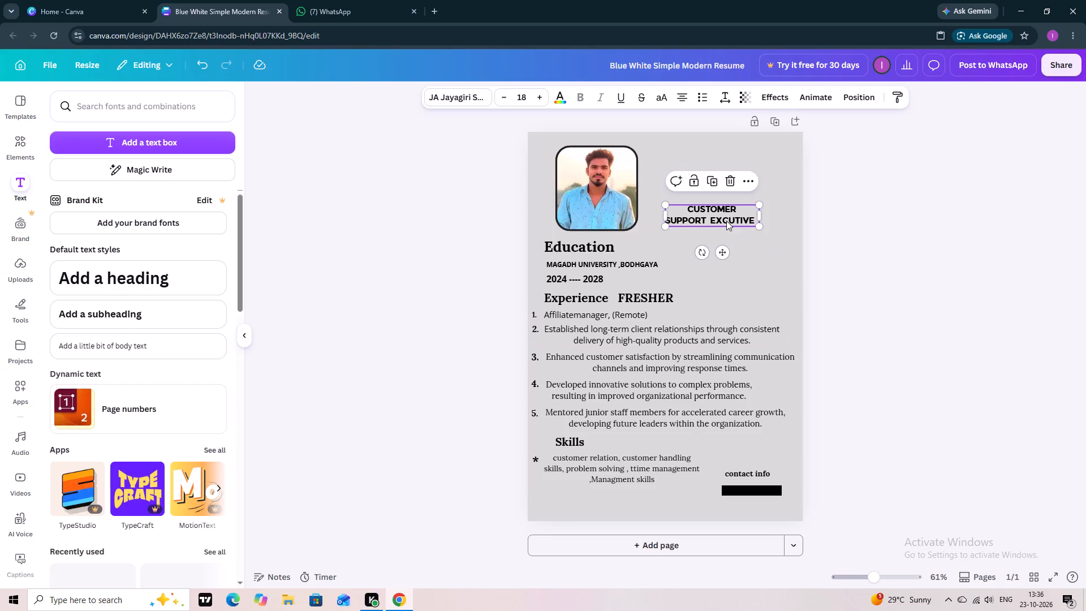
{"action": "left_click", "coordinate": [854, 256]}
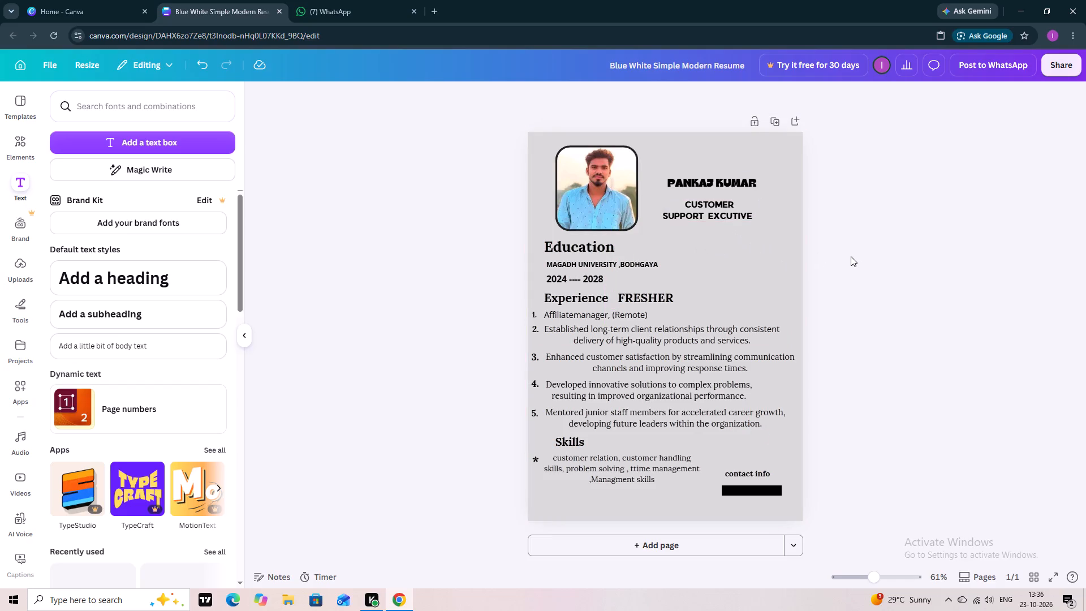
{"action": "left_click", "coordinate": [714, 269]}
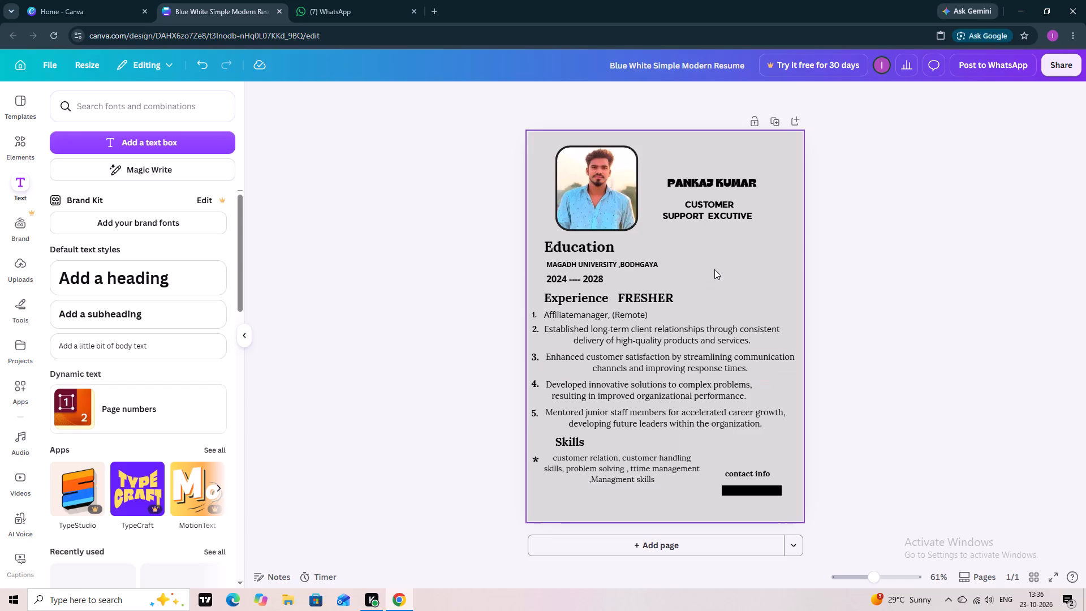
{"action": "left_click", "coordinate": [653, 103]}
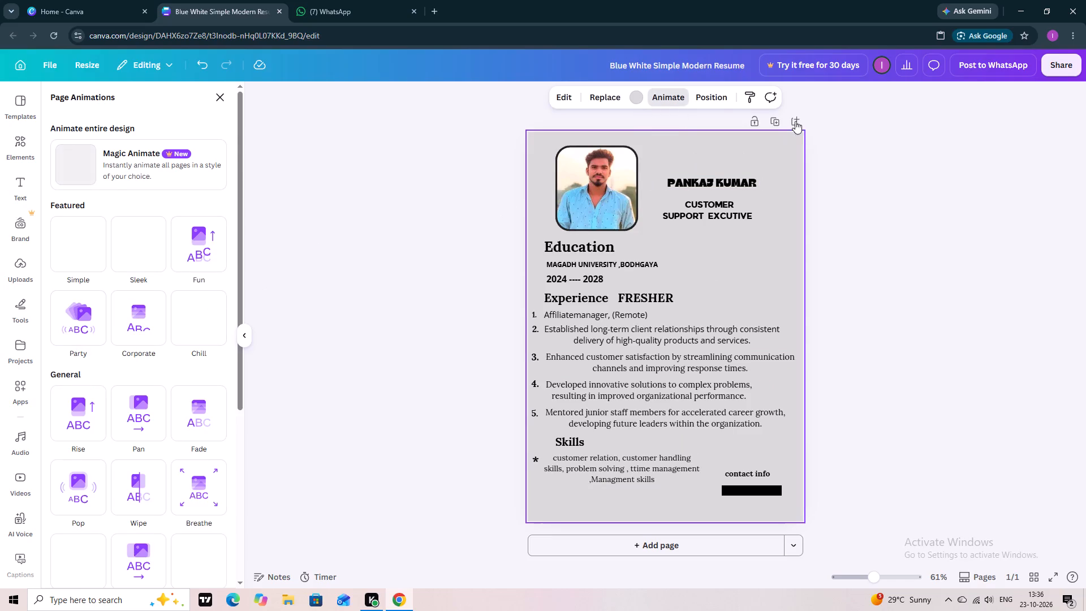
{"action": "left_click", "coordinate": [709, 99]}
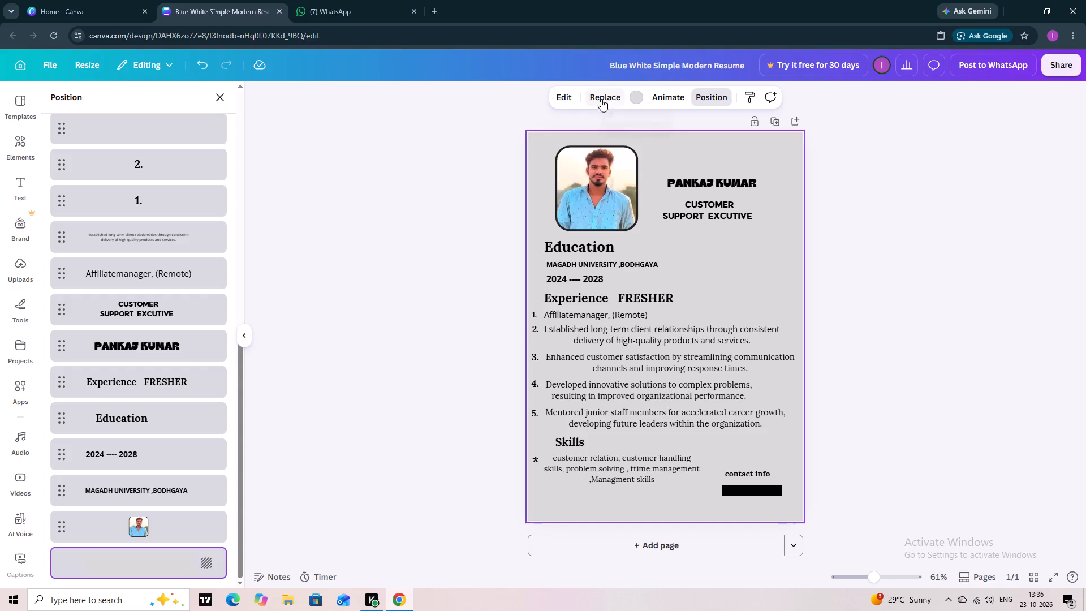
Try the Roxborough, HK Grotesk and Arsenal/Radley preset styles on the whole resume page, settling on Arsenal/Radley.
{"action": "left_click", "coordinate": [576, 93]}
{"action": "left_click", "coordinate": [566, 97]}
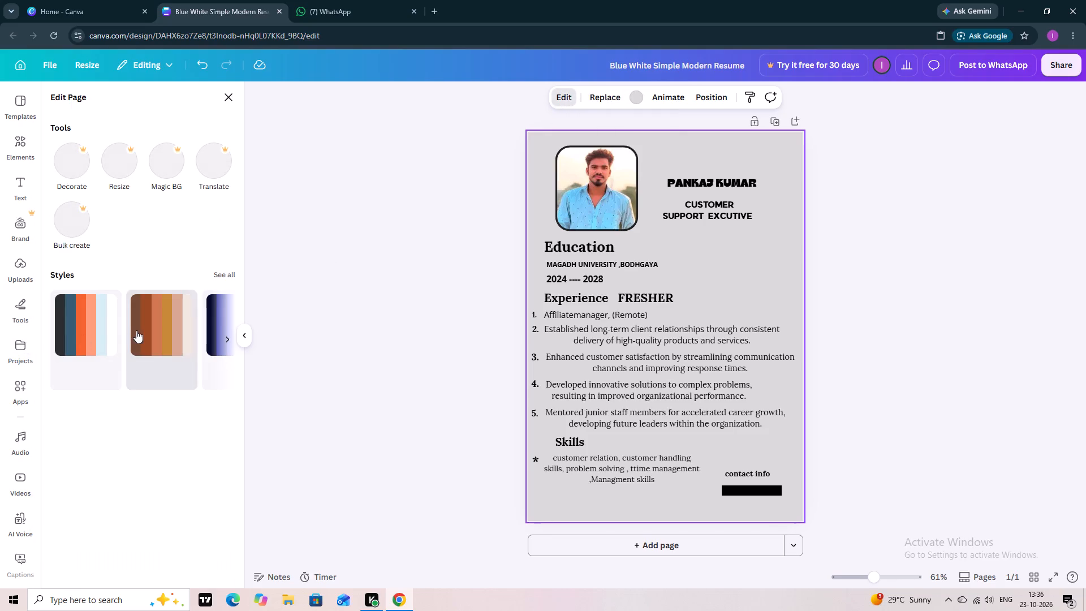
{"action": "left_click", "coordinate": [144, 327]}
{"action": "left_click", "coordinate": [221, 310]}
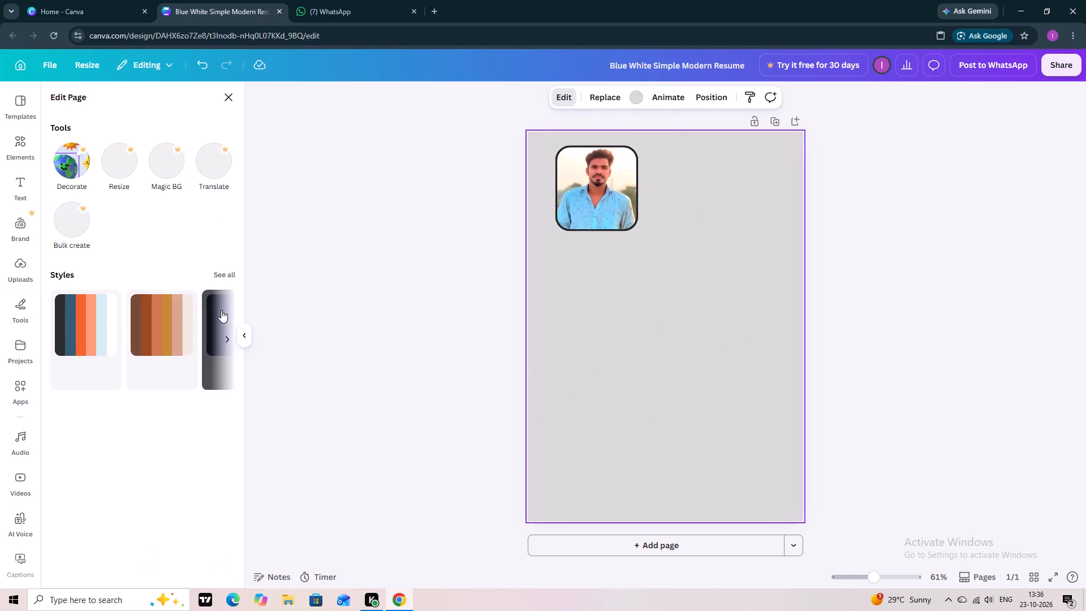
{"action": "left_click", "coordinate": [94, 328]}
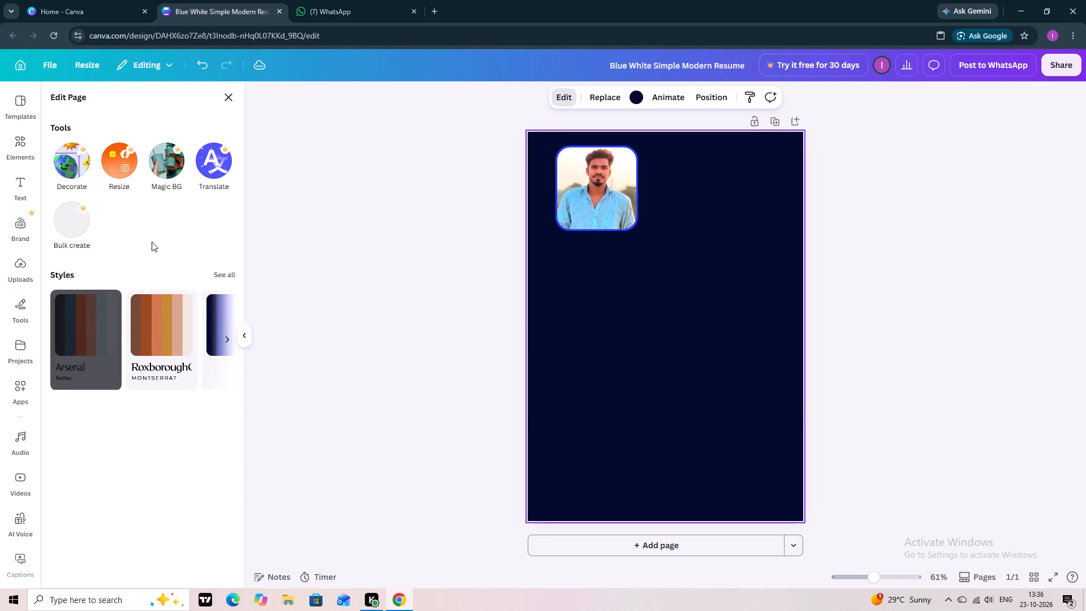
{"action": "left_click", "coordinate": [152, 296]}
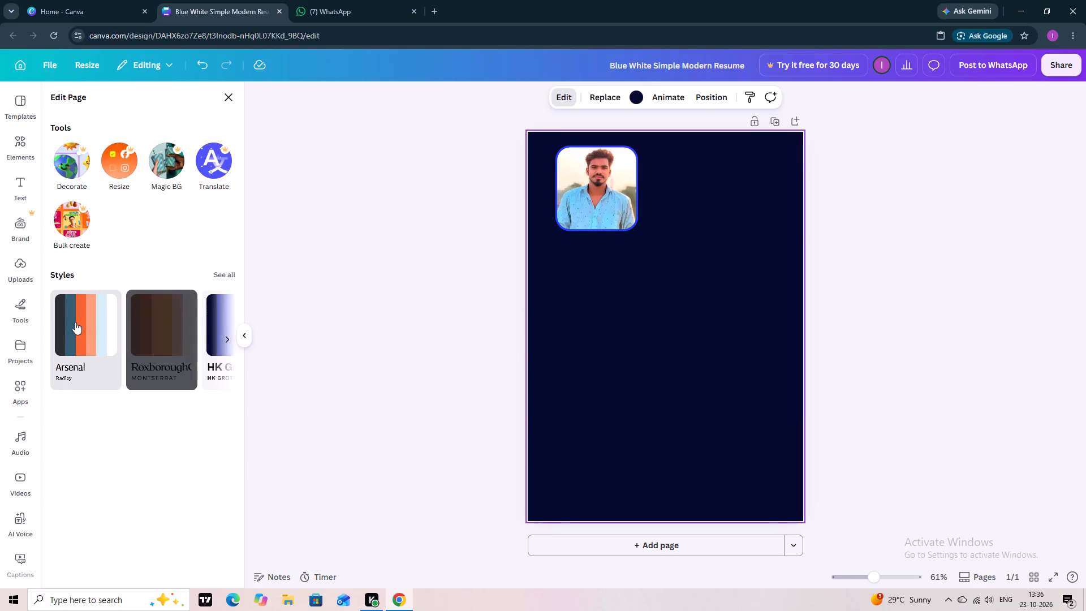
{"action": "left_click", "coordinate": [75, 322]}
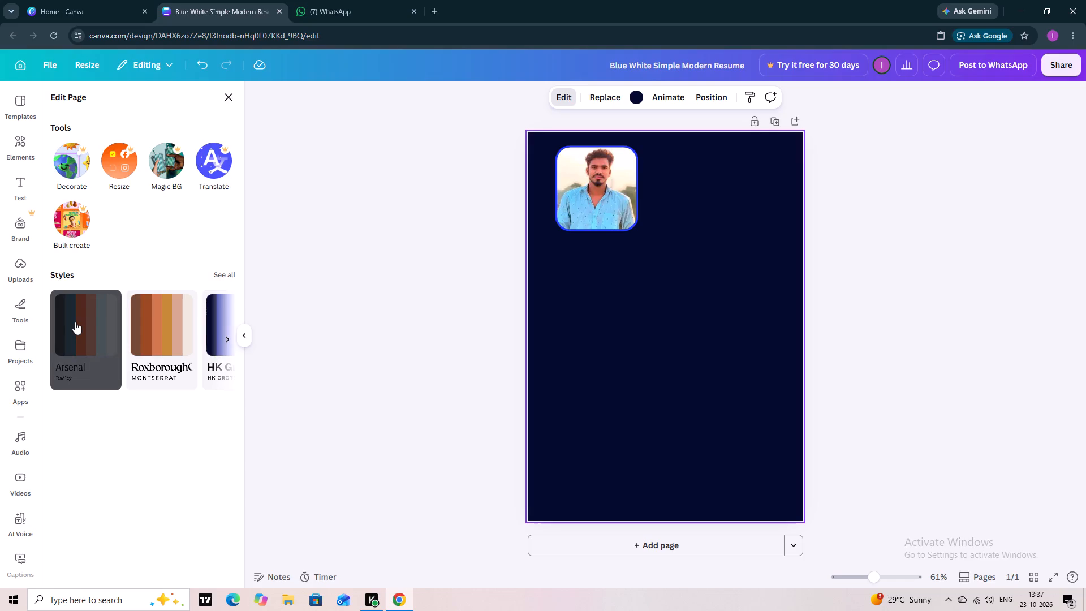
{"action": "left_click", "coordinate": [75, 322]}
{"action": "left_click", "coordinate": [643, 307]}
{"action": "left_click", "coordinate": [179, 343]}
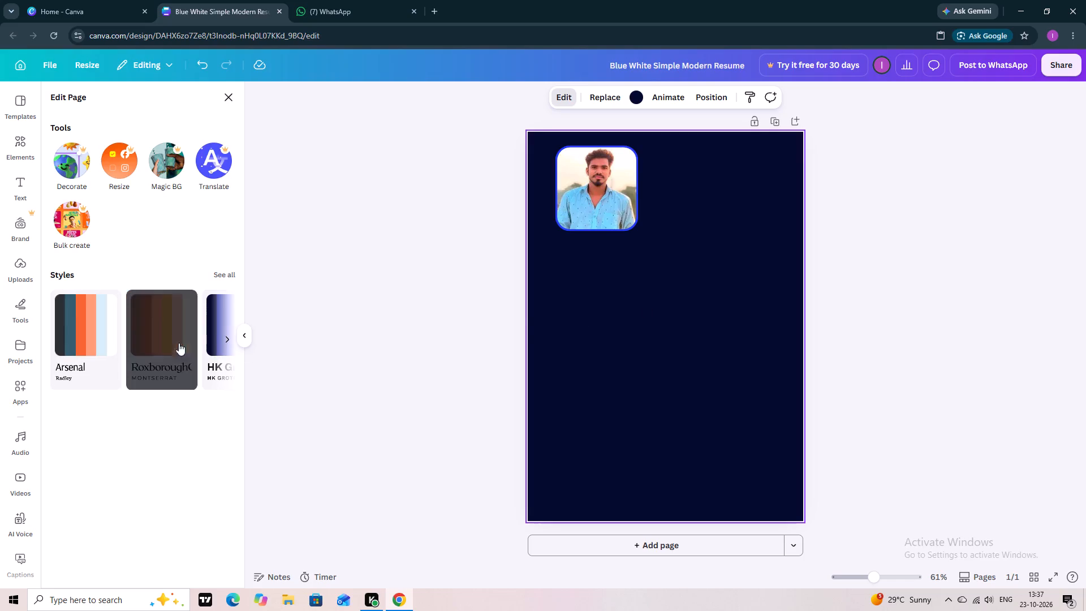
{"action": "left_click", "coordinate": [223, 321]}
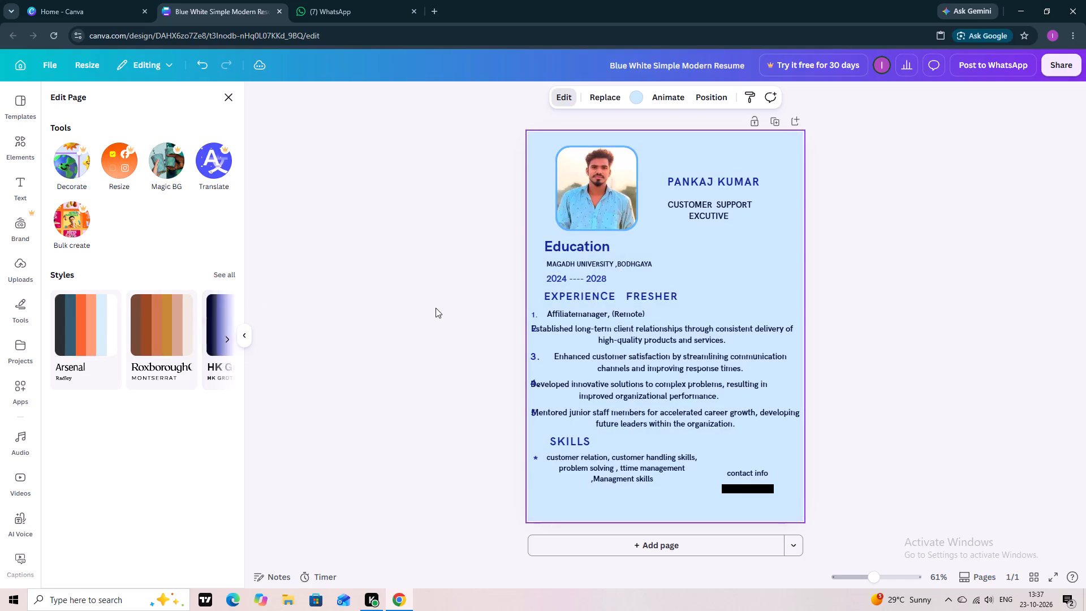
{"action": "left_click", "coordinate": [437, 308]}
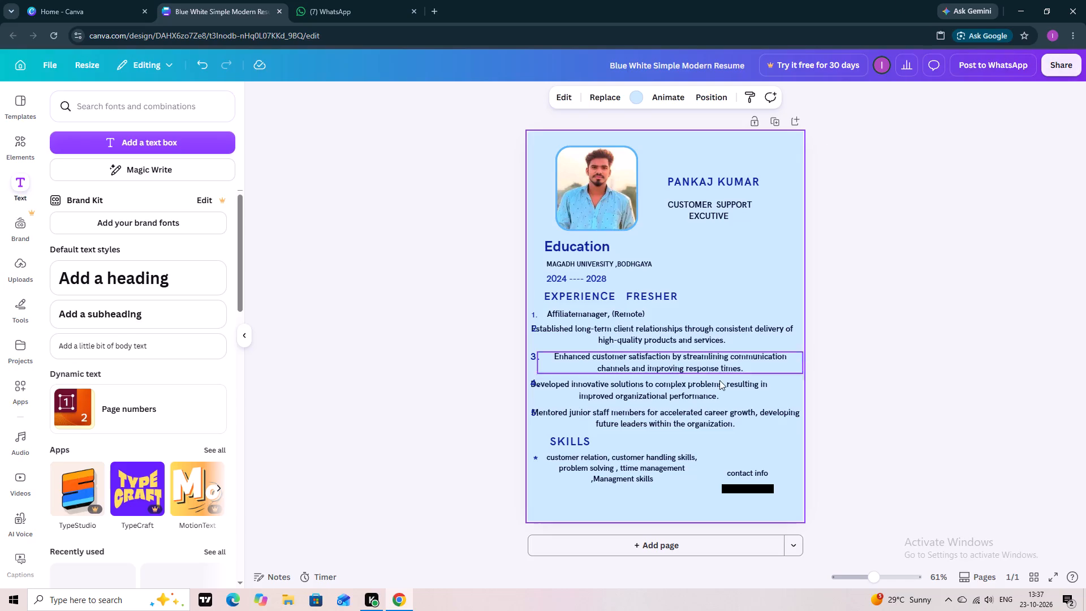
Move the fourth and second experience entries slightly right so their text clears the list numbers.
{"action": "left_click_drag", "start_coordinate": [550, 389], "coordinate": [559, 388]}
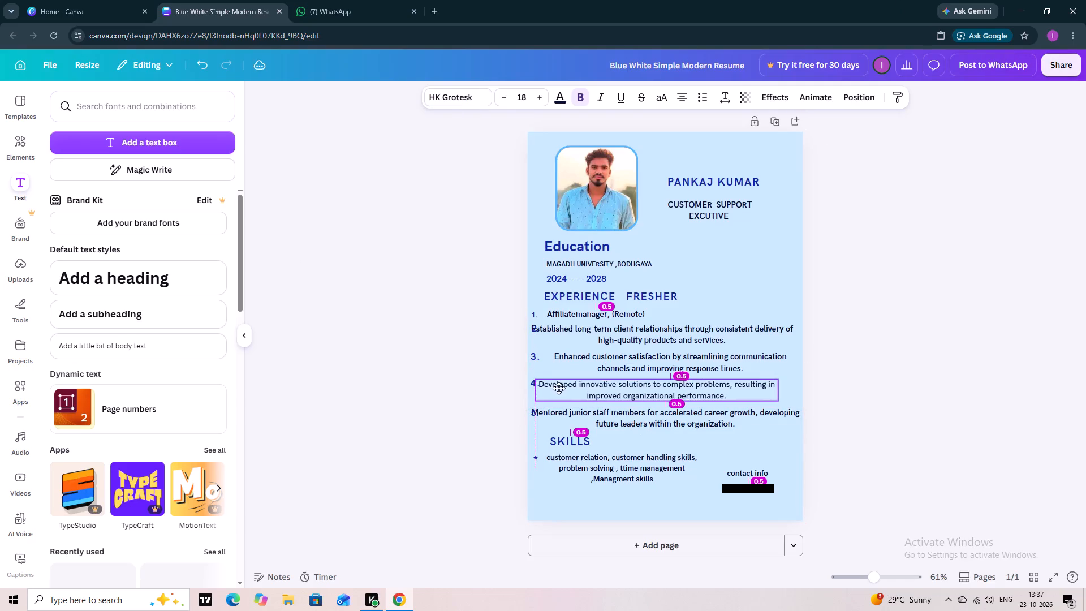
{"action": "left_click_drag", "start_coordinate": [559, 388], "coordinate": [564, 388]}
{"action": "left_click_drag", "start_coordinate": [569, 326], "coordinate": [581, 328]}
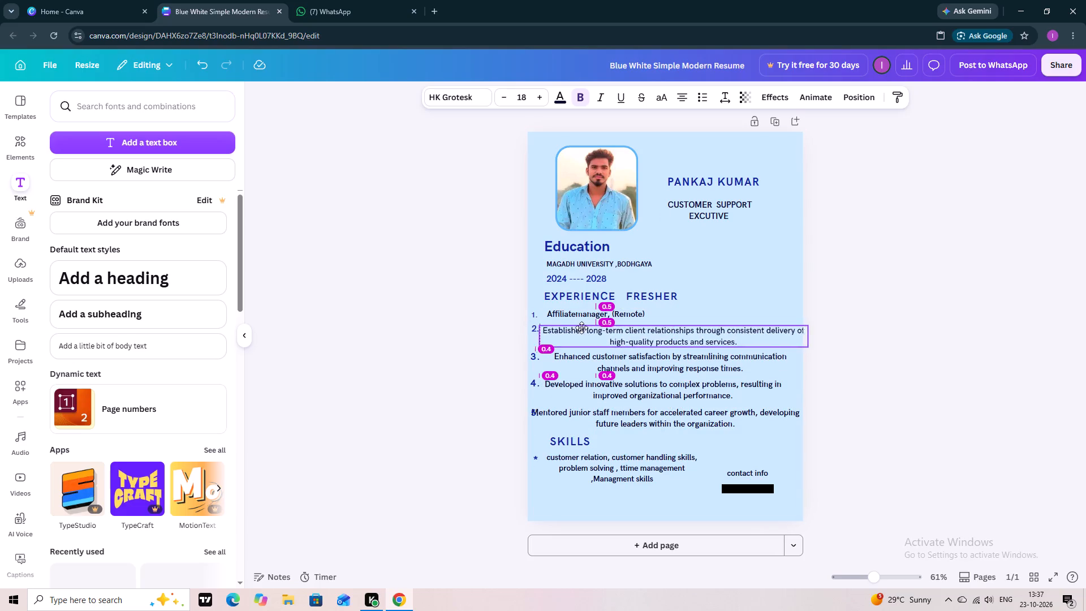
{"action": "left_click_drag", "start_coordinate": [581, 328], "coordinate": [587, 324]}
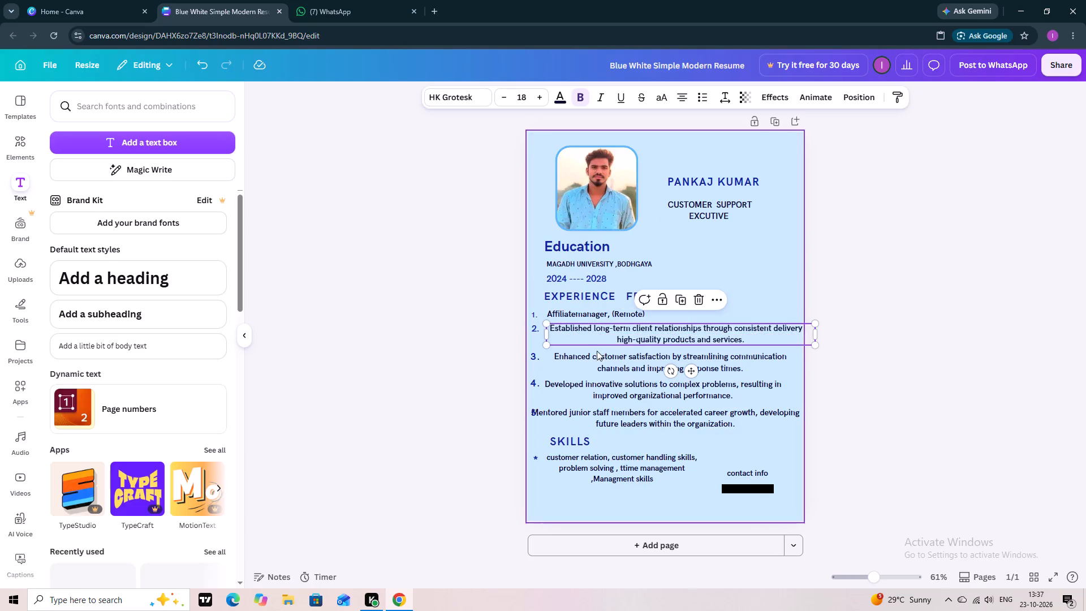
{"action": "left_click", "coordinate": [591, 355]}
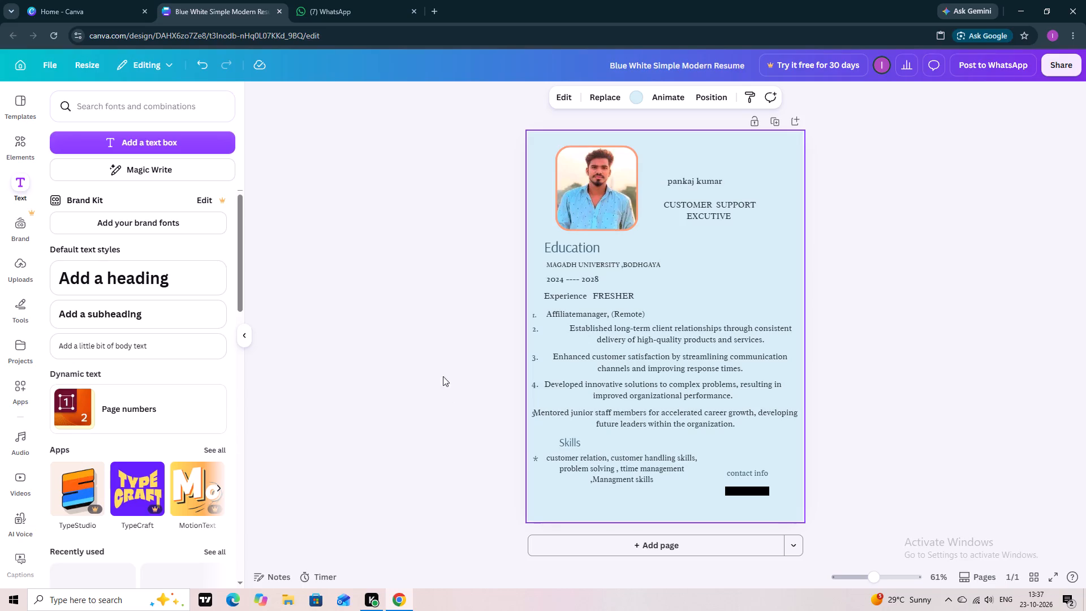
Realign the second, third and fourth experience entries beside their numbers, shifting the second left and the fourth slightly right.
{"action": "left_click_drag", "start_coordinate": [631, 334], "coordinate": [624, 333]}
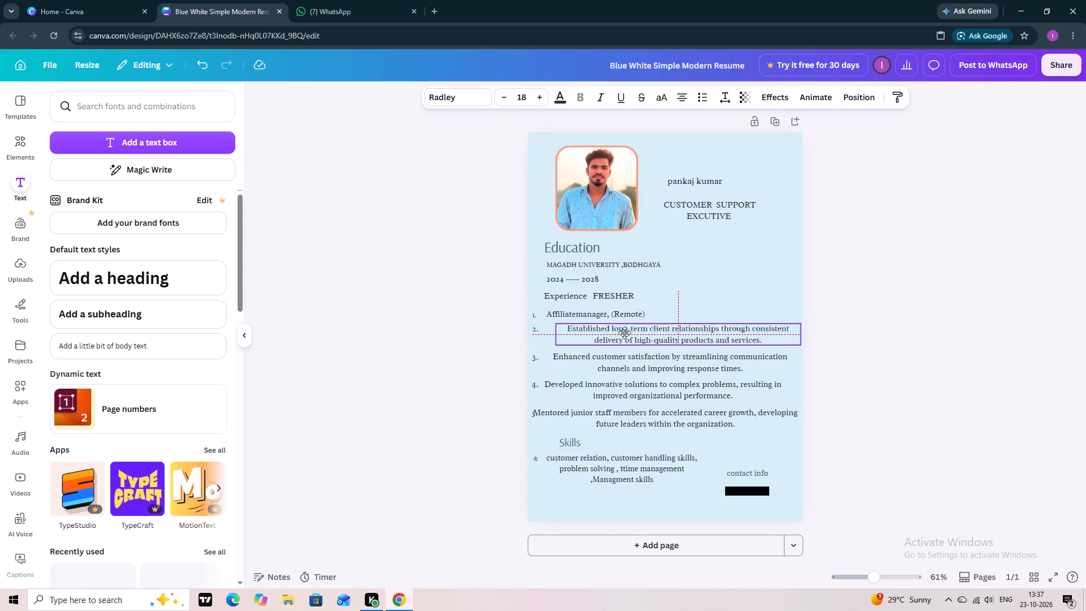
{"action": "left_click_drag", "start_coordinate": [624, 333], "coordinate": [609, 335]}
{"action": "left_click", "coordinate": [585, 359]}
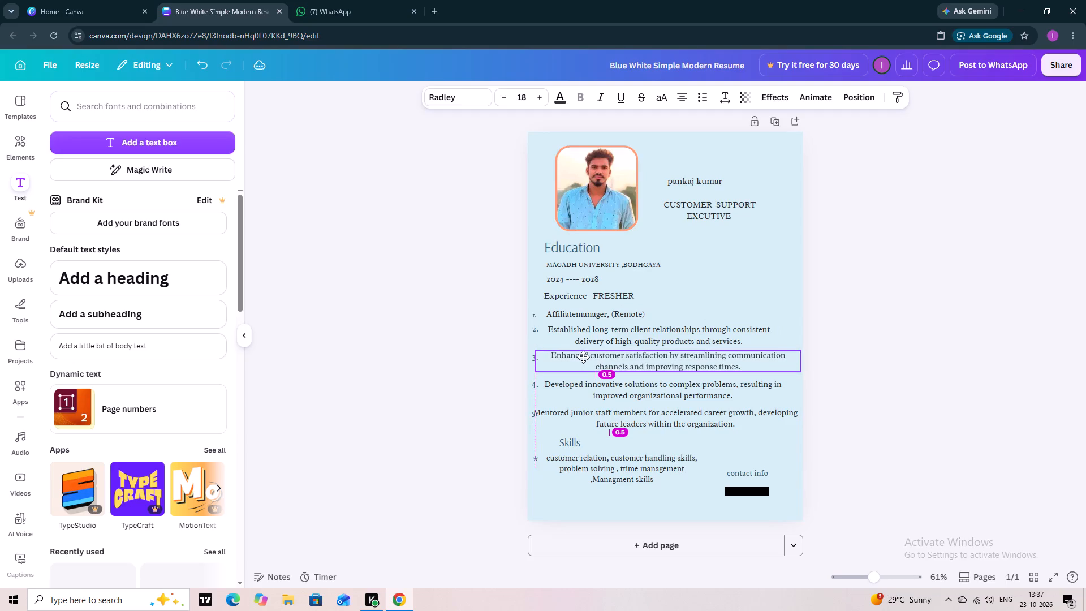
{"action": "left_click", "coordinate": [498, 371]}
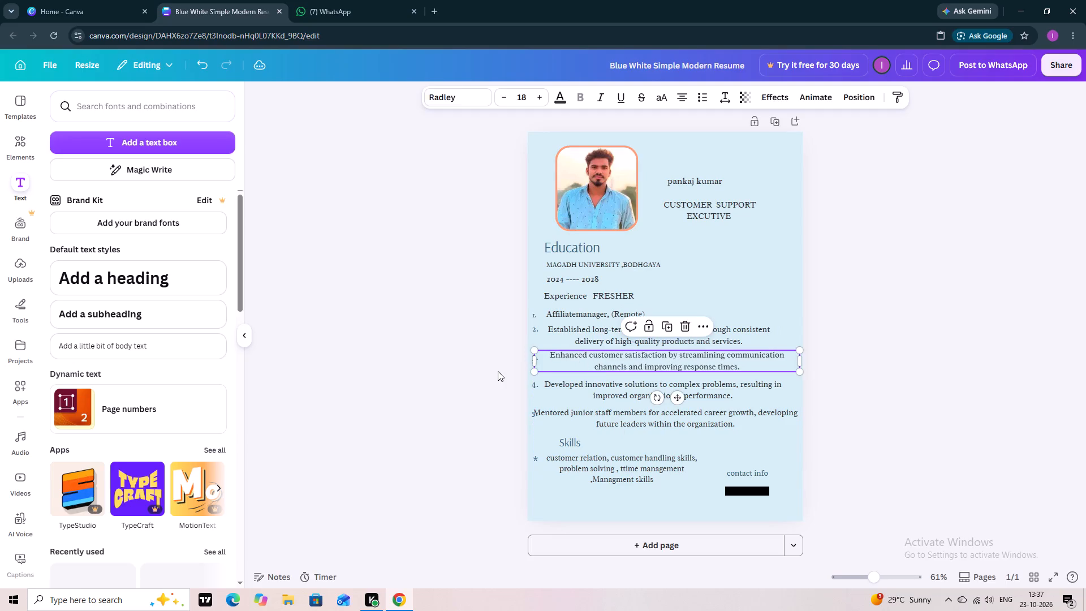
{"action": "left_click", "coordinate": [567, 353]}
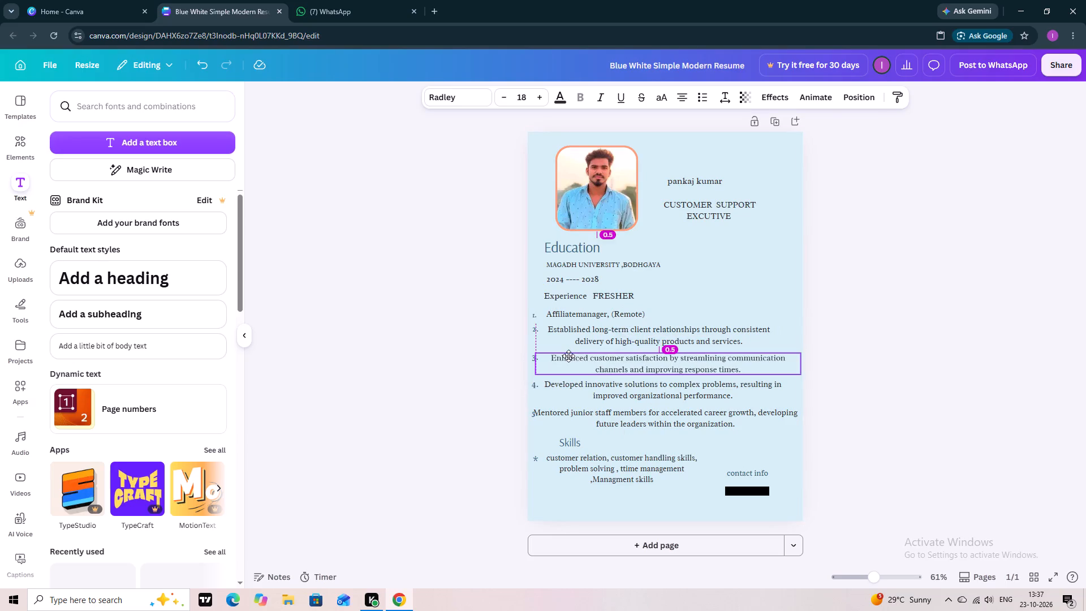
{"action": "left_click_drag", "start_coordinate": [568, 382], "coordinate": [572, 382]}
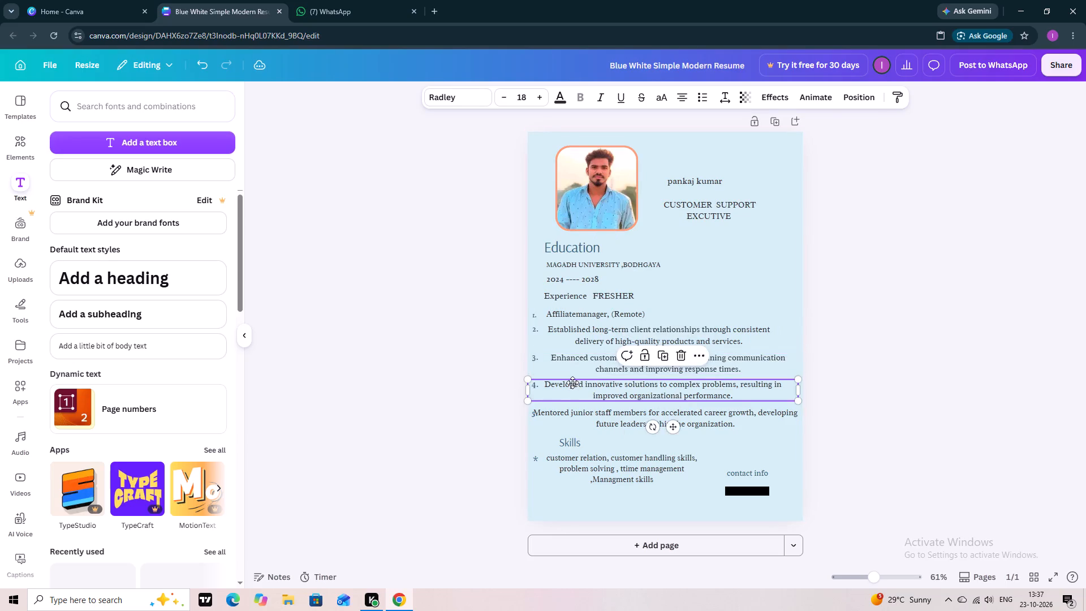
{"action": "left_click_drag", "start_coordinate": [572, 382], "coordinate": [578, 382]}
{"action": "left_click", "coordinate": [575, 359]}
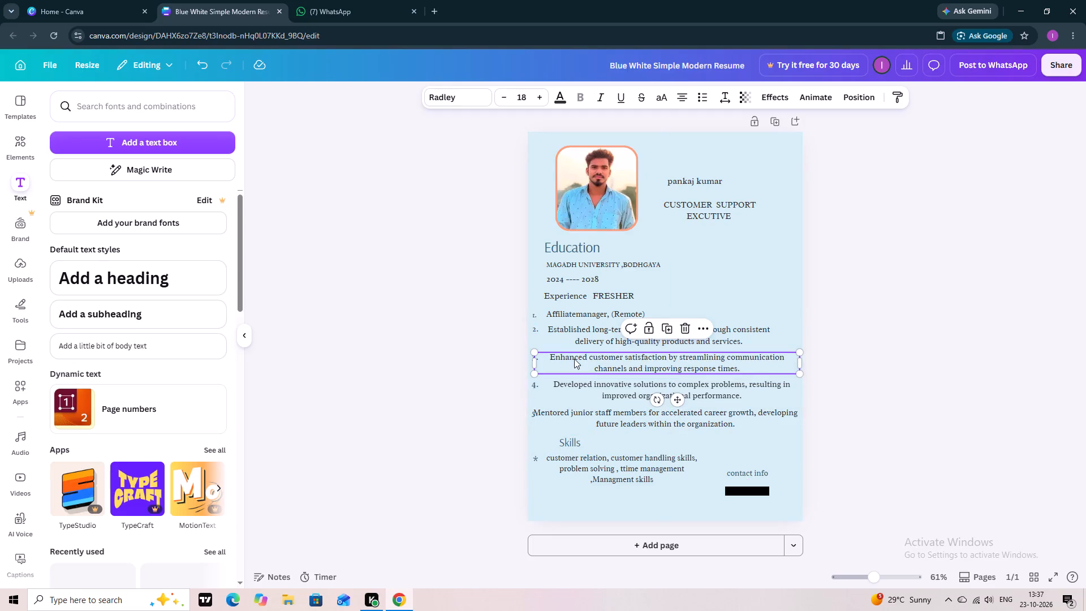
{"action": "left_click", "coordinate": [475, 373]}
{"action": "left_click", "coordinate": [576, 385]}
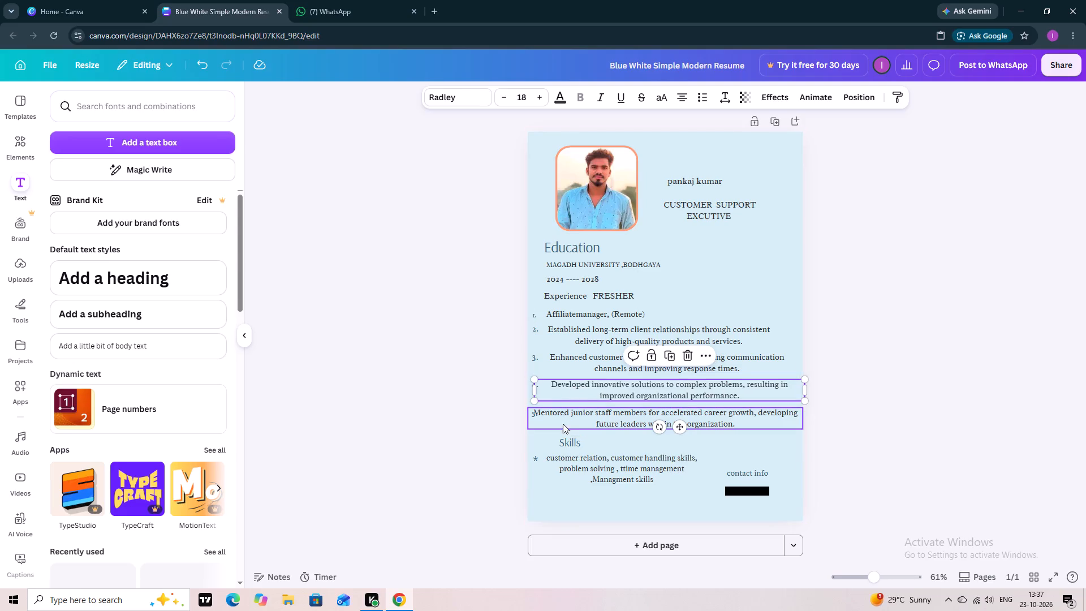
Move the fifth experience entry, starting "Mentored junior staff", right so it clears its number.
{"action": "left_click_drag", "start_coordinate": [566, 416], "coordinate": [589, 416]}
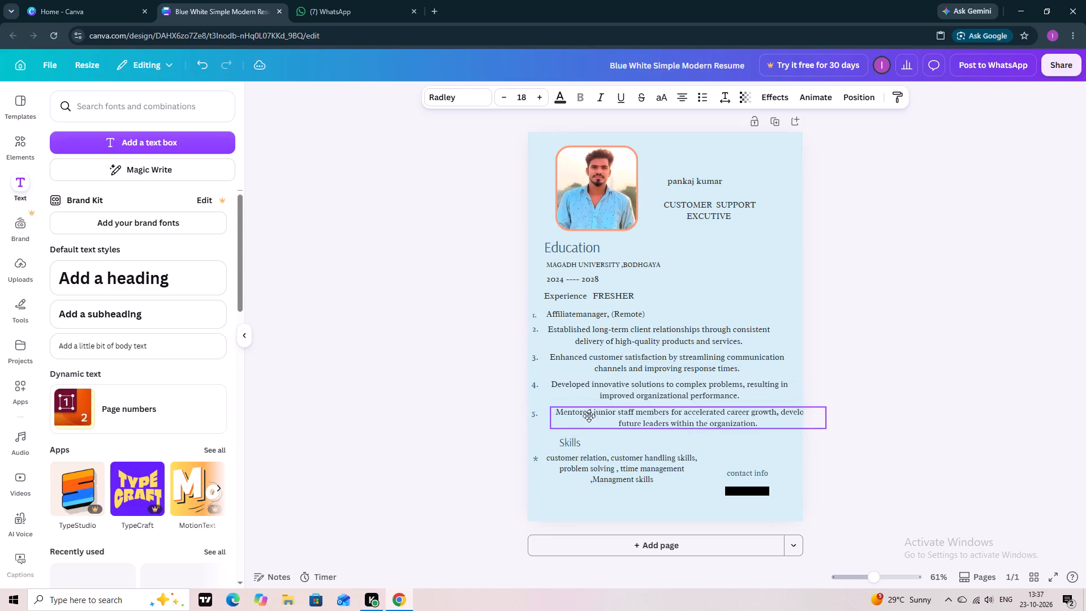
{"action": "left_click_drag", "start_coordinate": [589, 416], "coordinate": [589, 415]}
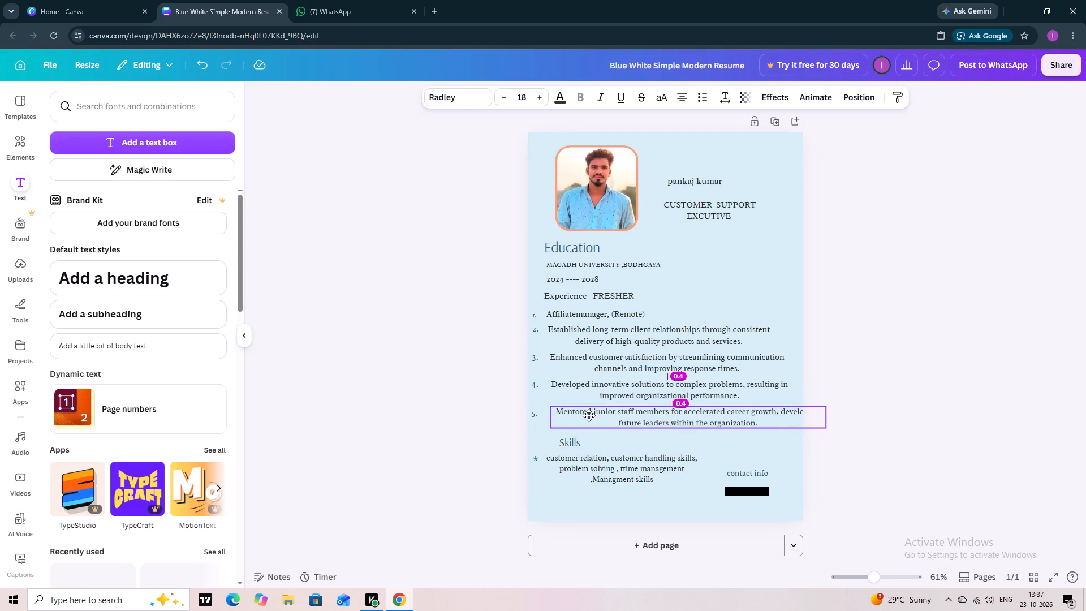
{"action": "left_click_drag", "start_coordinate": [589, 415], "coordinate": [587, 415]}
{"action": "left_click", "coordinate": [443, 419]}
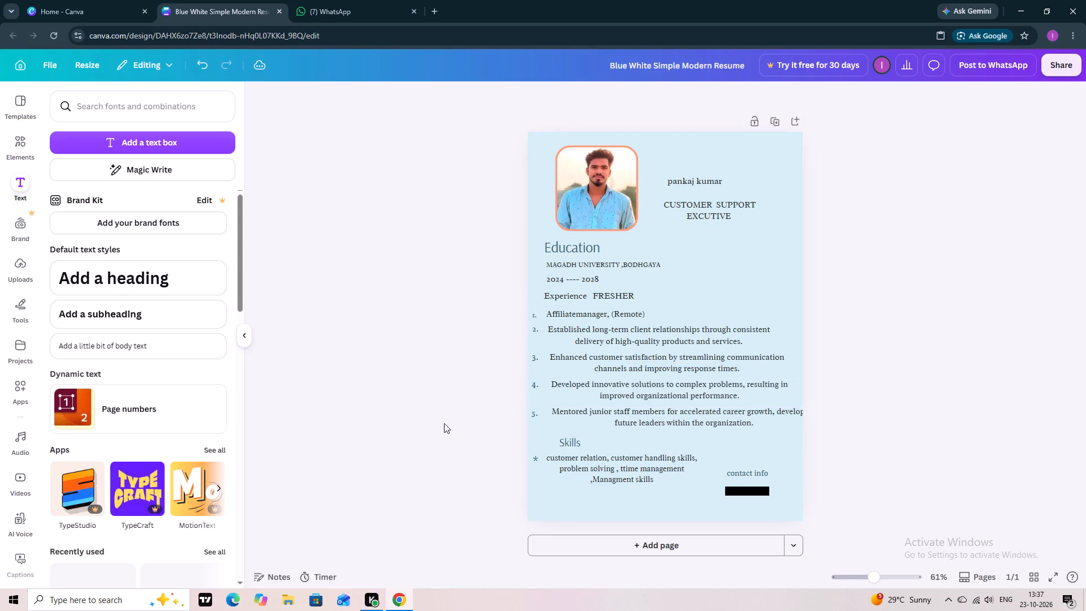
{"action": "left_click", "coordinate": [556, 414]}
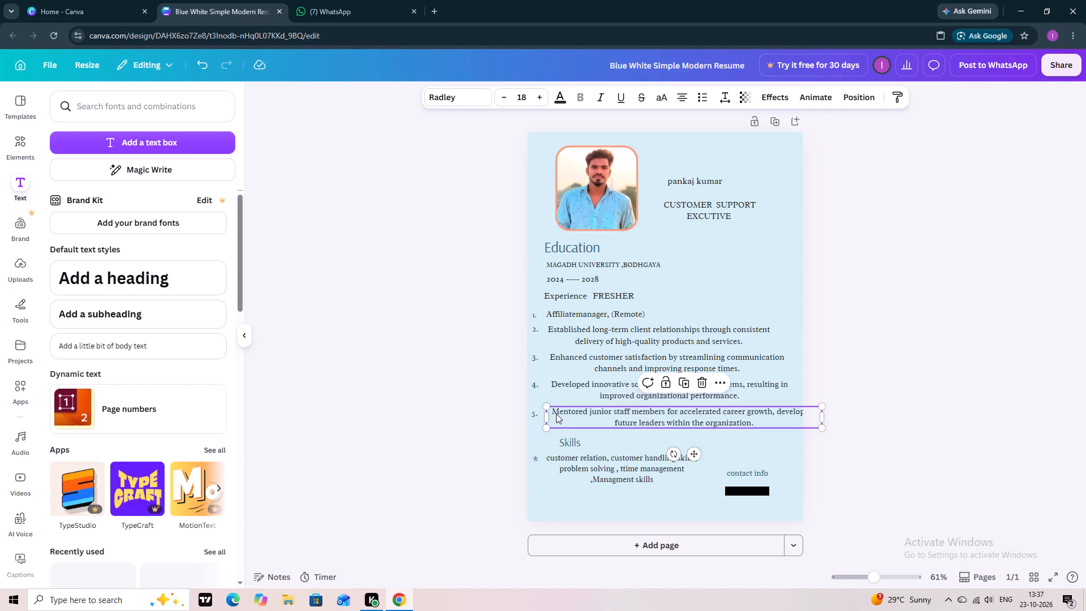
Adjust the positions of the list numbers 4 and 5, placing 5 slightly further left of its experience entry.
{"action": "left_click", "coordinate": [532, 388]}
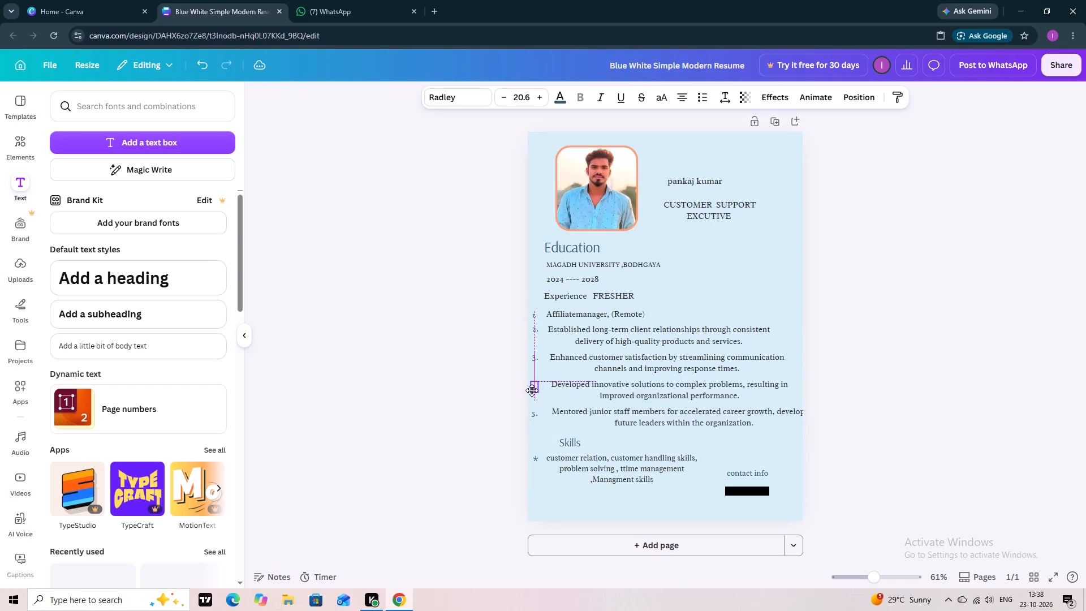
{"action": "left_click", "coordinate": [495, 398]}
{"action": "left_click", "coordinate": [529, 389]}
{"action": "left_click", "coordinate": [532, 389]}
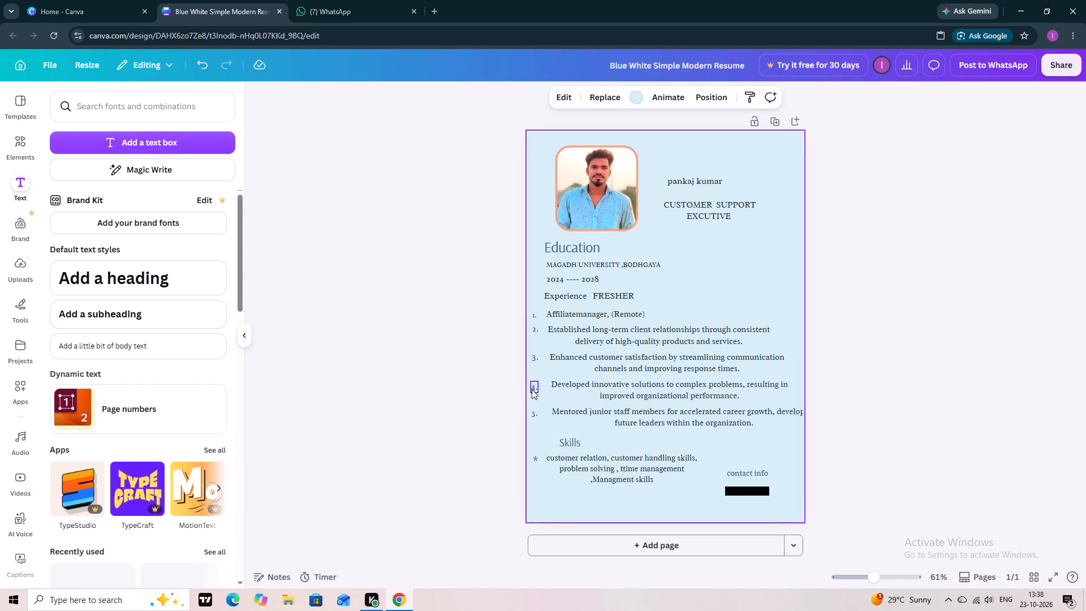
{"action": "left_click", "coordinate": [498, 394]}
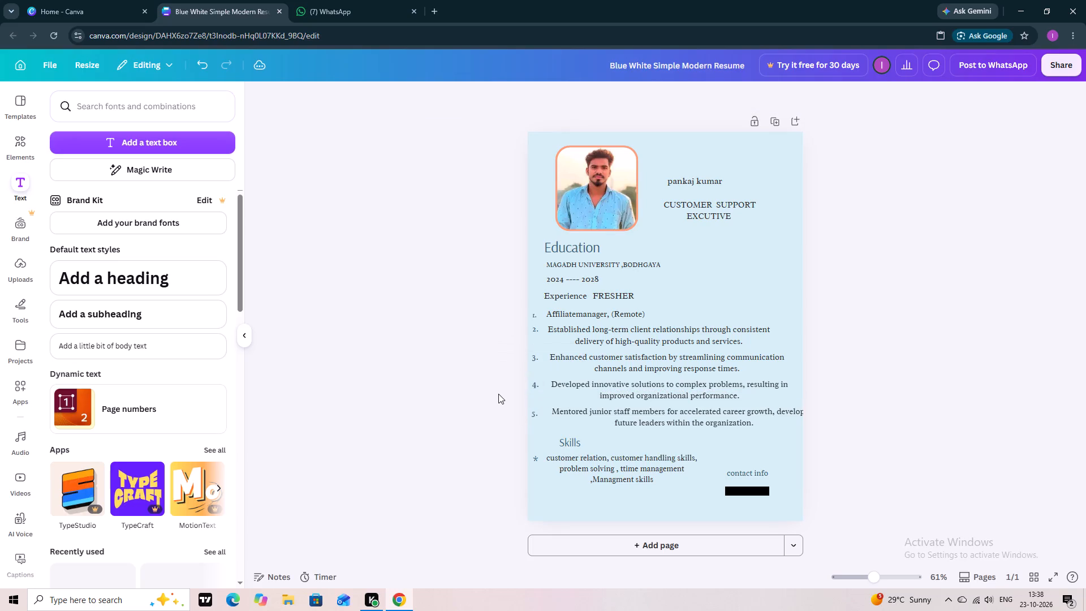
{"action": "left_click", "coordinate": [536, 414]}
{"action": "left_click", "coordinate": [491, 416]}
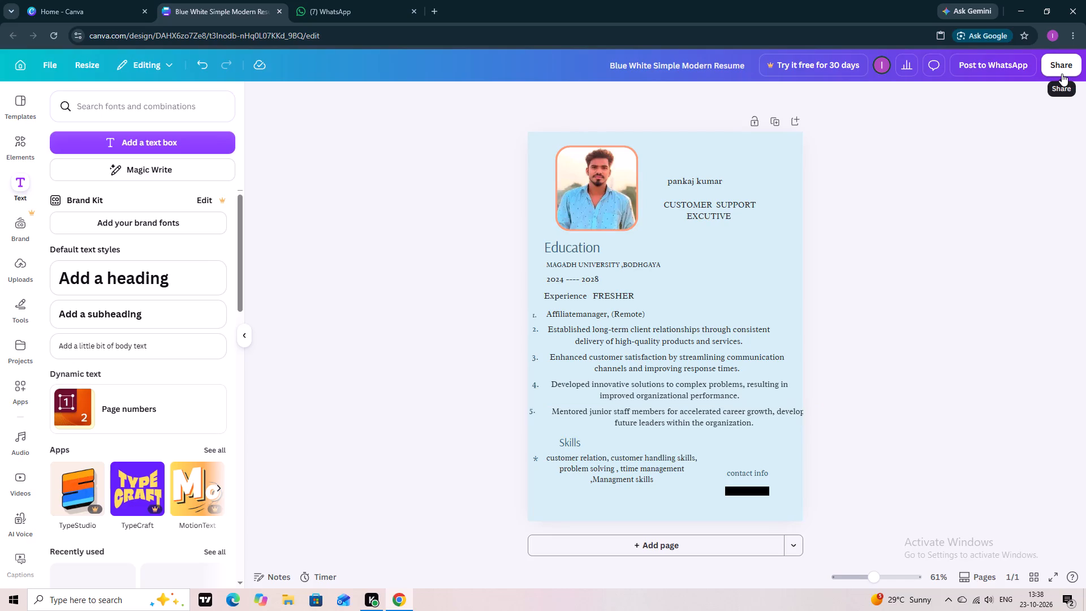
Open the sharing options for the resume design.
{"action": "left_click", "coordinate": [1062, 74]}
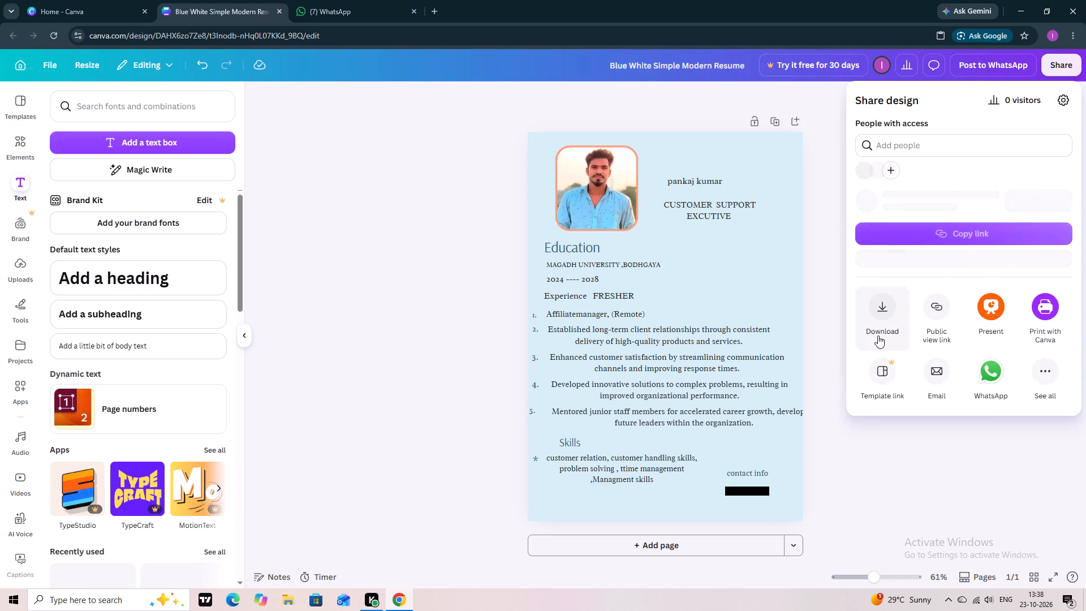
{"action": "left_click", "coordinate": [878, 335]}
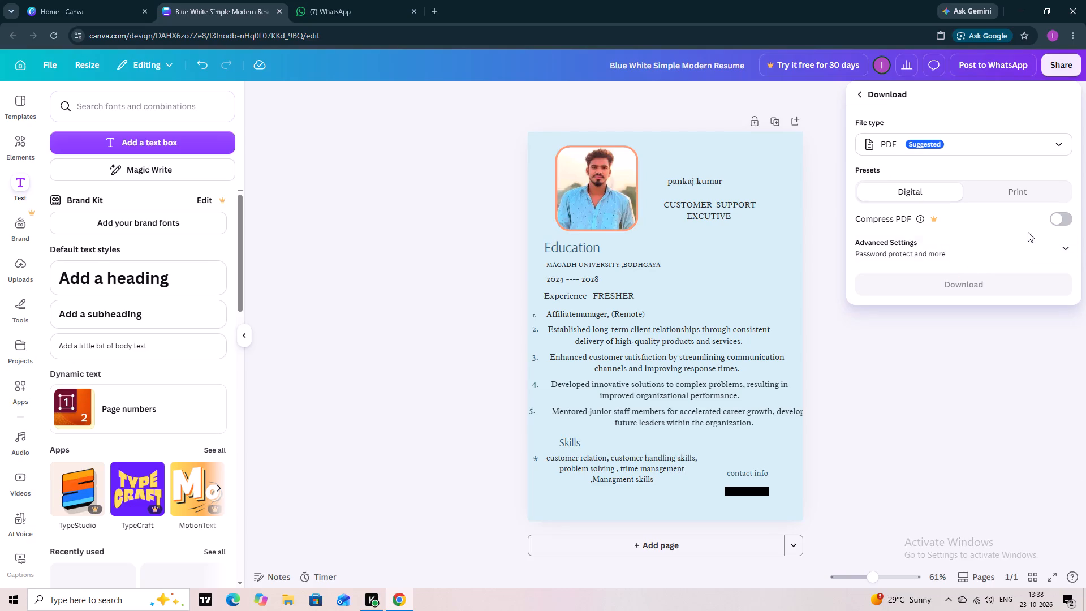